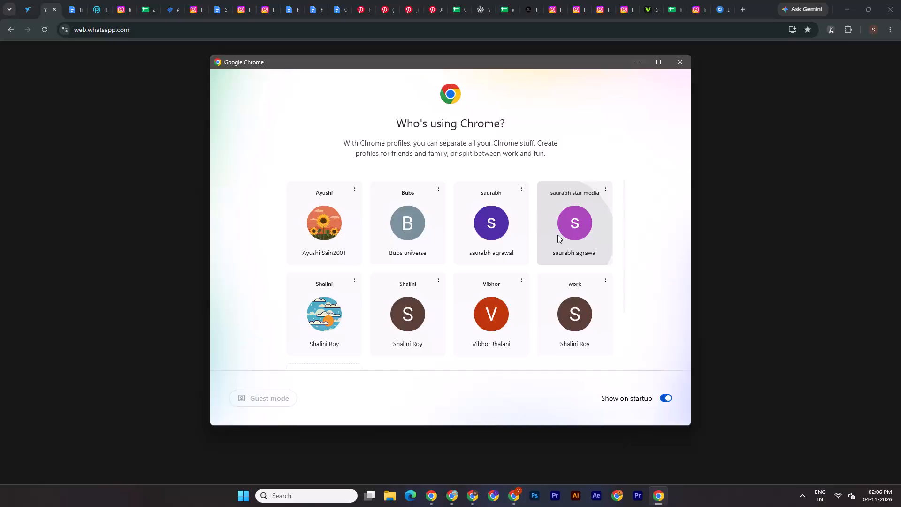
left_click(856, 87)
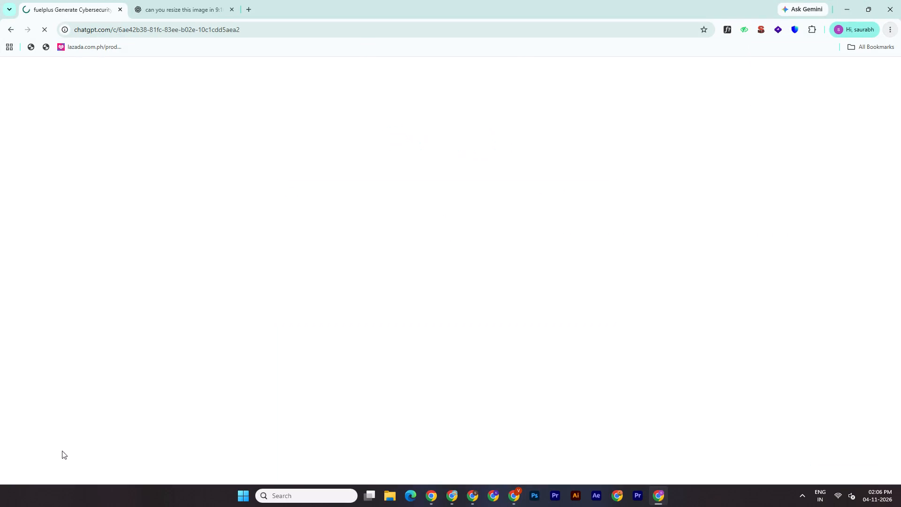
Switch to File Explorer and open the Downloads folder.
left_click(386, 498)
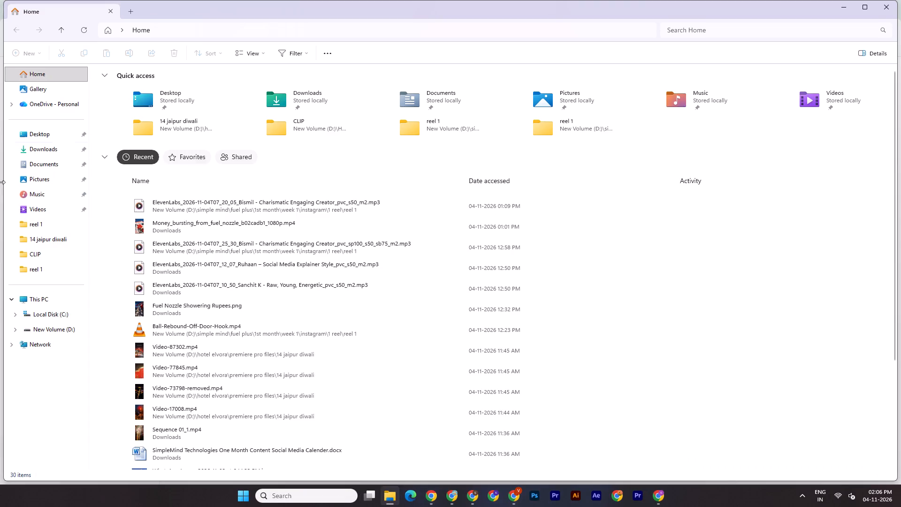
left_click(53, 148)
In a second File Explorer window, open New Volume (D:) > simple mind > fuel plus > 1st month > week 1 > instagram > 1 reel > reel 1.
left_click(306, 493)
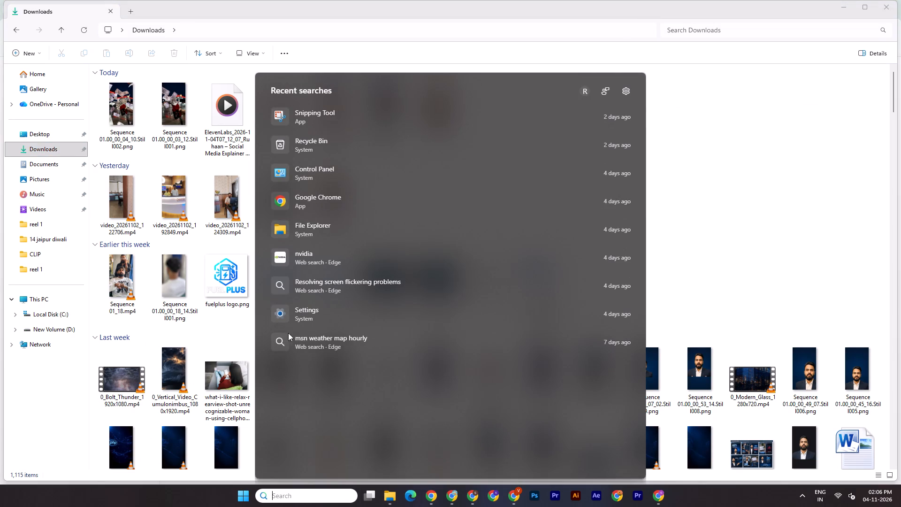
left_click(296, 230)
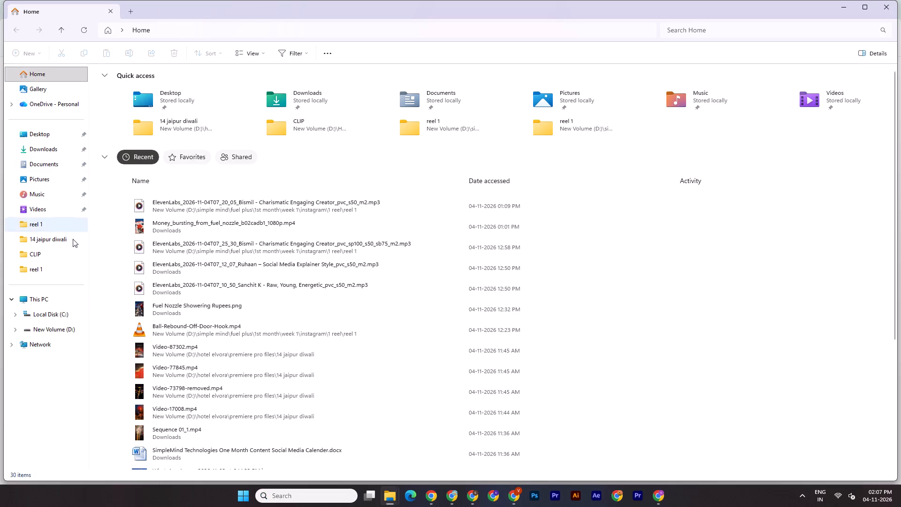
left_click(46, 296)
double_click(283, 92)
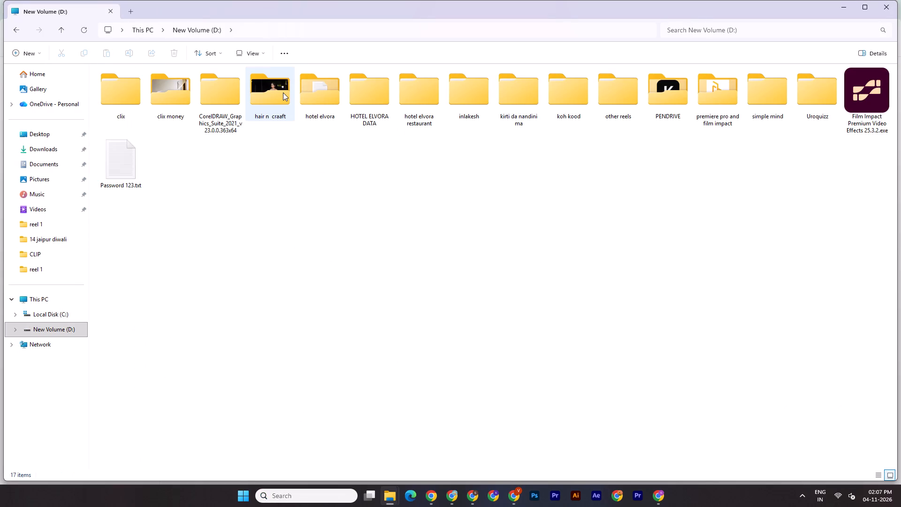
double_click(766, 100)
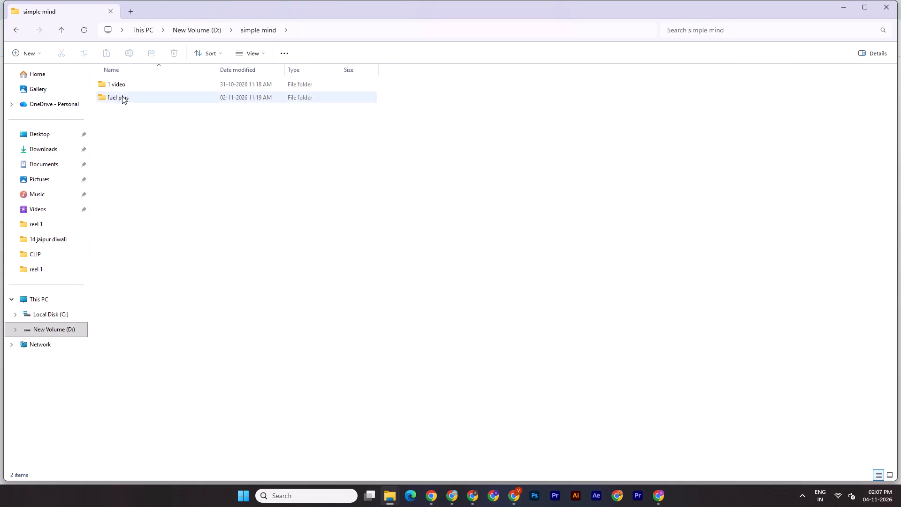
double_click(122, 96)
triple_click(122, 84)
left_click(122, 84)
triple_click(122, 84)
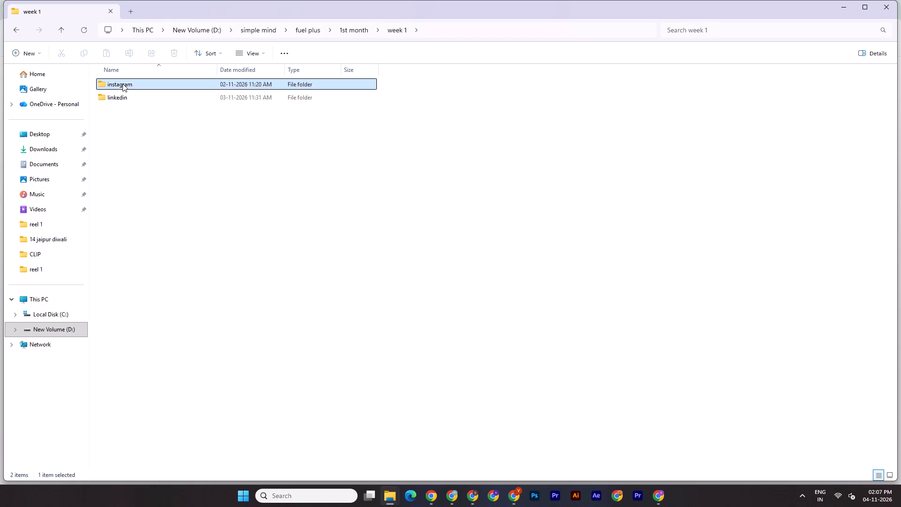
left_click(122, 84)
double_click(329, 113)
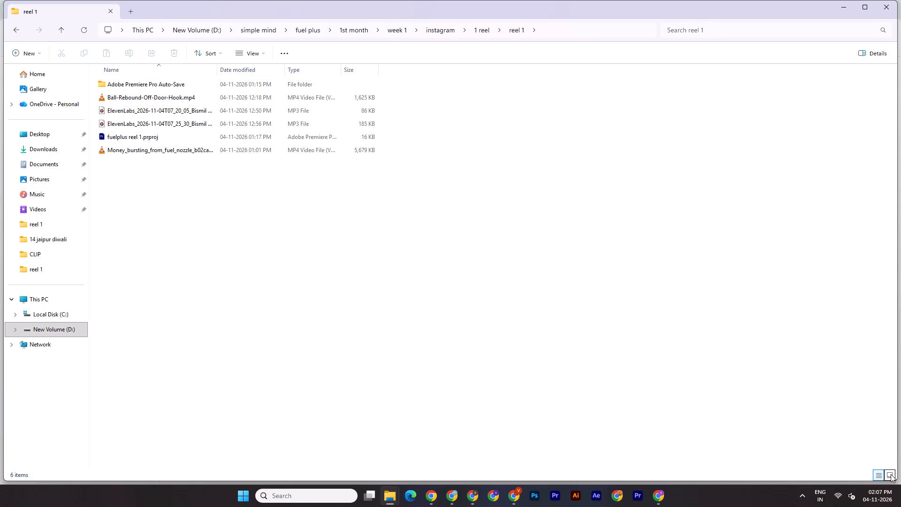
Display the reel 1 folder's files as enlarged thumbnails.
left_click(891, 474)
scroll(406, 323, "up", 10, "ctrl")
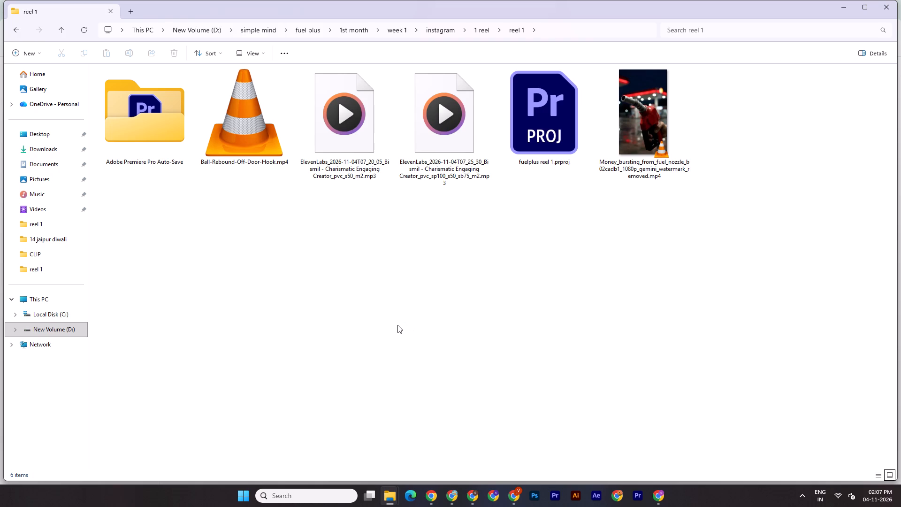
Launch Adobe Premiere Pro 2023.
left_click(644, 497)
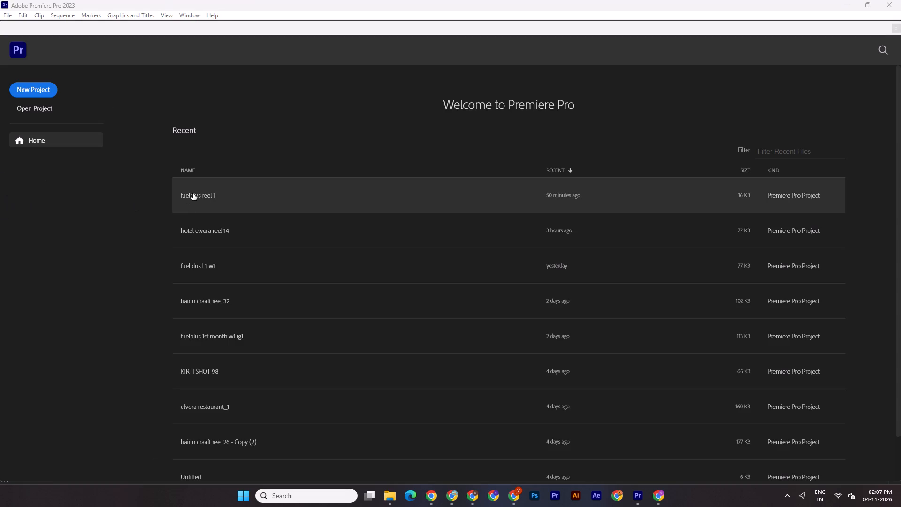
Open the recent project "fuelplus reel 1" and accept the audio hardware preferences as they are.
left_click(193, 193)
left_click(206, 197)
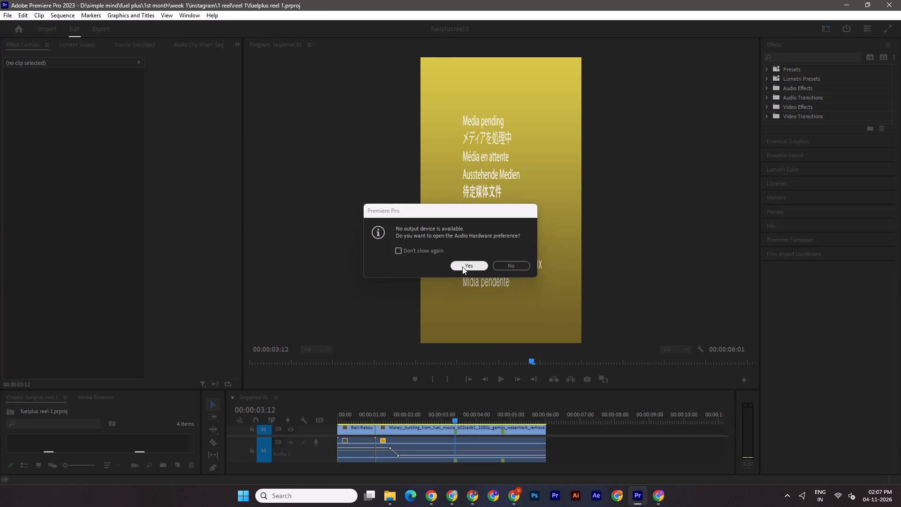
left_click(457, 267)
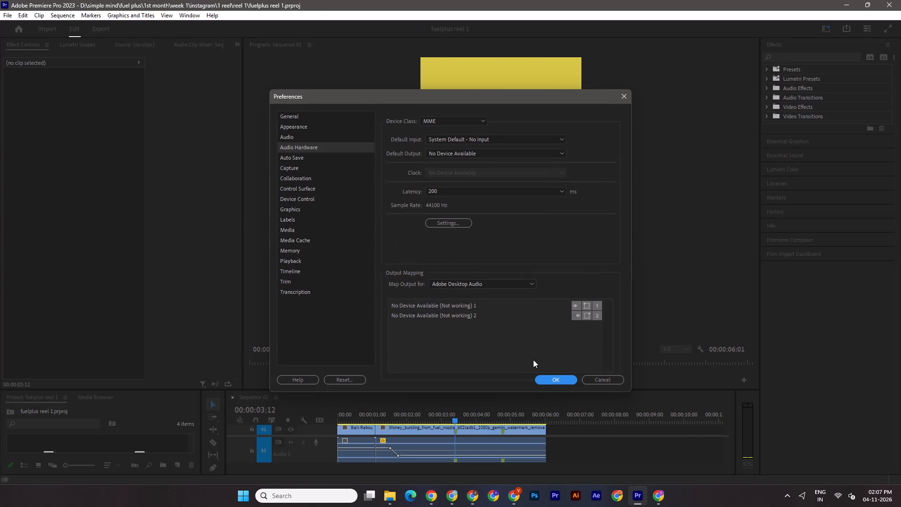
left_click(549, 379)
Enlarge the timeline area upward to make room for more video and audio tracks.
left_click_drag(469, 389, 459, 342)
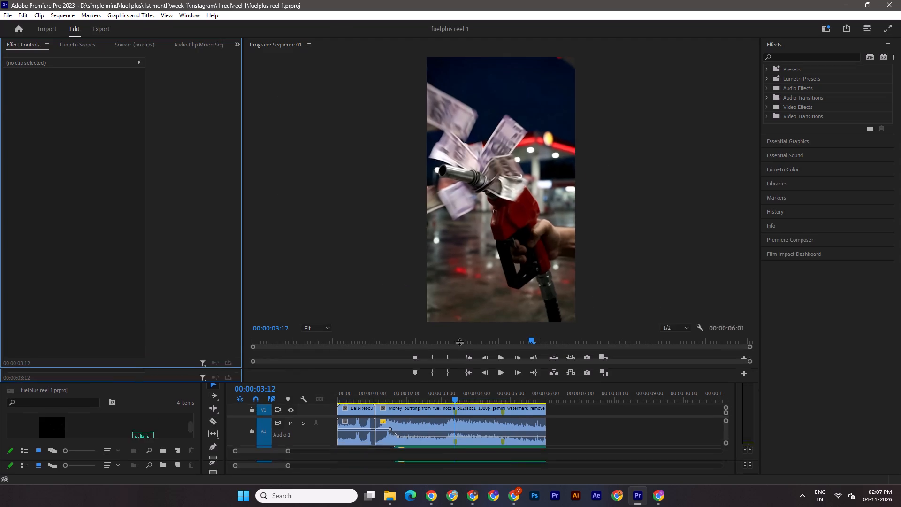
left_click_drag(459, 342, 448, 307)
Return the playhead to the start of Sequence 01 at 00:00:00:00 and save the project.
left_click_drag(458, 333, 299, 333)
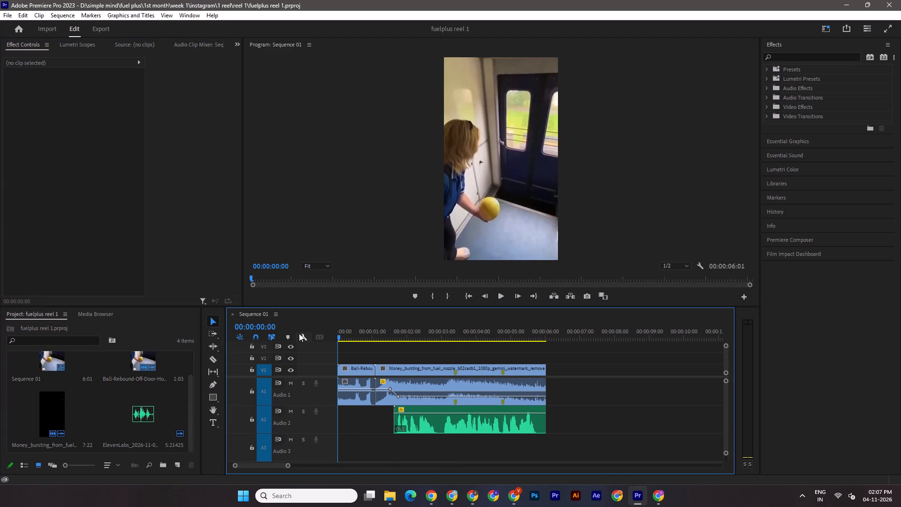
key("ctrl+s")
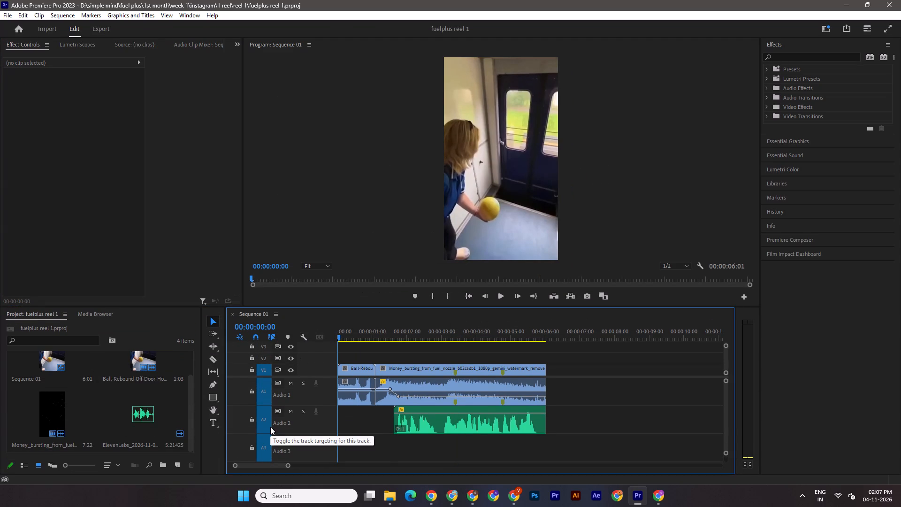
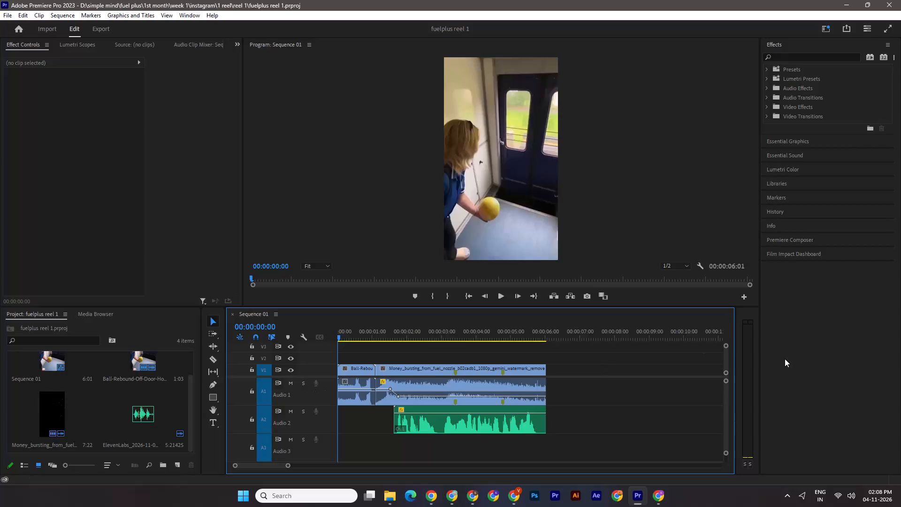
Close Premiere Pro, relaunch it, reopen the recent project "fuelplus reel 1" and save it.
left_click(900, 0)
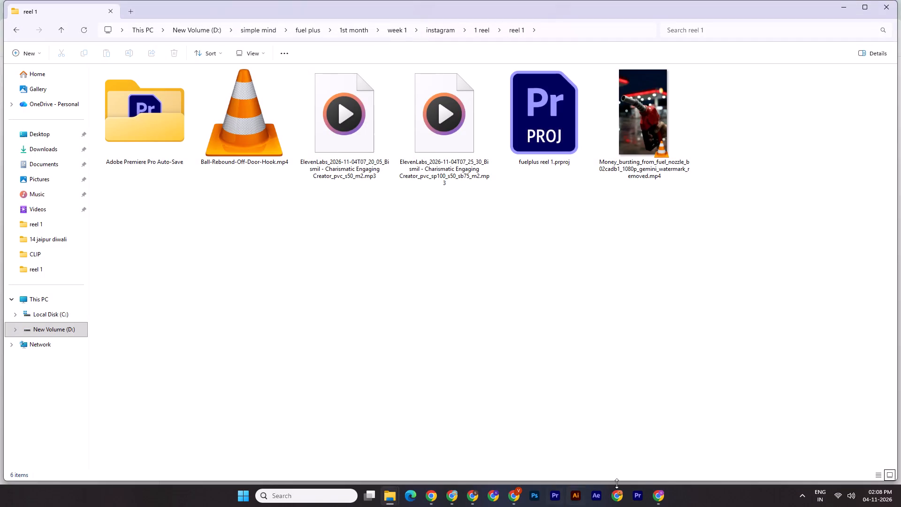
left_click(636, 496)
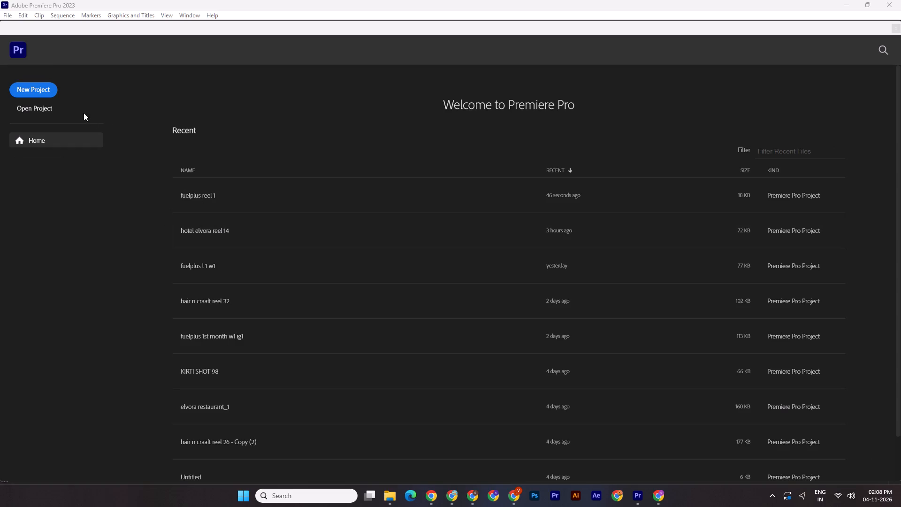
left_click(206, 196)
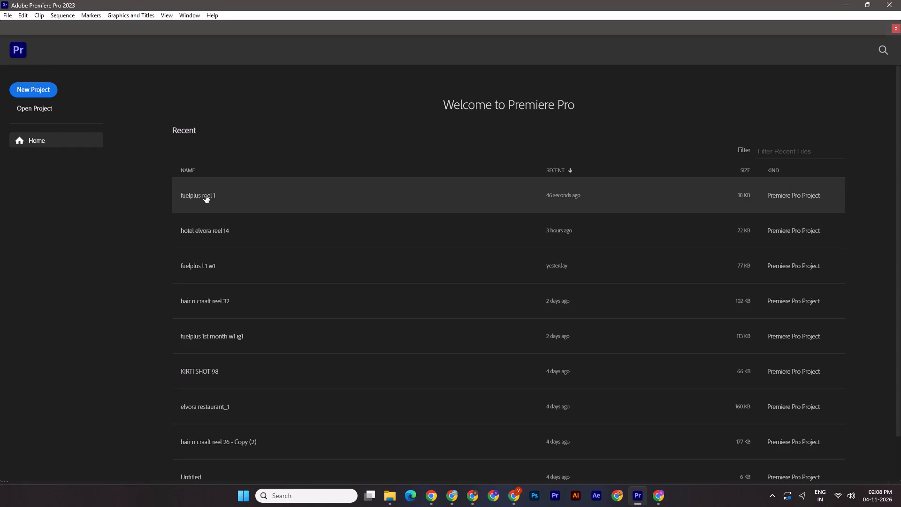
left_click(206, 196)
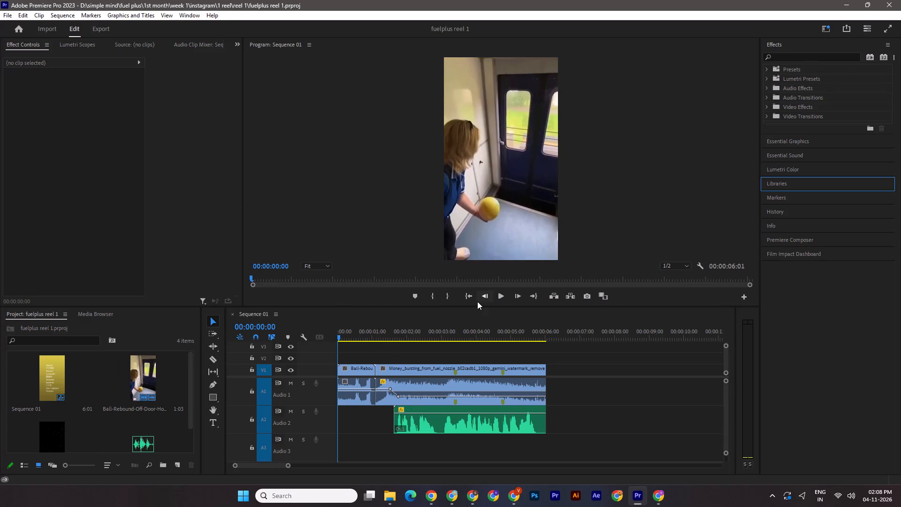
key("ctrl+s")
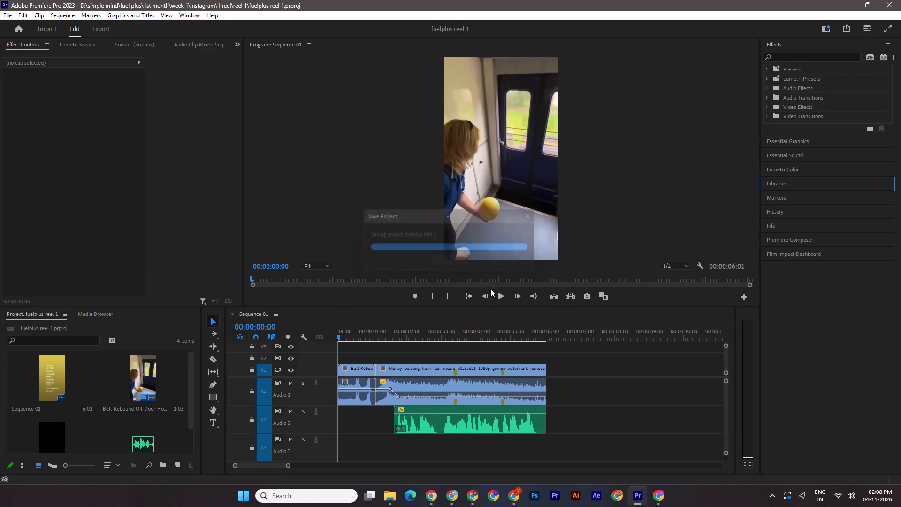
Play back Sequence 01 to review the ball clip and the fuel nozzle clip.
left_click(501, 297)
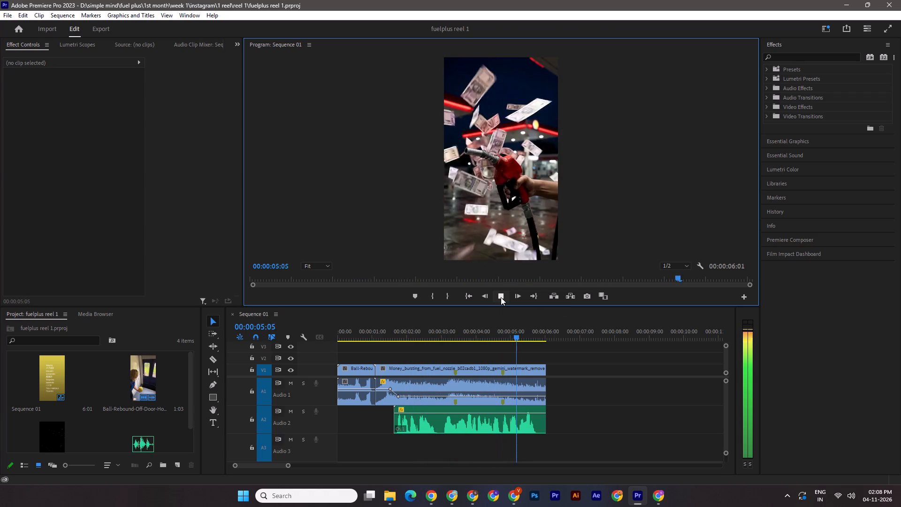
left_click(501, 297)
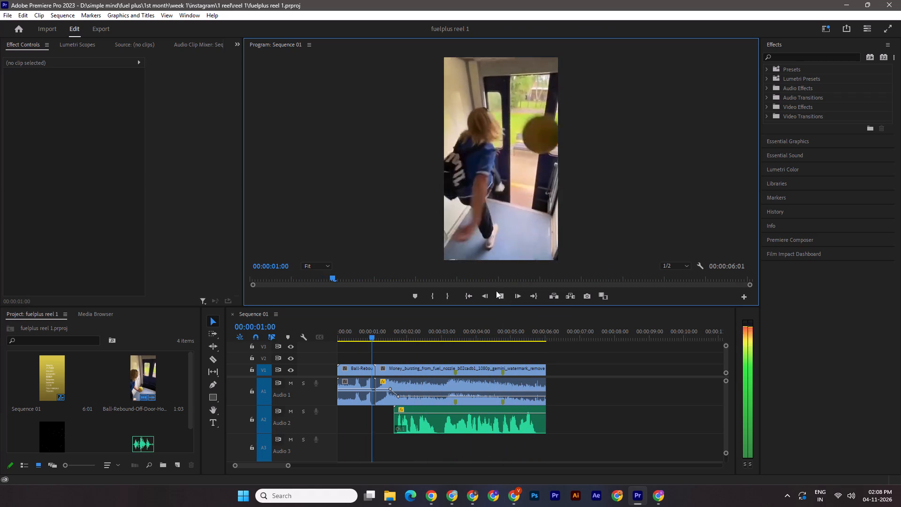
left_click(496, 291)
Switch to the Canva design "fuel plus reel" and copy the "ONE SMALL MISTAKE" and "BIG LOSS" text from page 19.
left_click(470, 501)
left_click(713, 204)
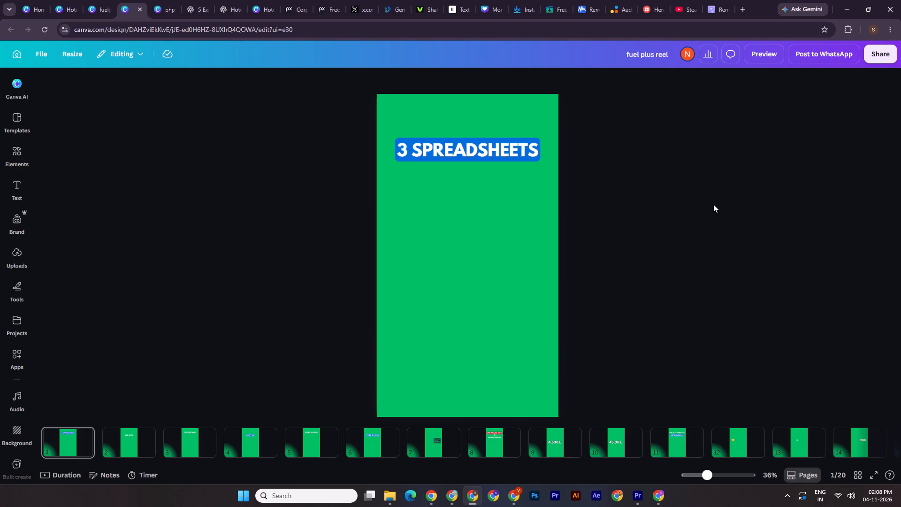
left_click_drag(605, 463, 634, 466)
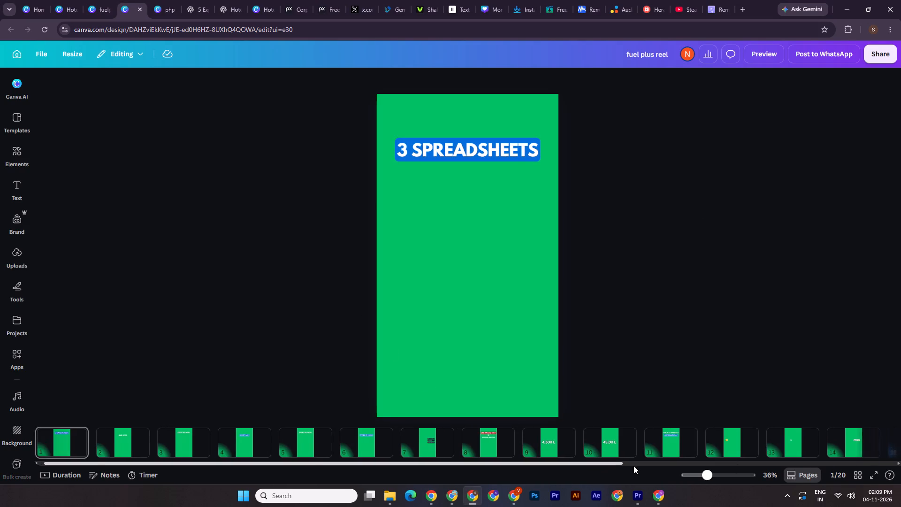
left_click_drag(634, 466, 900, 473)
left_click(741, 434)
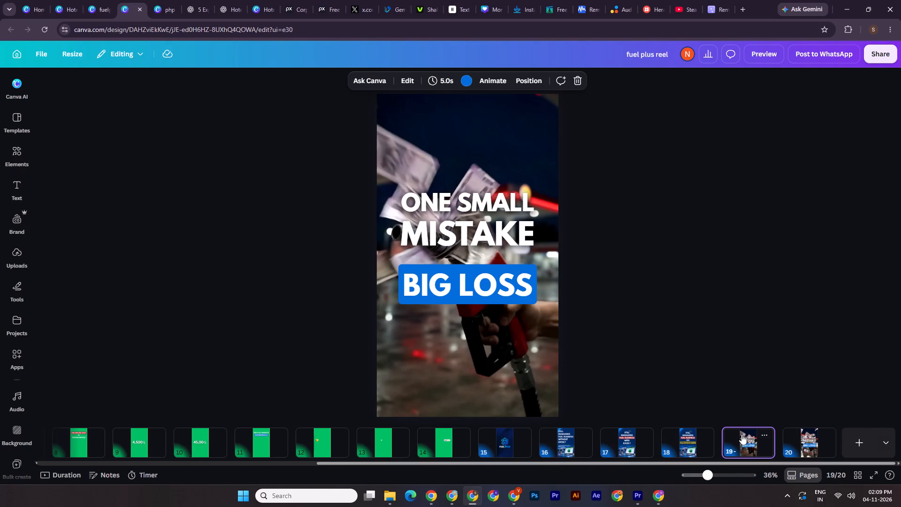
left_click(792, 445)
left_click(740, 452)
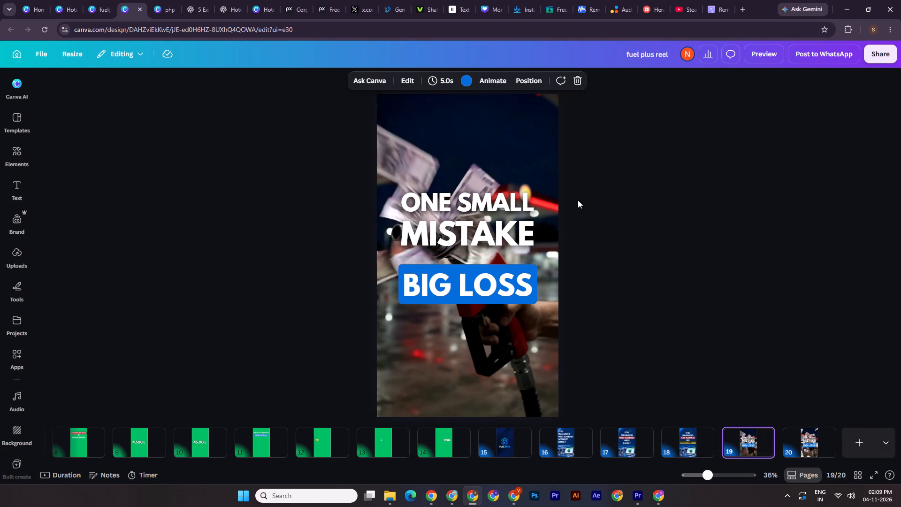
left_click_drag(578, 200, 459, 305)
key("ctrl+c")
Add a new page after page 20 and change its background to the design's green.
left_click(858, 442)
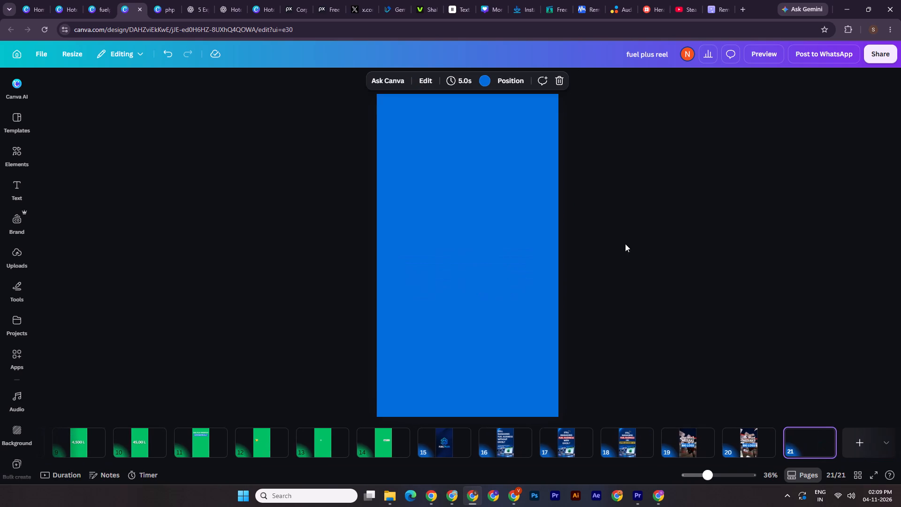
left_click_drag(541, 258, 539, 253)
left_click(496, 108)
left_click(497, 83)
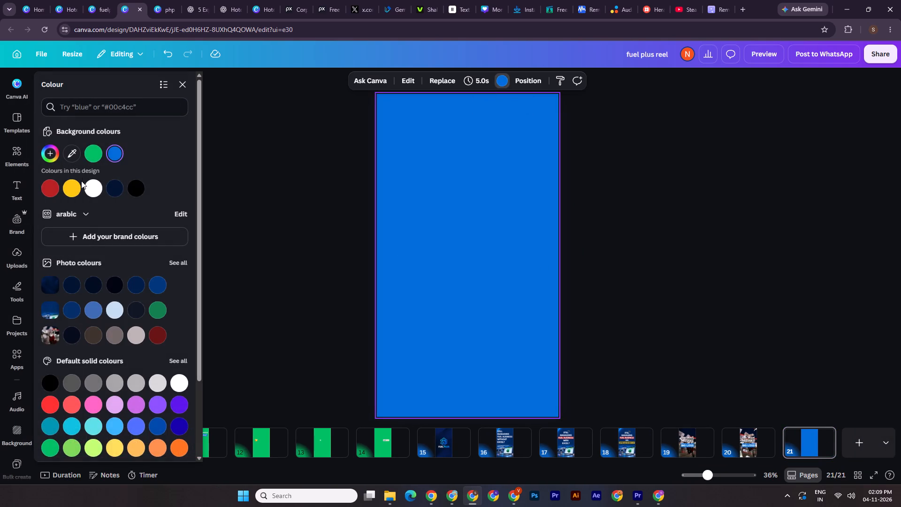
left_click(93, 151)
left_click(23, 156)
Paste the copied "ONE SMALL MISTAKE" and "BIG LOSS" text onto the green page 21.
left_click_drag(819, 136, 806, 143)
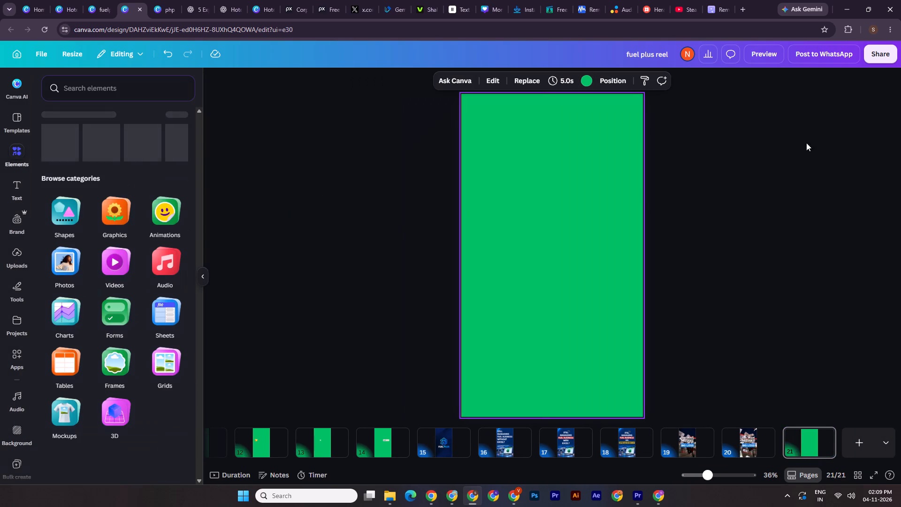
left_click_drag(806, 143, 812, 139)
key("ctrl+v")
double_click(769, 171)
Cut the "BIG LOSS" label from page 21, duplicate the page and paste the label onto the duplicate.
left_click_drag(721, 262, 456, 329)
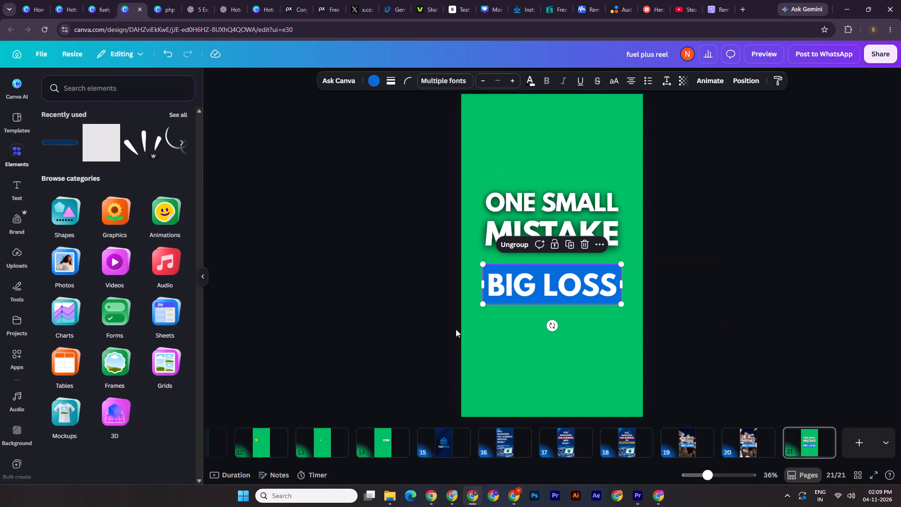
key("ctrl+x")
right_click(818, 449)
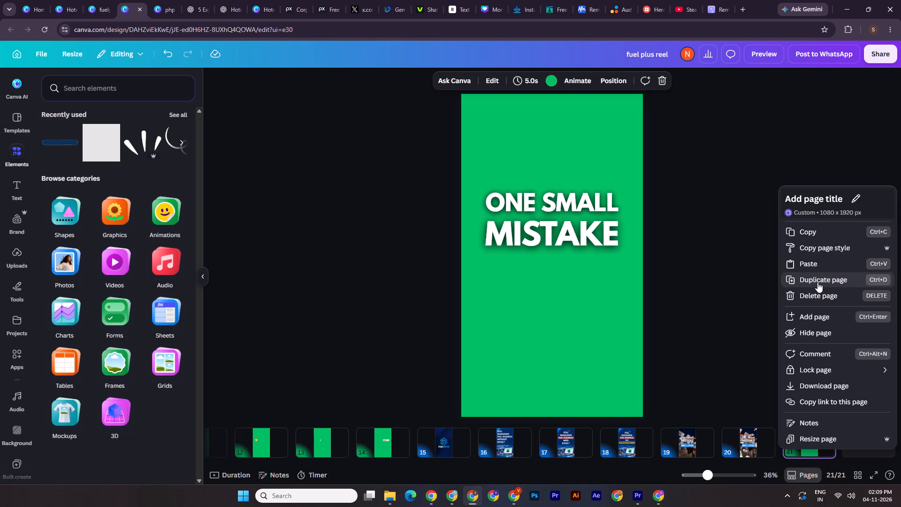
left_click(817, 282)
key("ctrl+v")
left_click(772, 307)
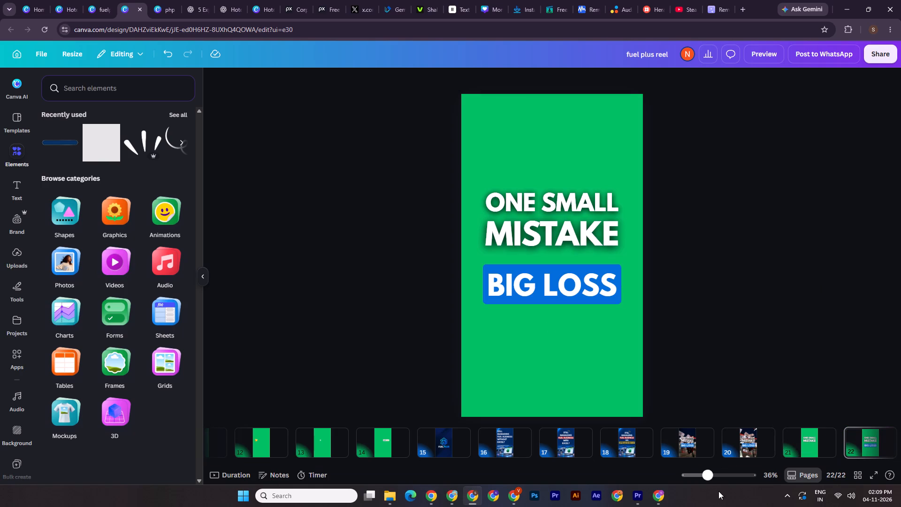
left_click_drag(799, 463, 900, 454)
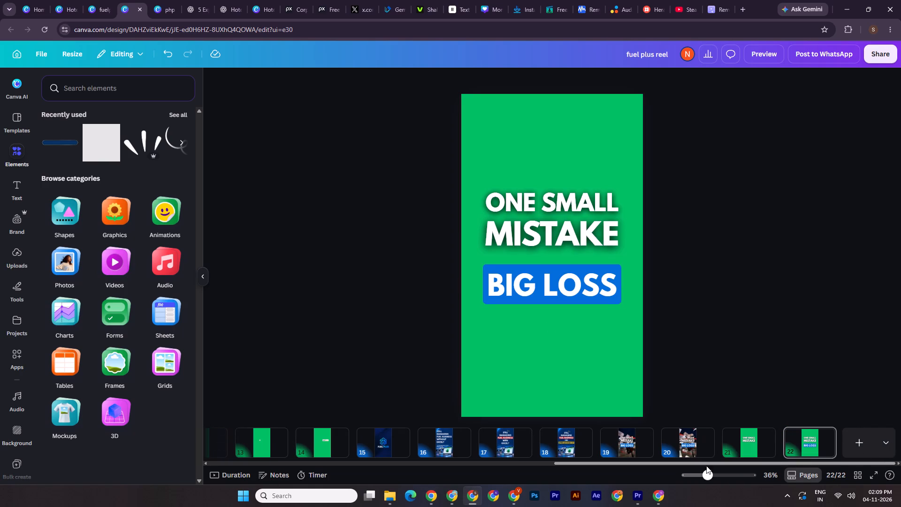
Switch to Premiere Pro and scrub Sequence 01 to the end of its clips to check the duration.
left_click(643, 502)
left_click_drag(380, 335, 401, 339)
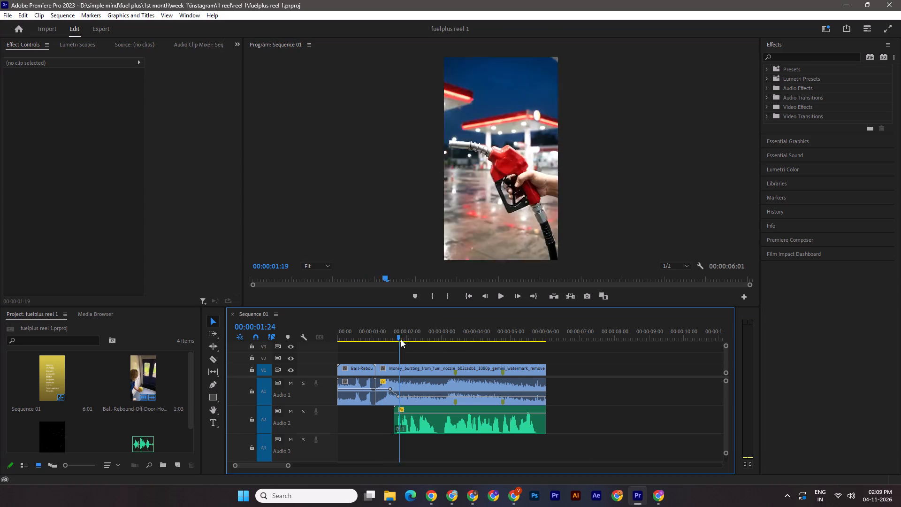
left_click_drag(401, 339, 544, 343)
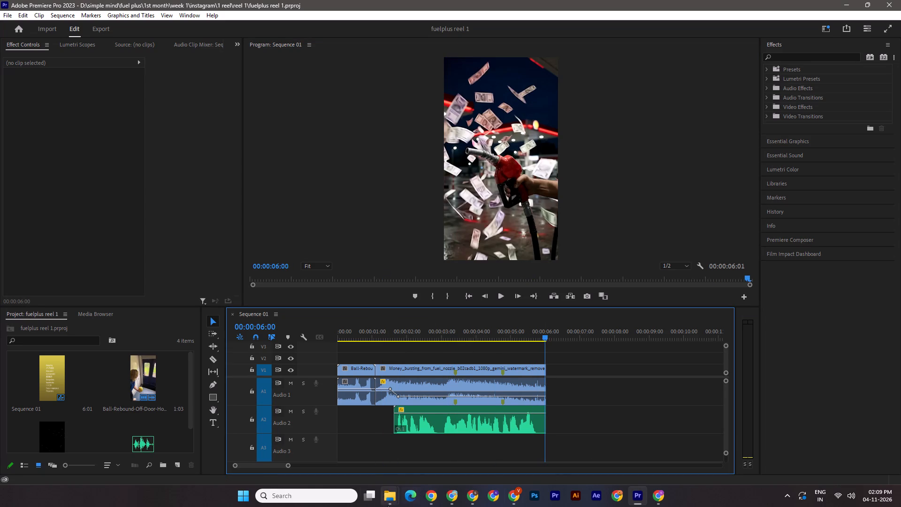
Return to Canva and set the timing of green pages 21 and 22 to 6.0 s each.
left_click(466, 496)
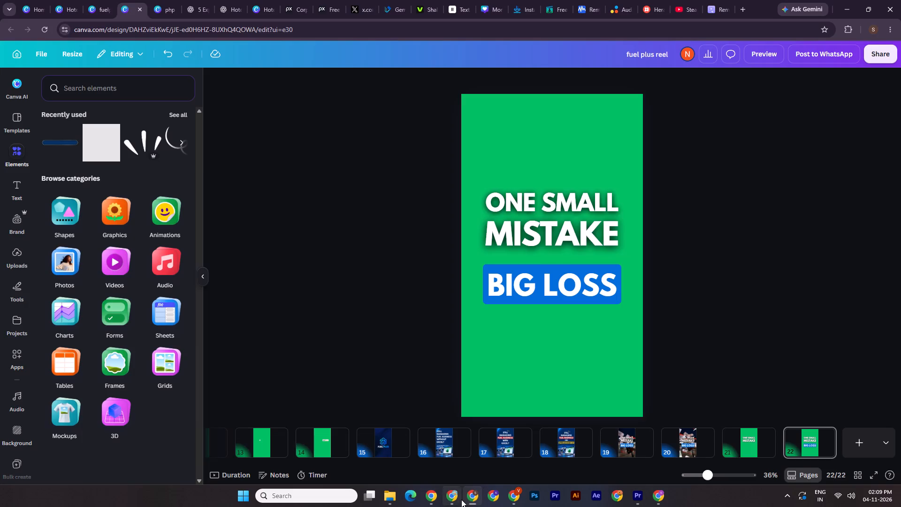
left_click(746, 447)
left_click(531, 84)
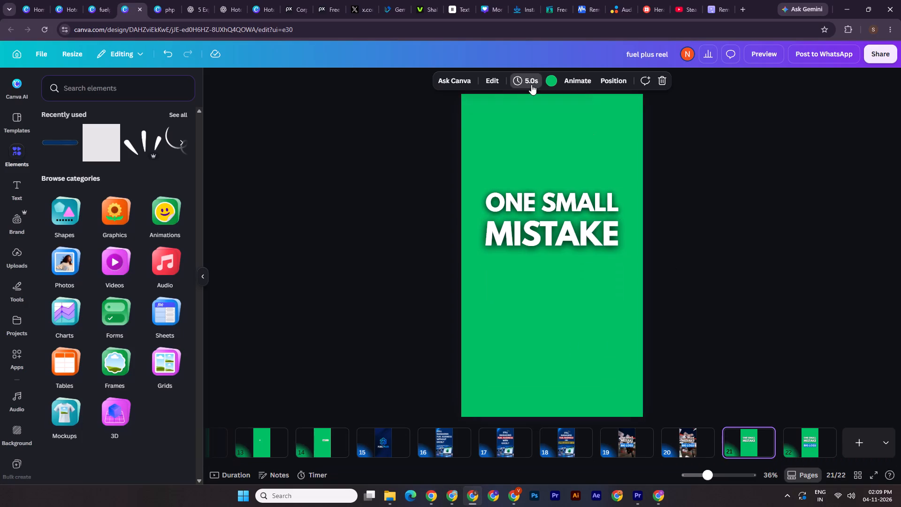
key("6")
key("Return")
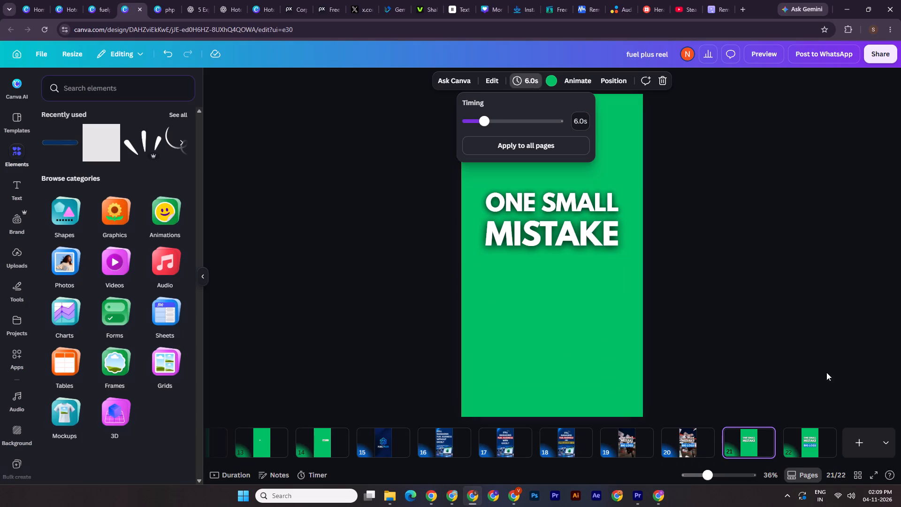
left_click(798, 439)
left_click(527, 75)
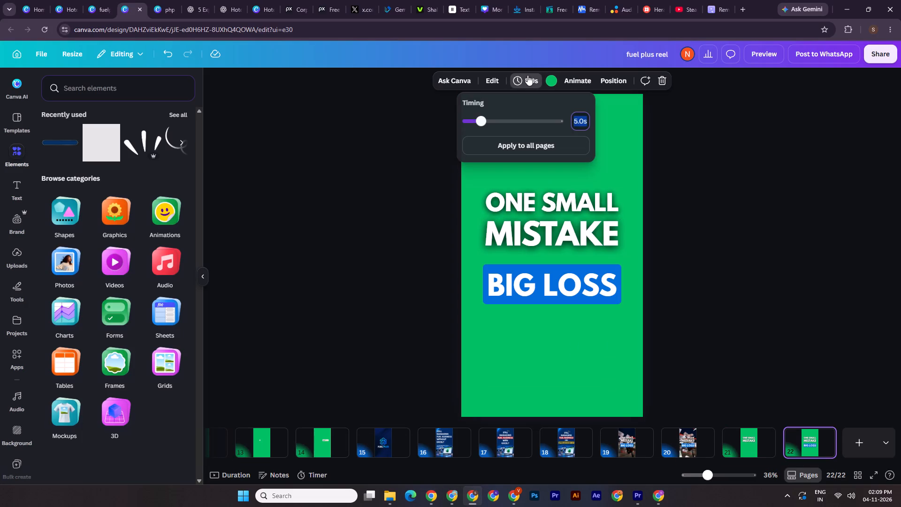
key("6")
key("Return")
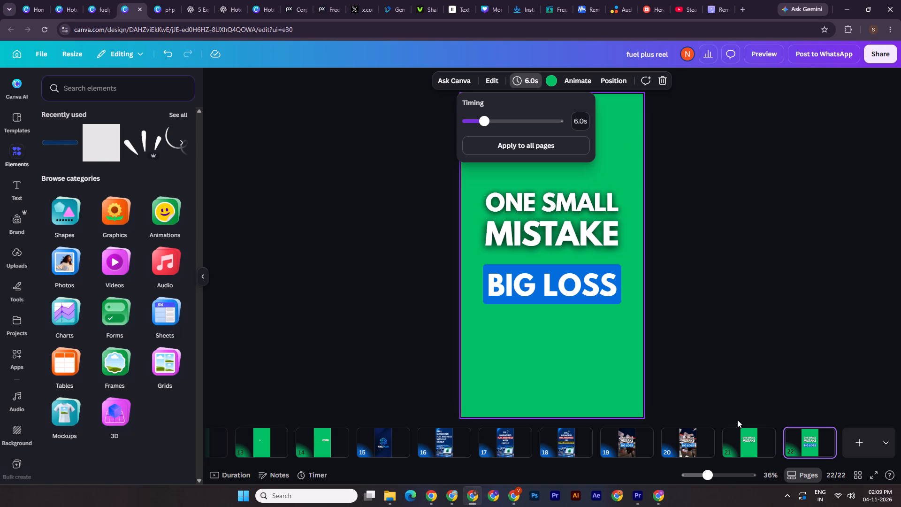
Delete the "ONE SMALL MISTAKE" text from page 22.
left_click(745, 444)
left_click(800, 446)
left_click_drag(716, 195, 486, 241)
left_click_drag(487, 244, 766, 233)
Apply the Rise animation, on enter only, to both lines of the "ONE SMALL MISTAKE" text on page 21.
left_click(740, 445)
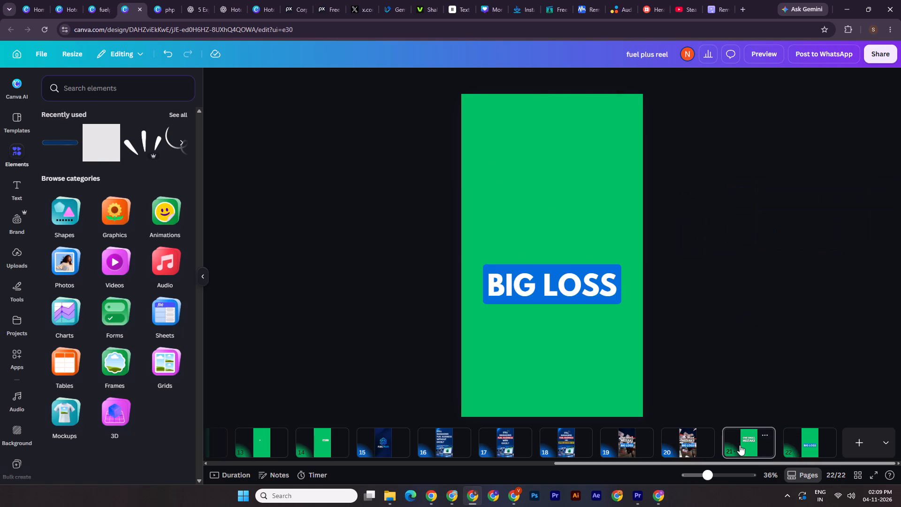
left_click(544, 201)
left_click(682, 221)
left_click_drag(659, 194, 549, 242)
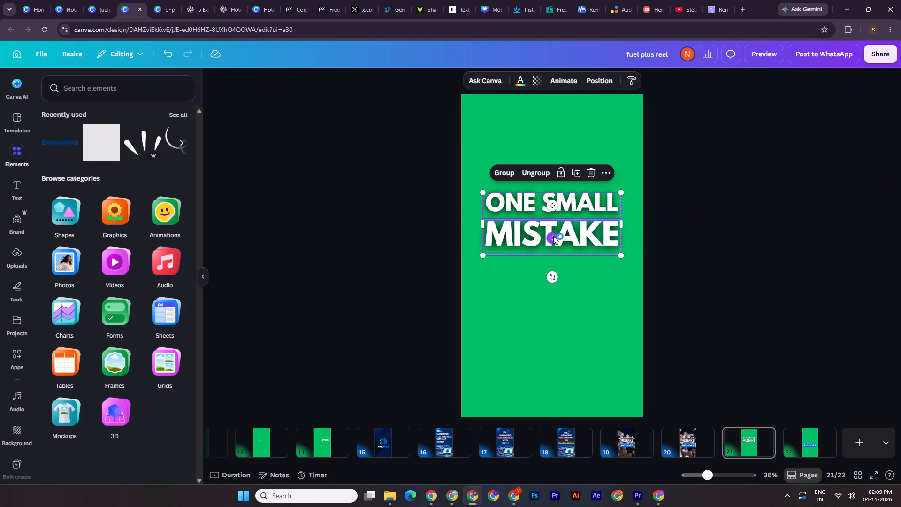
left_click(568, 79)
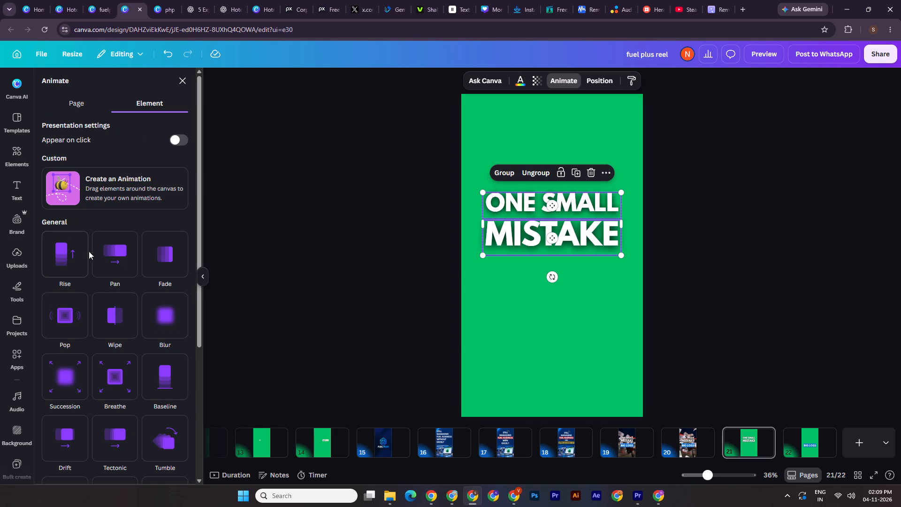
left_click(56, 261)
left_click(98, 326)
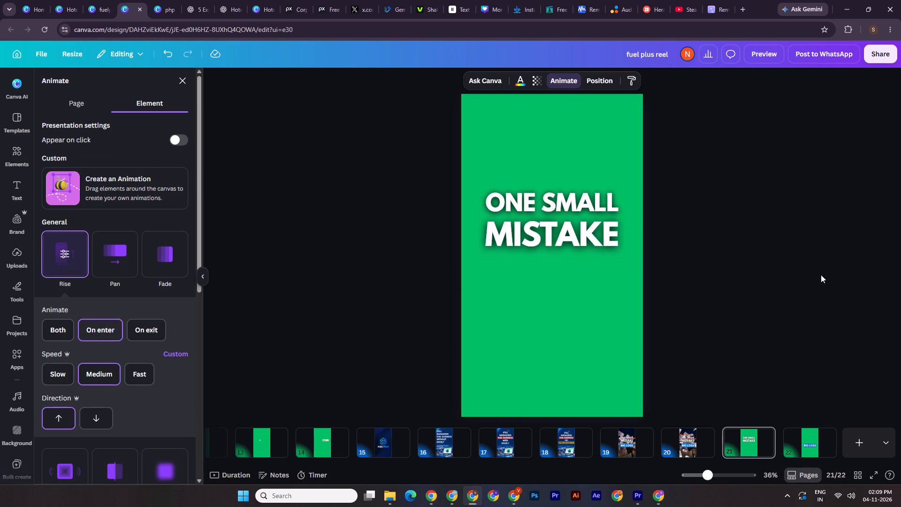
left_click(808, 372)
Apply the Pop animation to the "BIG LOSS" label group on page 22.
left_click(807, 440)
left_click(556, 280)
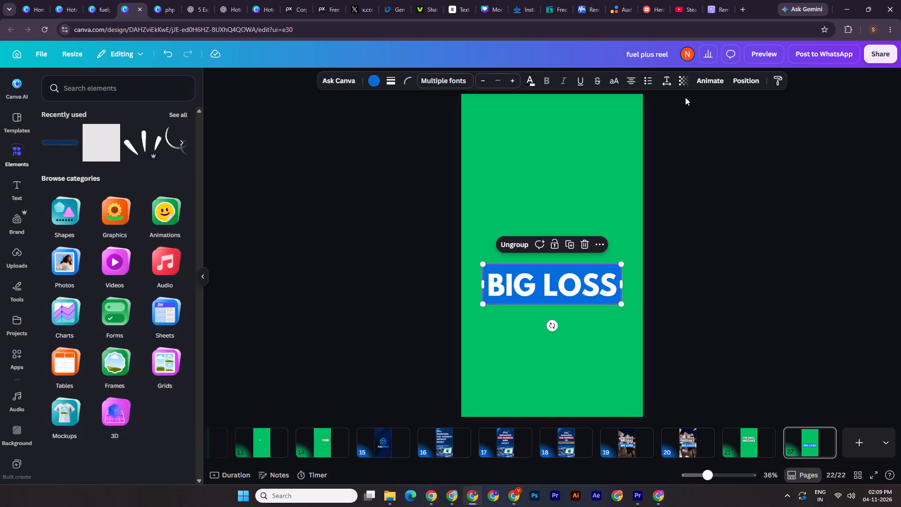
left_click(691, 84)
left_click(709, 80)
scroll(85, 338, "down", 1)
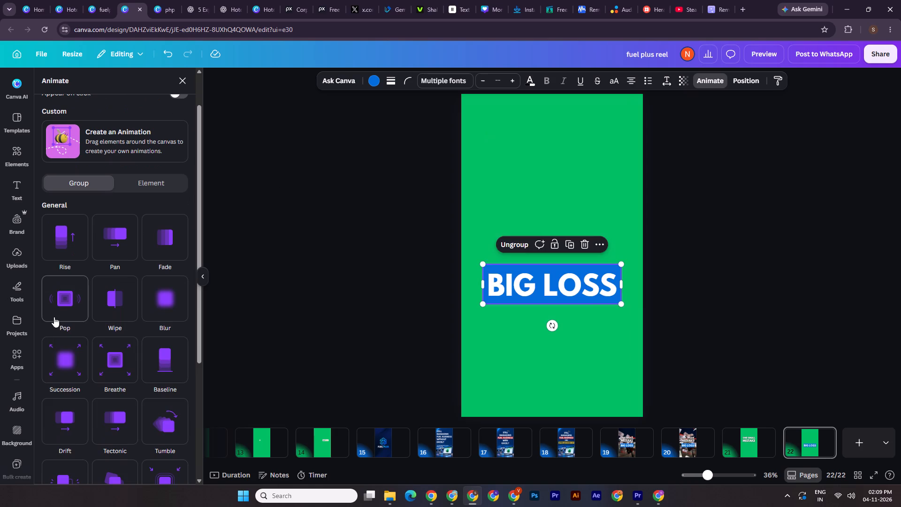
left_click(56, 313)
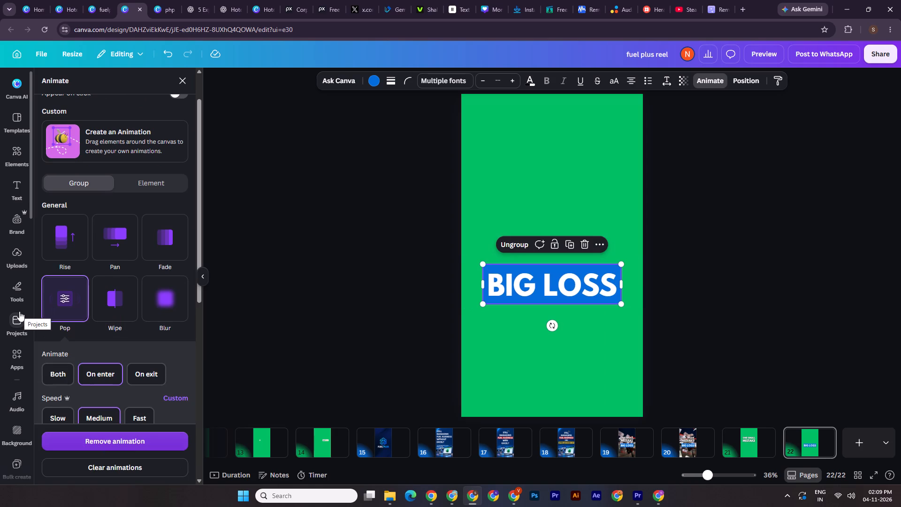
double_click(765, 205)
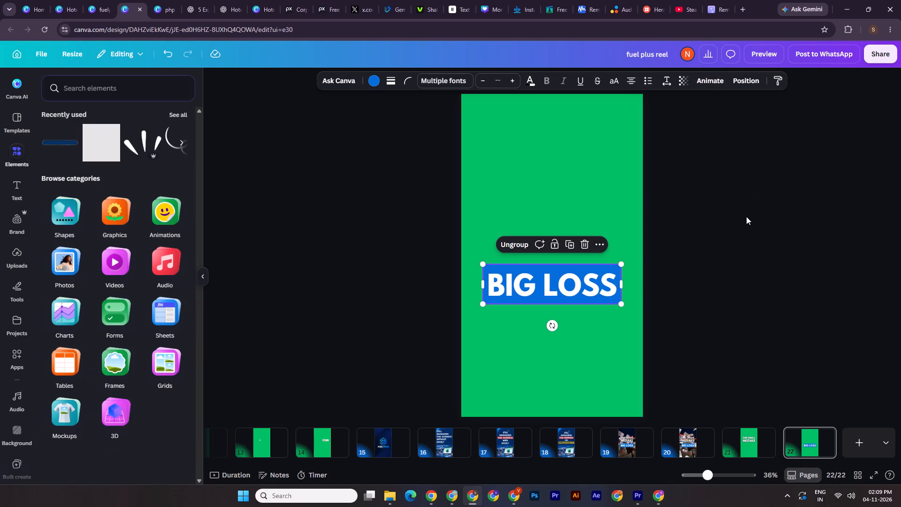
Download only page 21, the "ONE SMALL MISTAKE" page, as an MP4 video at 1080p.
left_click(743, 434)
left_click(881, 50)
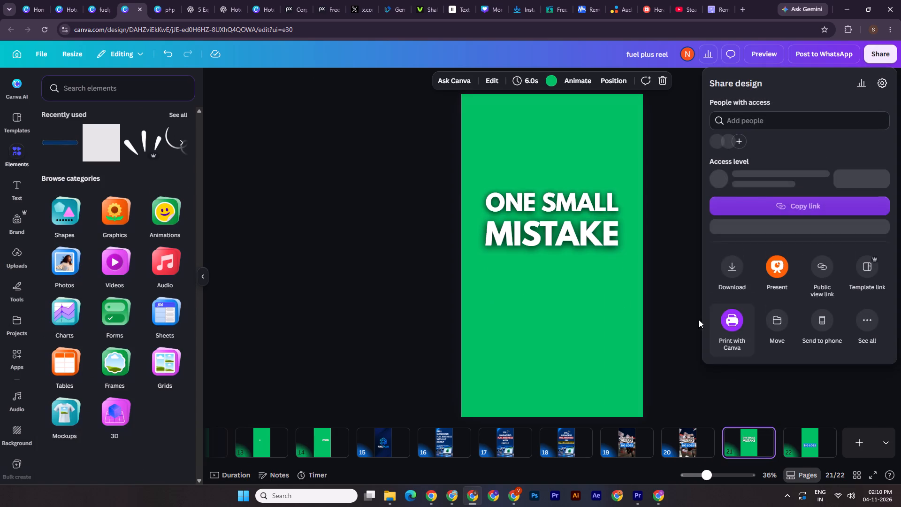
left_click(728, 284)
left_click(791, 235)
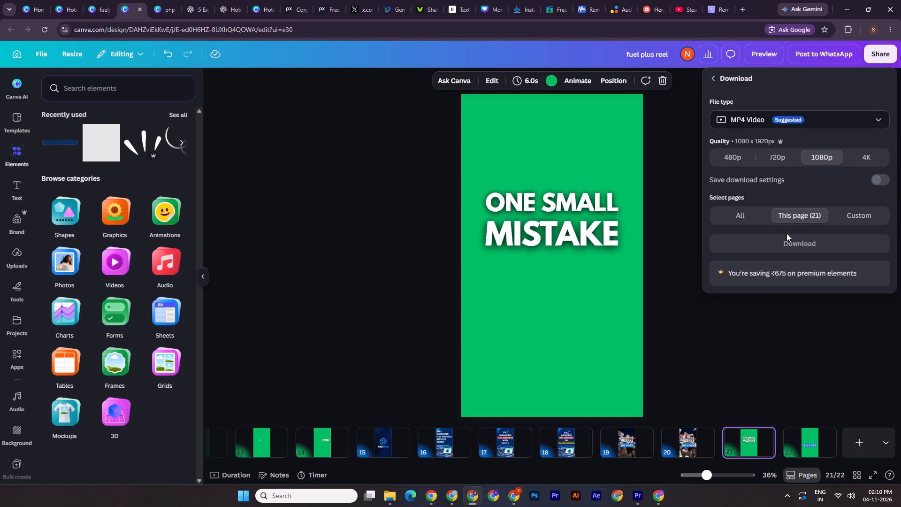
left_click(788, 246)
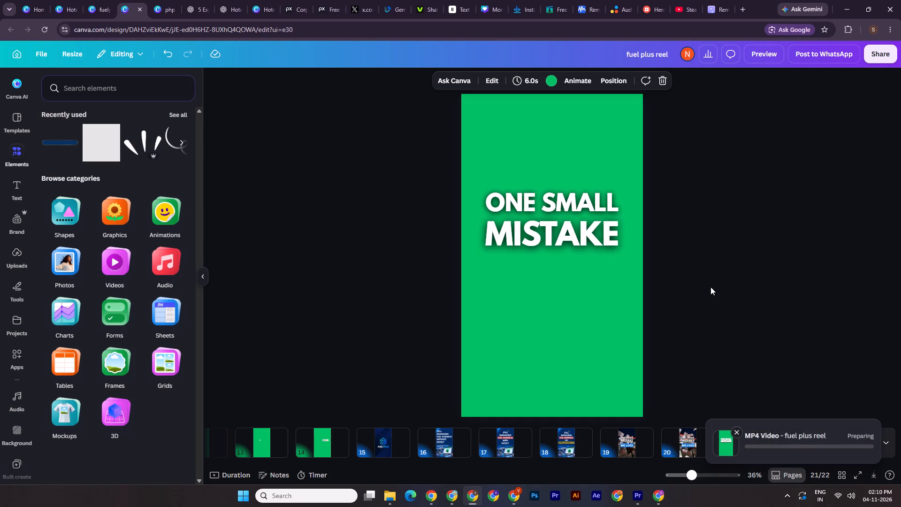
left_click(710, 287)
left_click(717, 284)
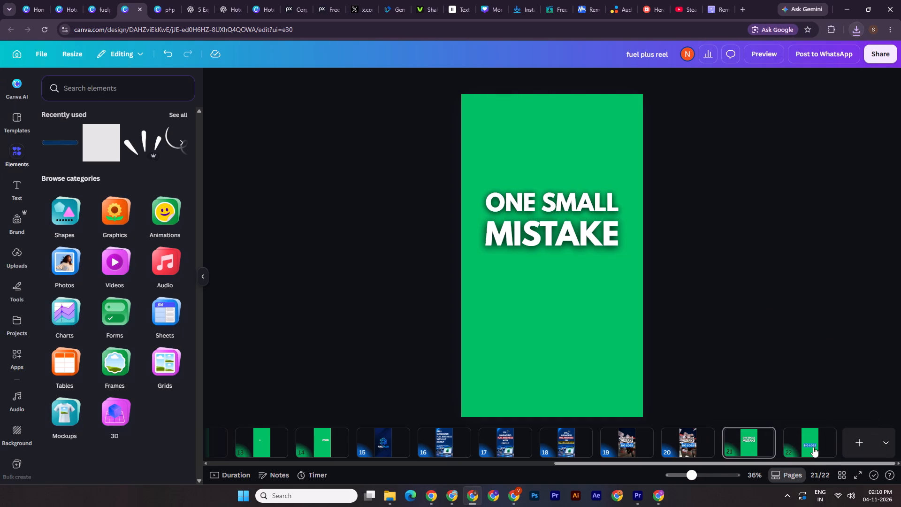
Download only page 22, the "BIG LOSS" page, as an MP4 video at 1080p.
left_click(808, 441)
left_click(881, 48)
left_click(729, 275)
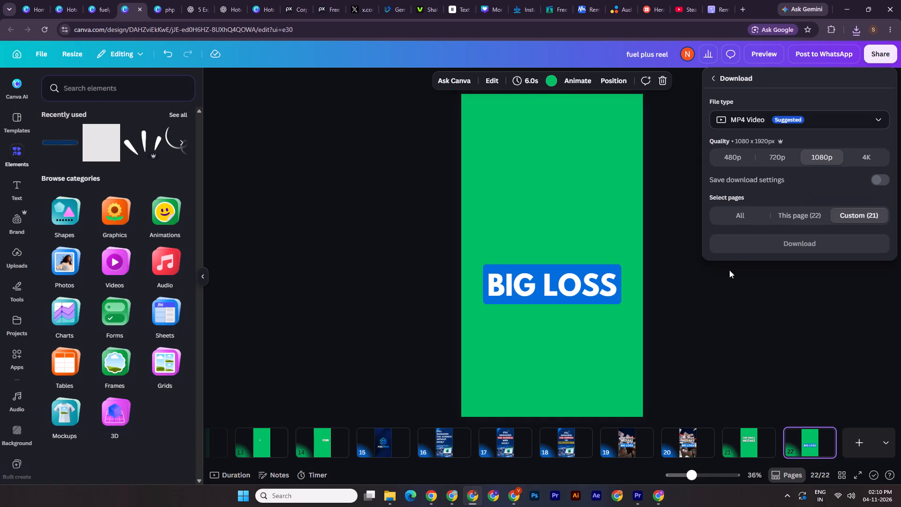
left_click(806, 215)
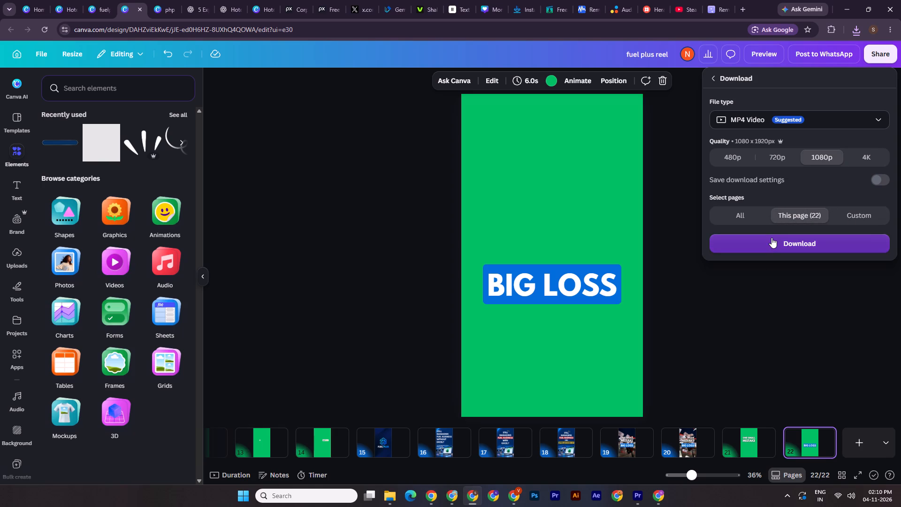
left_click(771, 238)
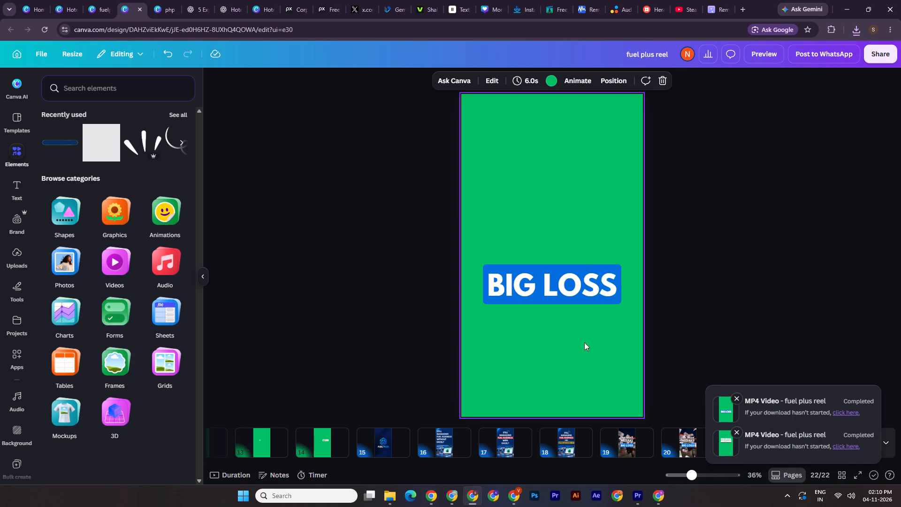
In File Explorer's Downloads folder, batch-rename the two downloaded green-screen videos as "fuel plus reel_1".
left_click(389, 502)
left_click(340, 447)
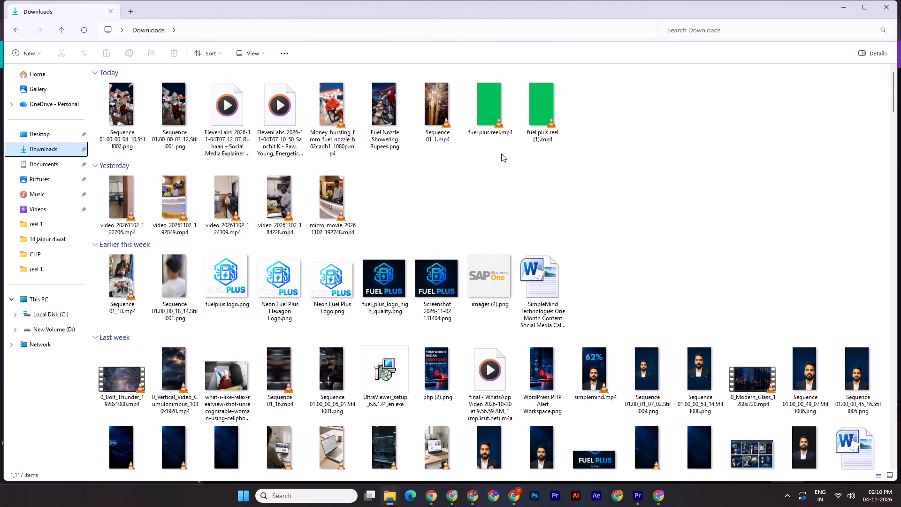
left_click_drag(599, 114, 485, 117)
right_click(485, 117)
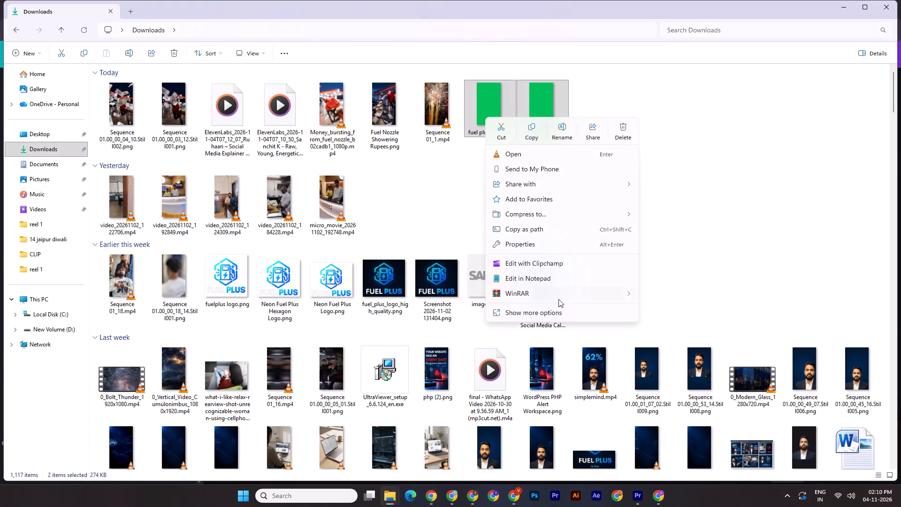
left_click(549, 312)
left_click(518, 342)
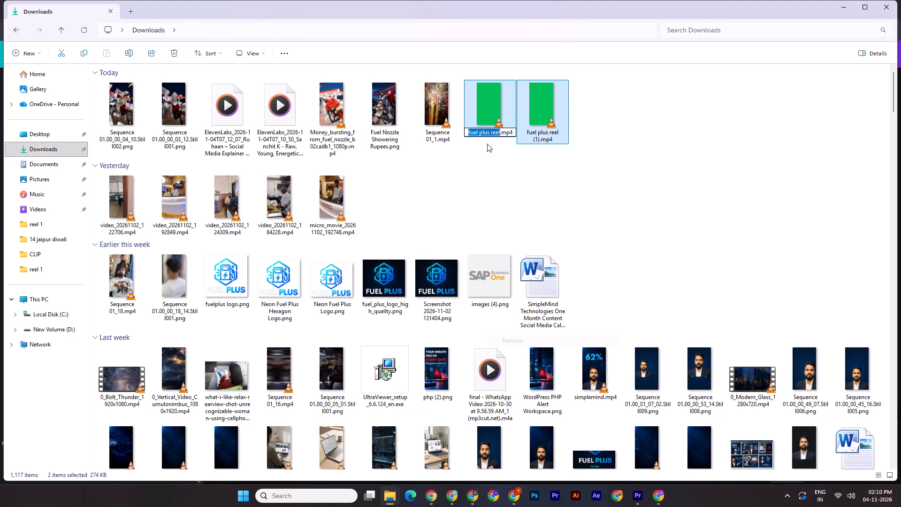
left_click(498, 134)
key("Right")
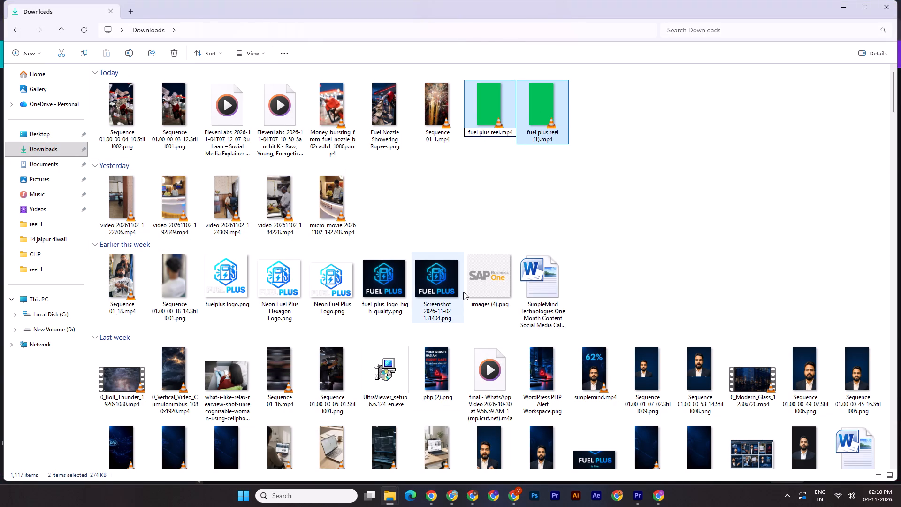
type("_1")
key("Return")
Move both renamed green-screen videos from Downloads into the project's "reel 1" folder.
key("ctrl+x")
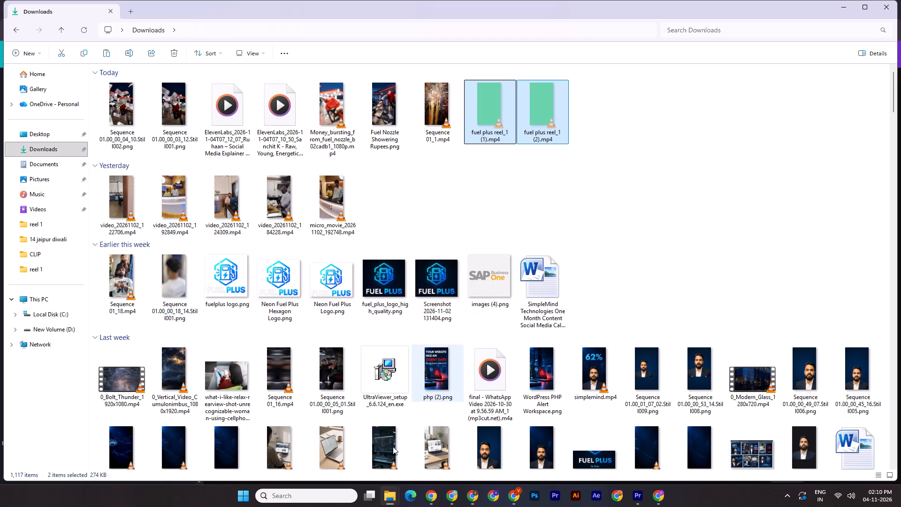
left_click(390, 495)
left_click(486, 446)
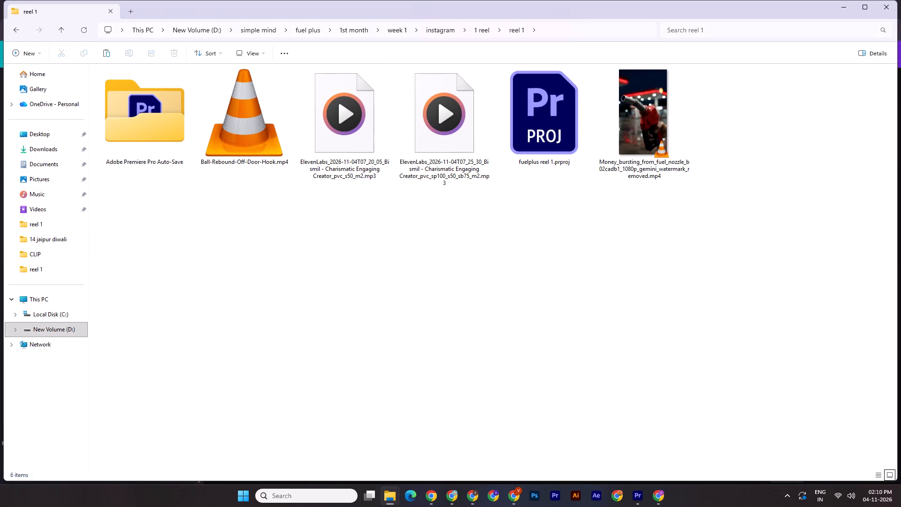
key("ctrl+v")
left_click(385, 284)
key("ctrl+v")
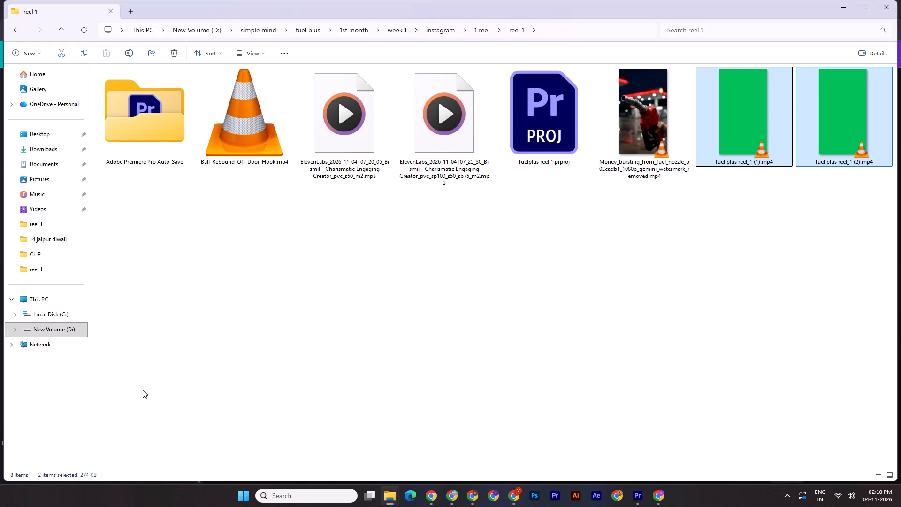
Preview fuel plus reel_1 (1).mp4 in VLC to check which text it contains, and close the player.
left_click(672, 329)
double_click(704, 152)
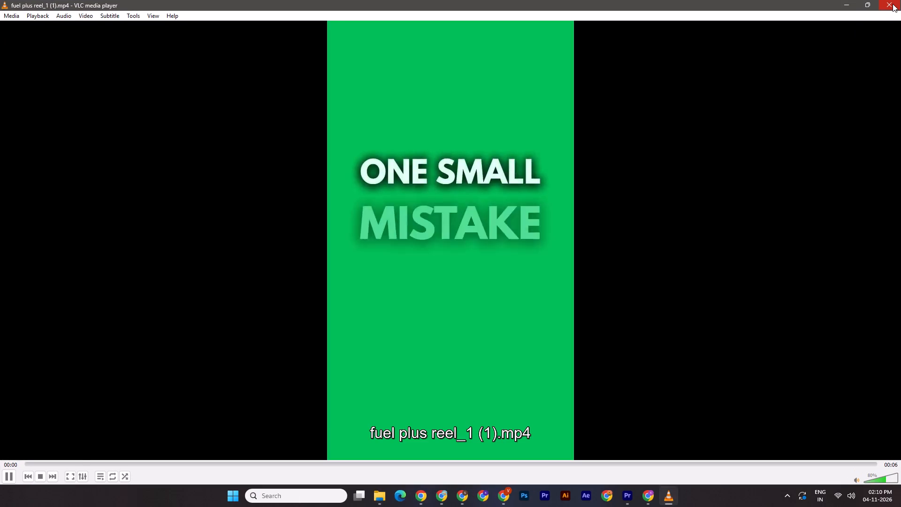
left_click(893, 4)
Bring fuel plus reel_1 (1).mp4 into Premiere Pro's Sequence 01 on V2, starting at about 00:00:03:12.
left_click_drag(764, 111, 627, 461)
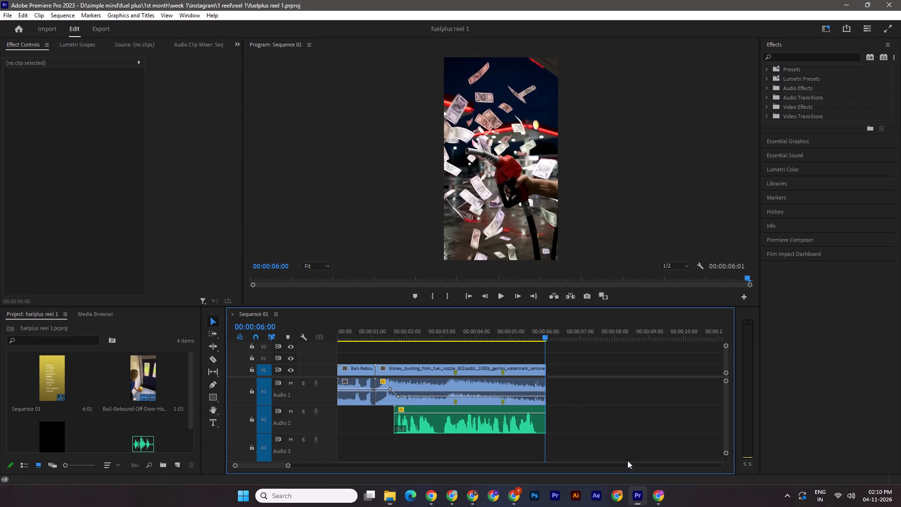
left_click_drag(627, 461, 459, 354)
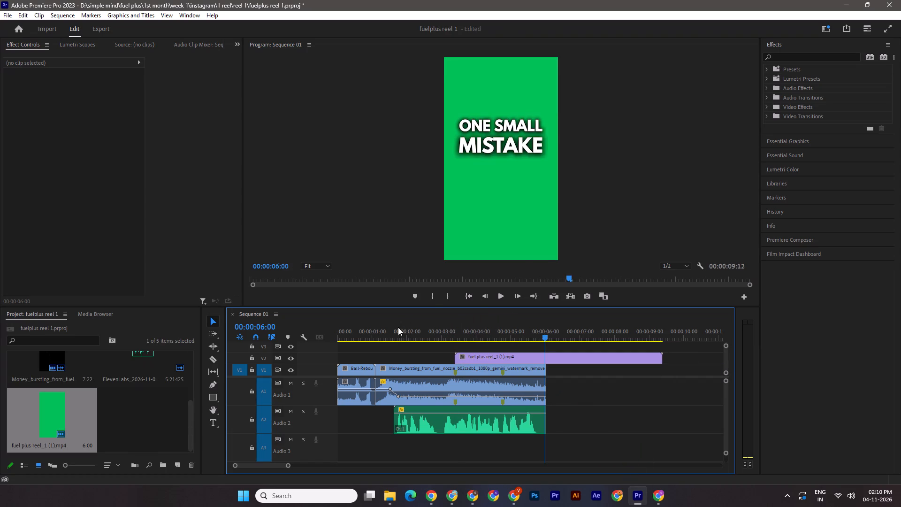
Play the voiceover to find the cue, and add fuel plus reel_1 (2).mp4 from the reel 1 folder on V3 at 00:00:04:29.
left_click(391, 328)
left_click(503, 294)
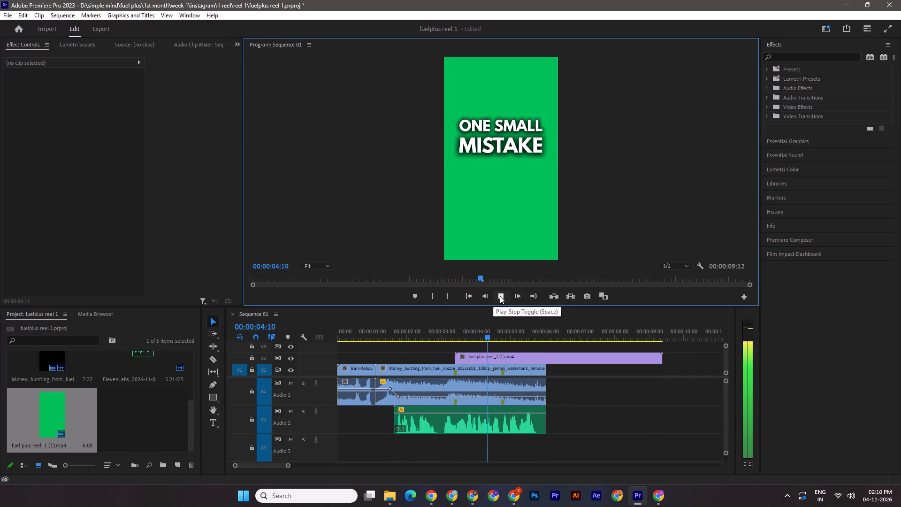
left_click(500, 296)
left_click(508, 335)
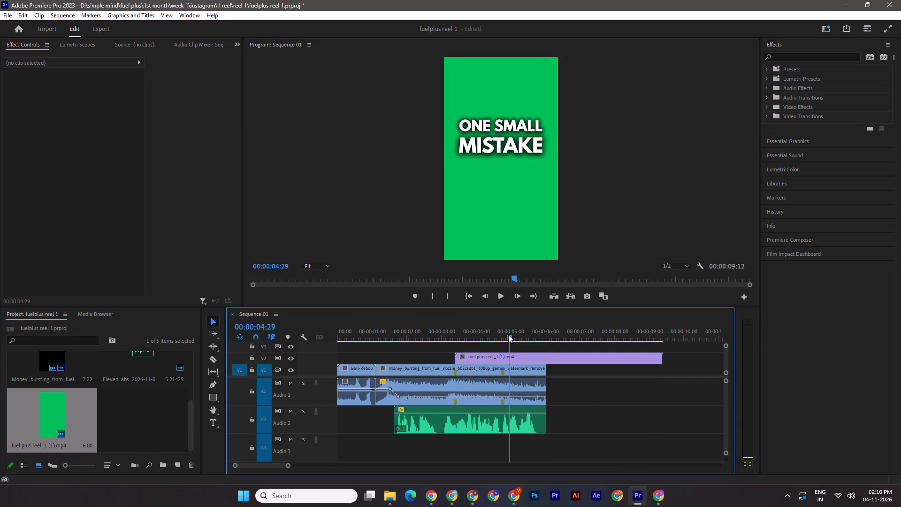
left_click(399, 494)
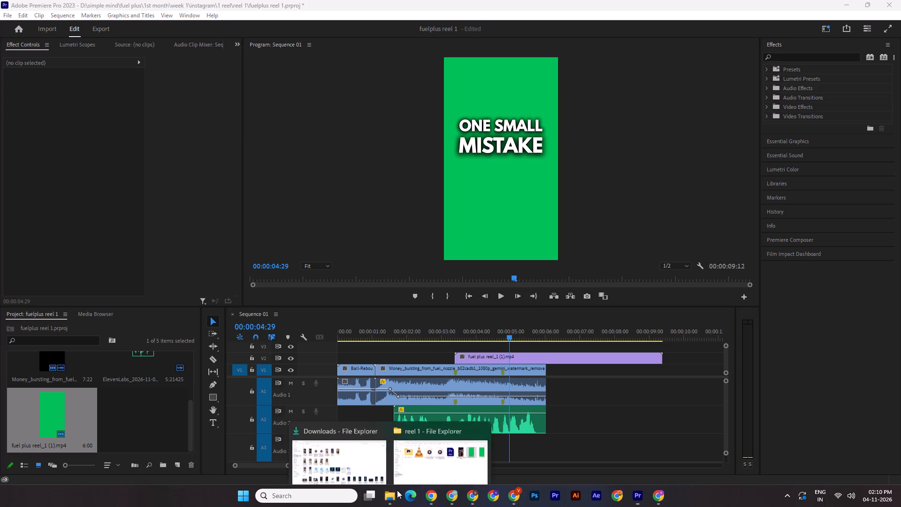
left_click(461, 453)
left_click_drag(861, 140, 637, 489)
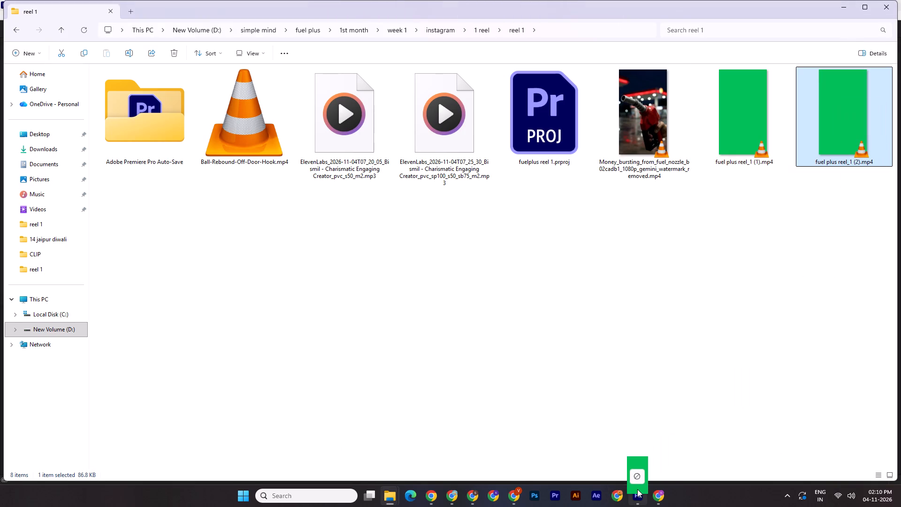
left_click_drag(637, 489, 510, 342)
Check the "BIG LOSS" timing in playback and shift its V3 clip earlier to start at 00:00:04:26.
key("space")
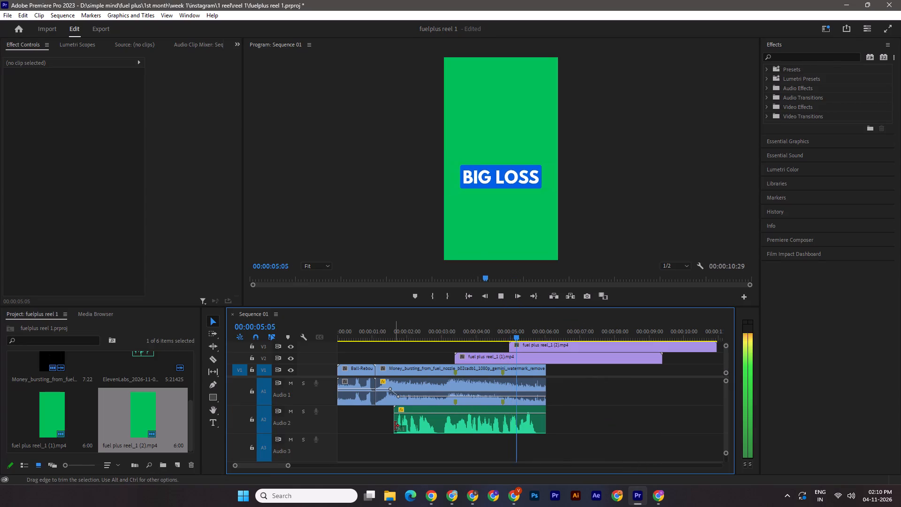
key("space")
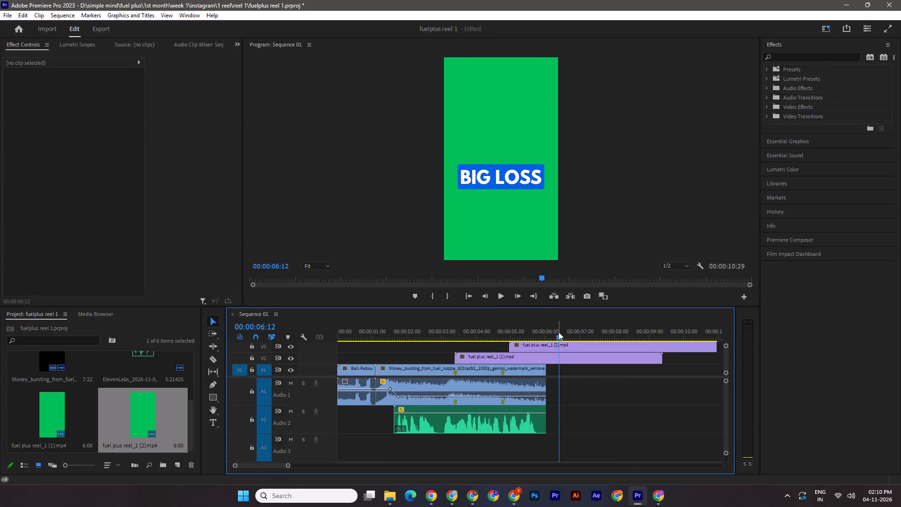
left_click_drag(558, 332, 550, 333, "shift")
left_click_drag(546, 333, 516, 330)
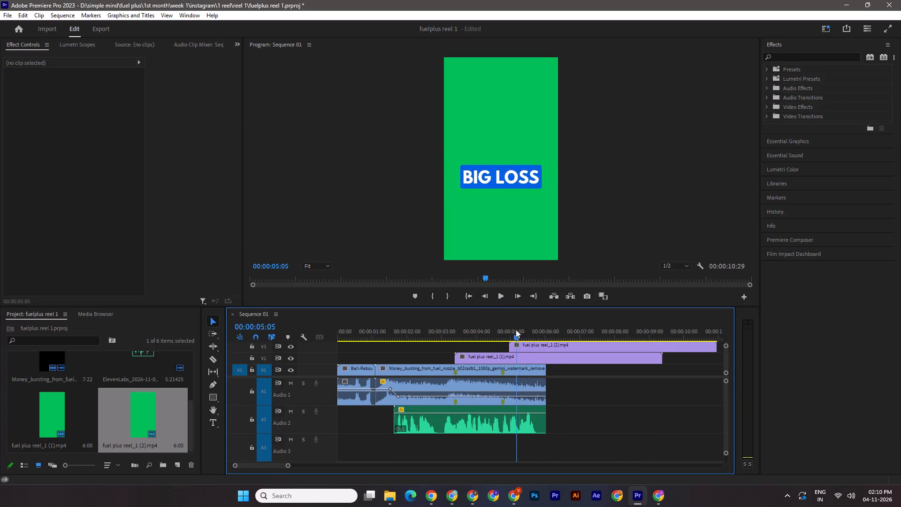
left_click_drag(516, 330, 506, 327)
left_click_drag(522, 350, 517, 349)
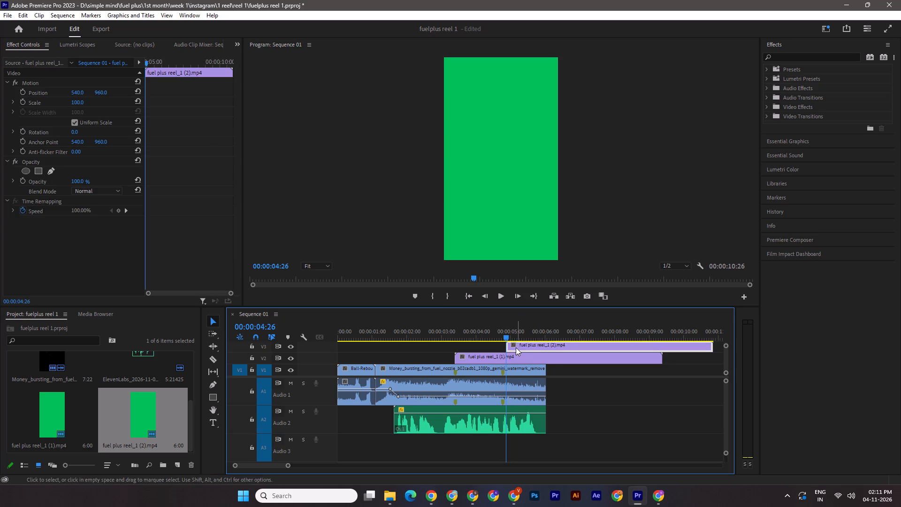
Trim the ends of both green-screen clips on V2 and V3 to the fuel nozzle clip's end at 00:00:06:01, and save the project.
left_click_drag(506, 334, 543, 334, "shift")
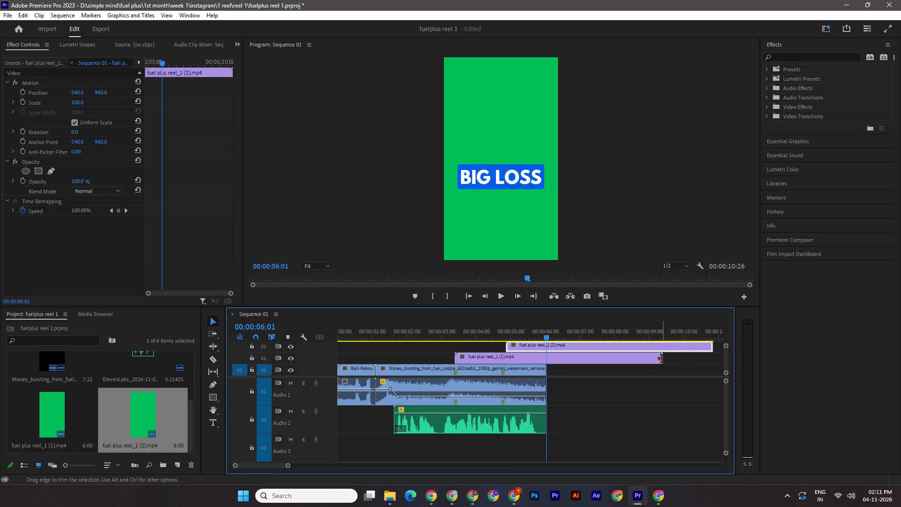
left_click_drag(662, 359, 543, 362)
left_click_drag(709, 351, 580, 361)
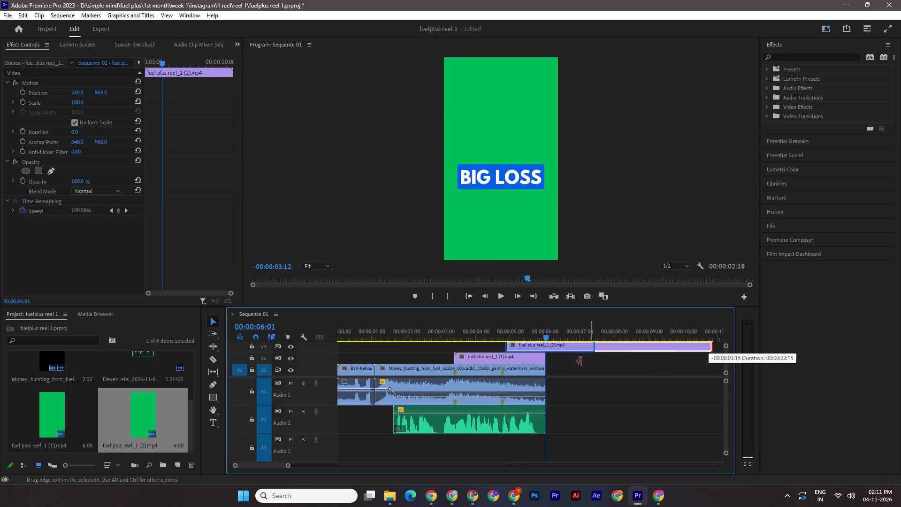
left_click_drag(580, 361, 544, 362)
key("ctrl+s")
Apply Ultra Key to the "BIG LOSS" clip on V3 and sample its green background as the key color.
left_click_drag(547, 335, 540, 335)
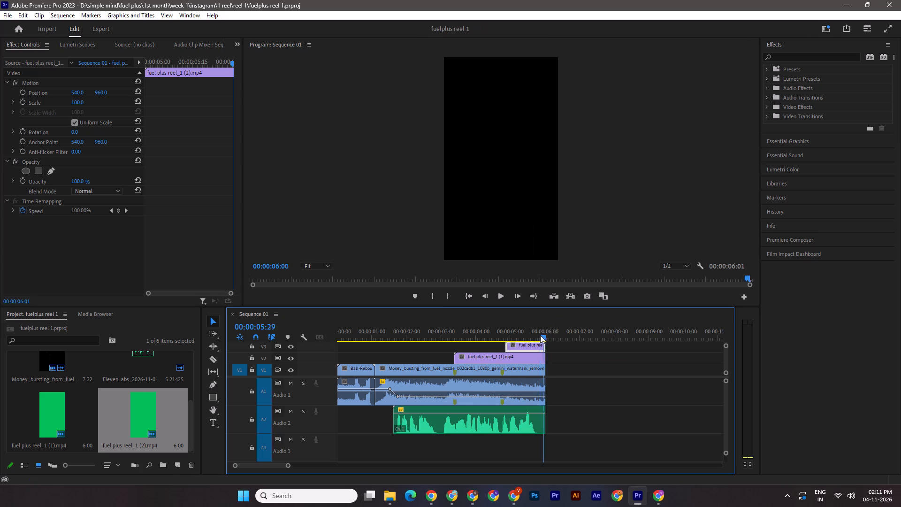
left_click_drag(540, 335, 528, 334)
left_click(797, 58)
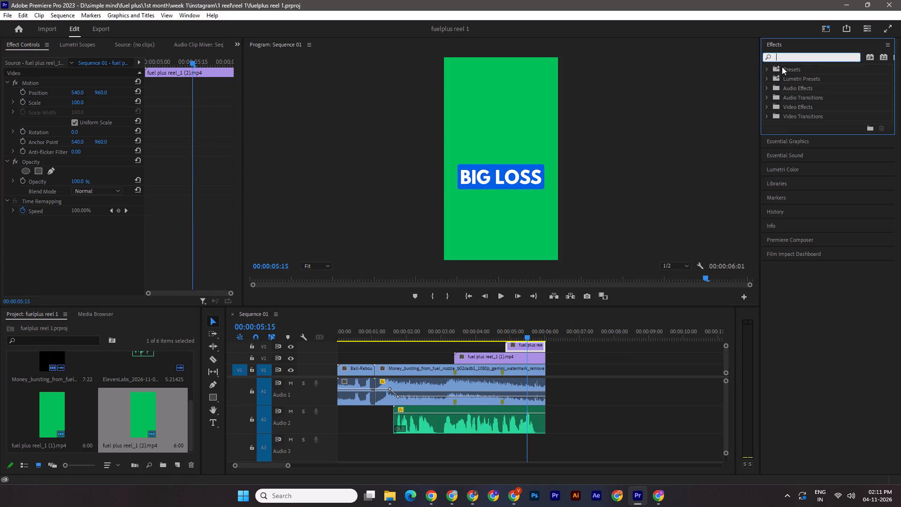
key("u")
type("lt")
left_click_drag(810, 162, 628, 256)
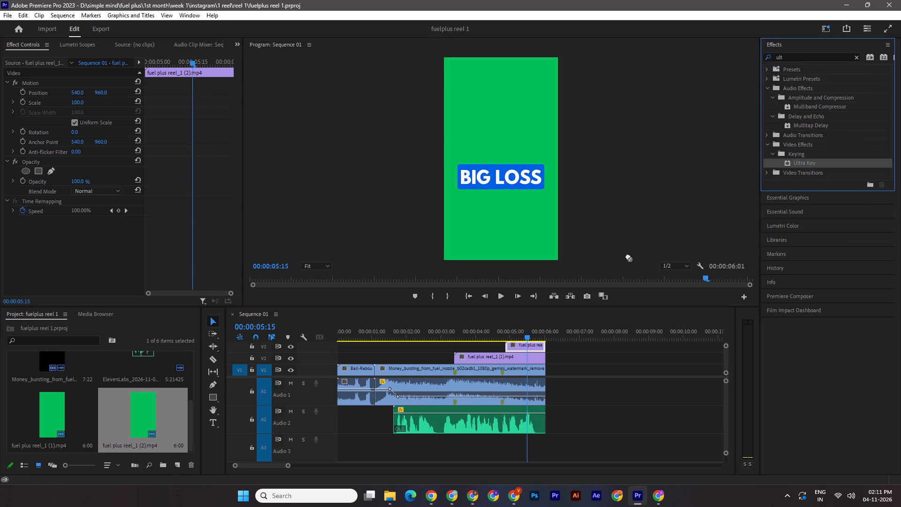
left_click_drag(628, 256, 530, 344)
left_click(85, 261)
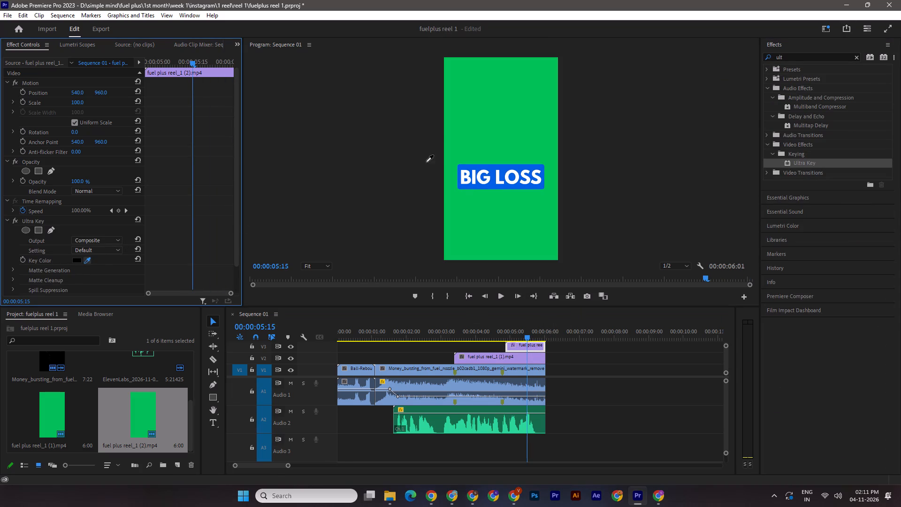
left_click(494, 126)
Apply Ultra Key to the "ONE SMALL MISTAKE" clip on V2, sample its green as the key color, and save the project.
left_click_drag(797, 161, 485, 369)
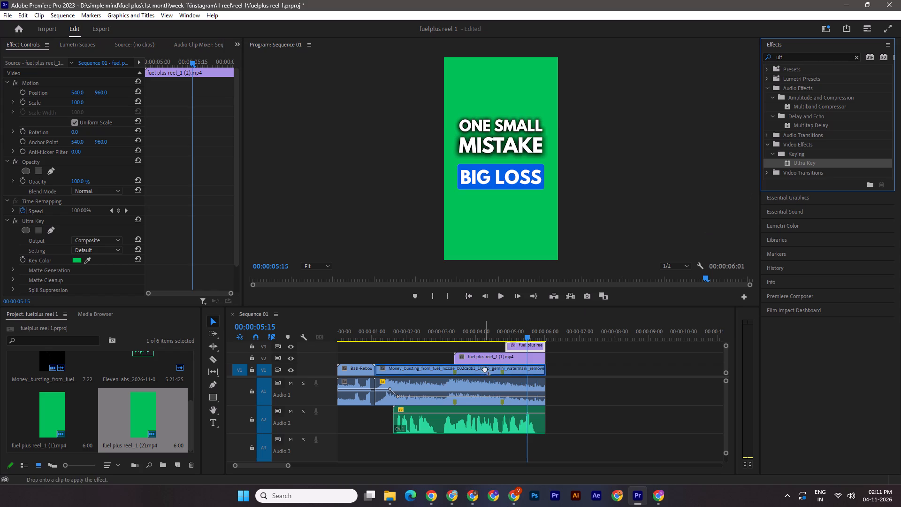
left_click_drag(485, 369, 486, 358)
left_click(87, 261)
left_click(541, 89)
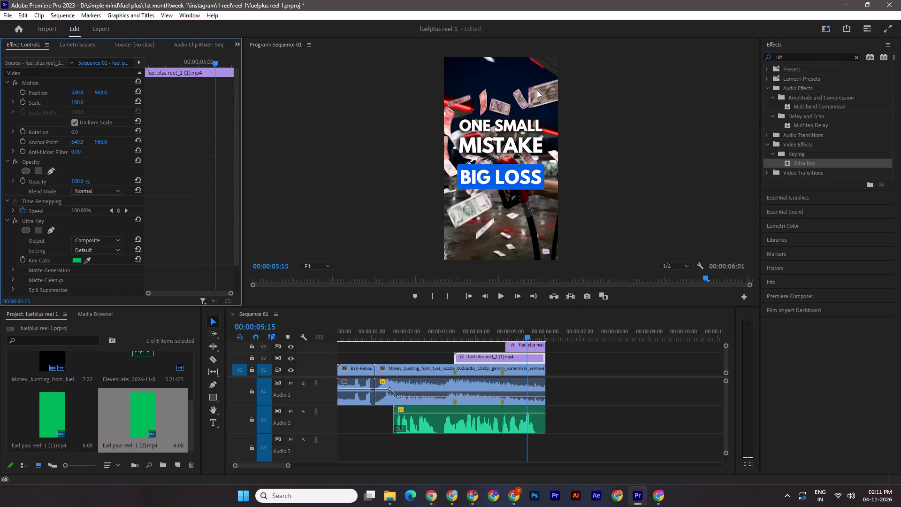
key("ctrl+s")
Play Sequence 01 from the start to review the keyed text over the footage.
left_click_drag(527, 338, 229, 325)
key("ctrl+s")
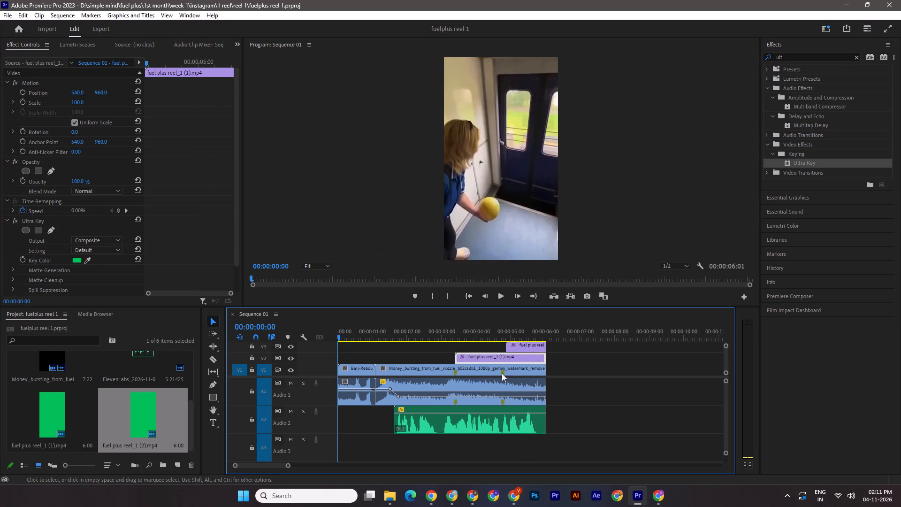
key("space")
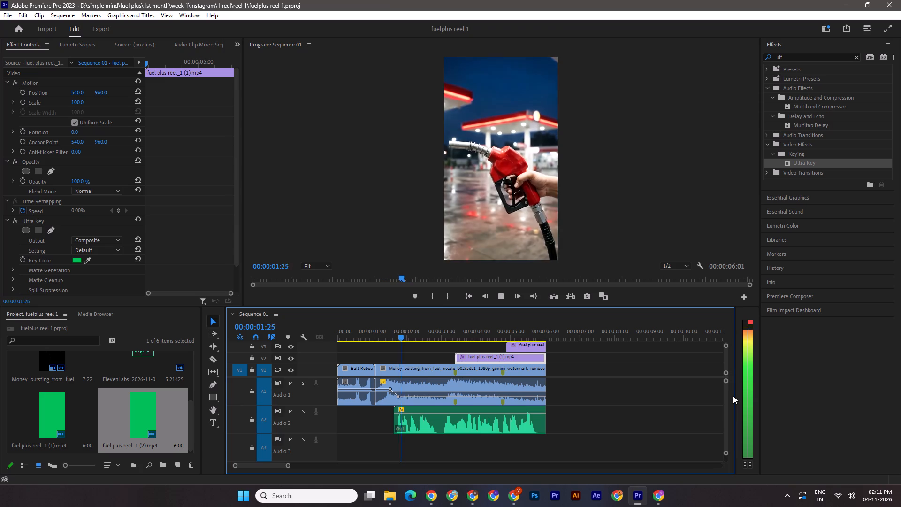
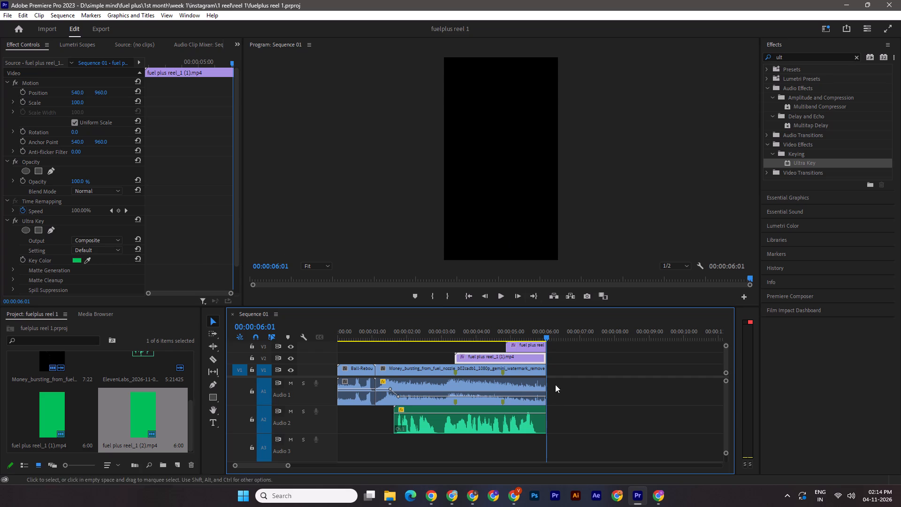
Save the project and replay Sequence 01 from the start to review the keyed text over the footage.
left_click_drag(545, 338, 263, 331)
key("ctrl+s")
key("space")
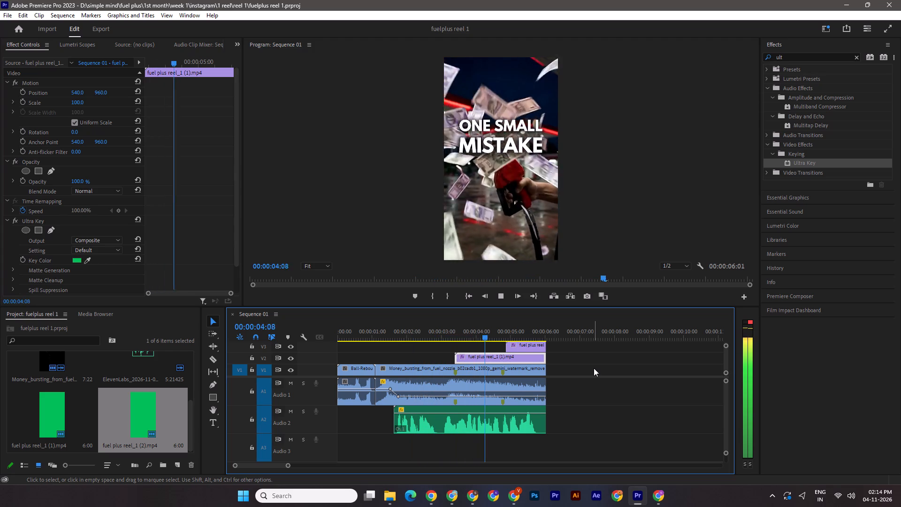
key("space")
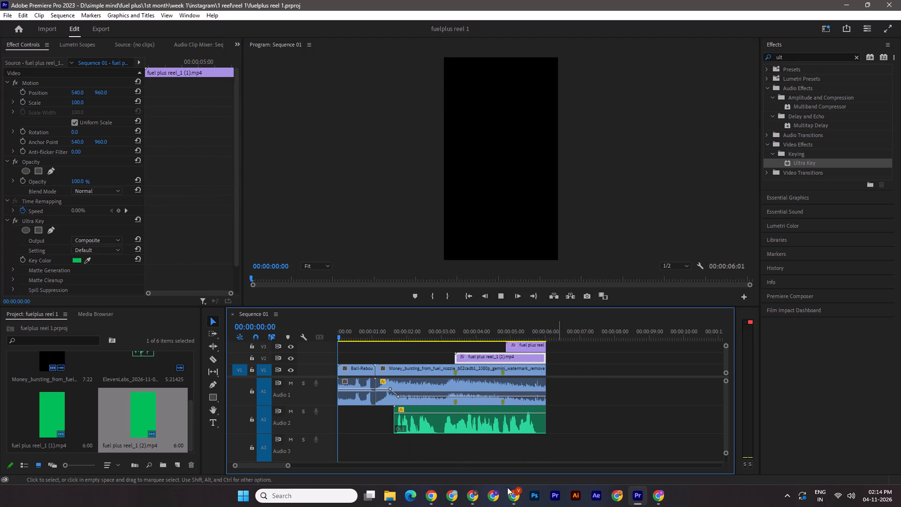
key("space")
Switch to Pixabay in Chrome, search sound effects for "rise", and preview Riser Hole and Whoosh 1.
left_click(474, 496)
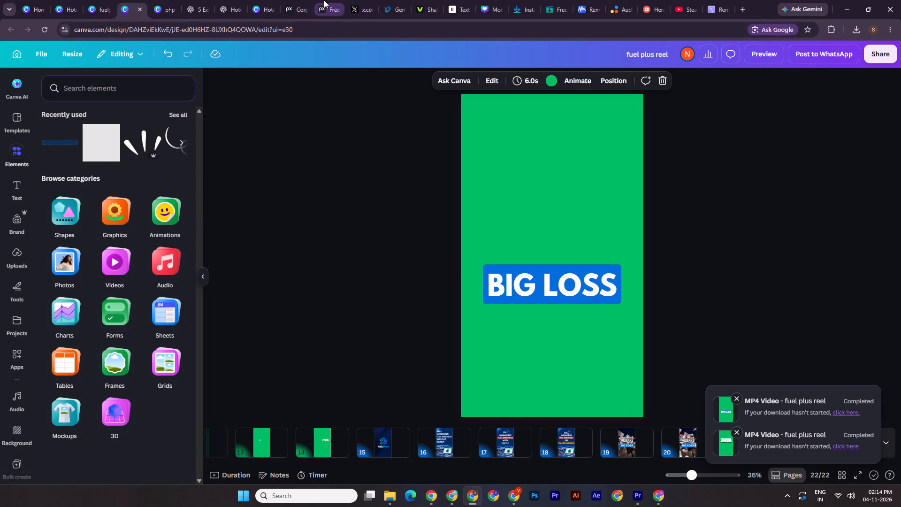
left_click(324, 0)
triple_click(143, 54)
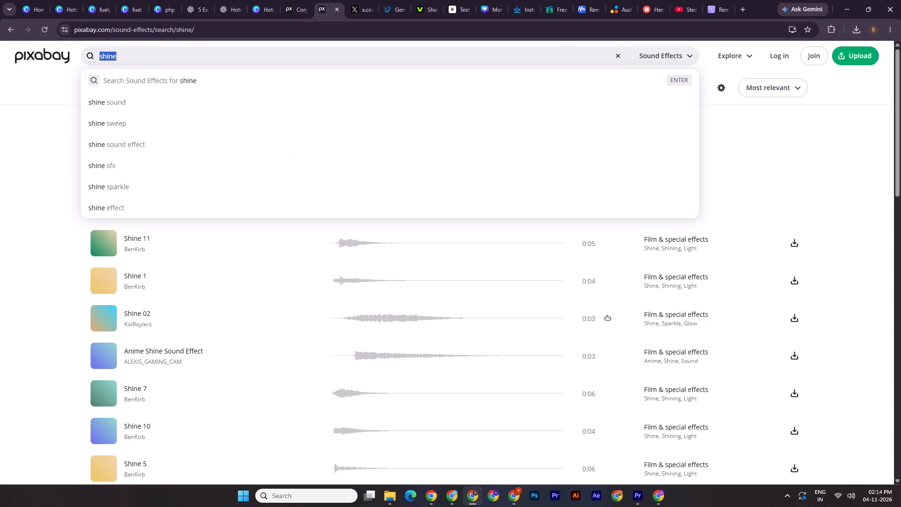
type("rise")
key("Return")
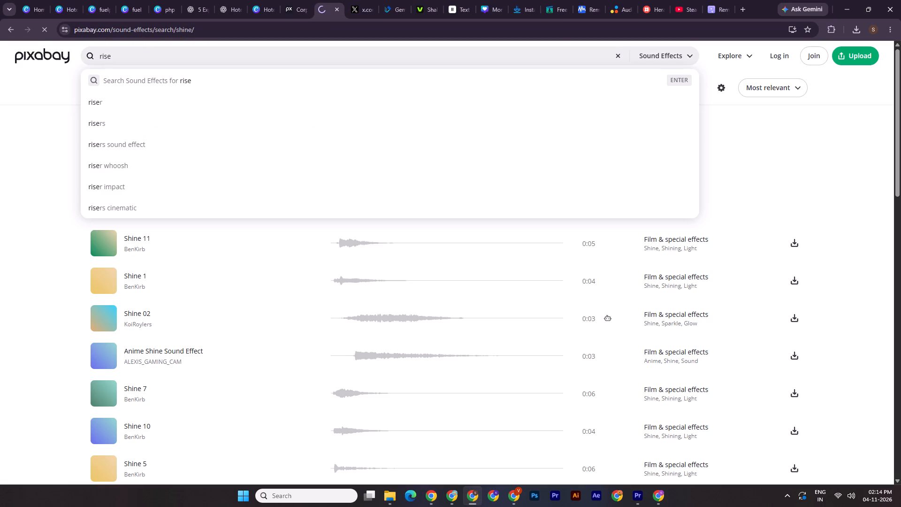
left_click(104, 245)
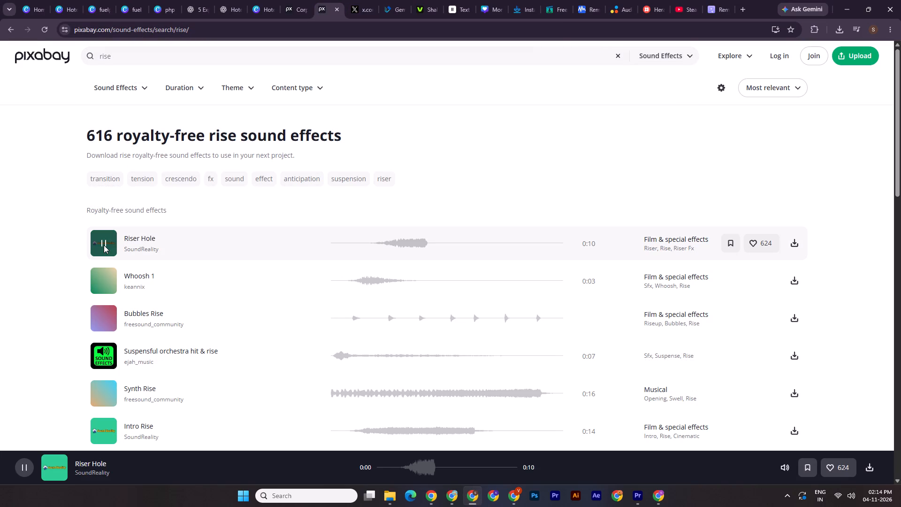
left_click(99, 281)
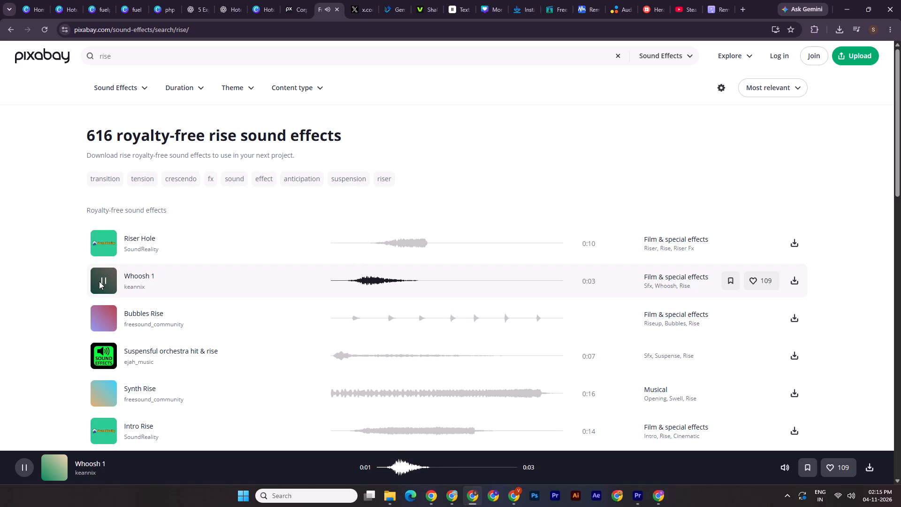
Search sound effects for "fast rise" and preview riser swoosh, Whoosh Riser, Dramatic Transition and Fast Whoosh.
left_click(100, 57)
type("fast")
key("space")
key("Return")
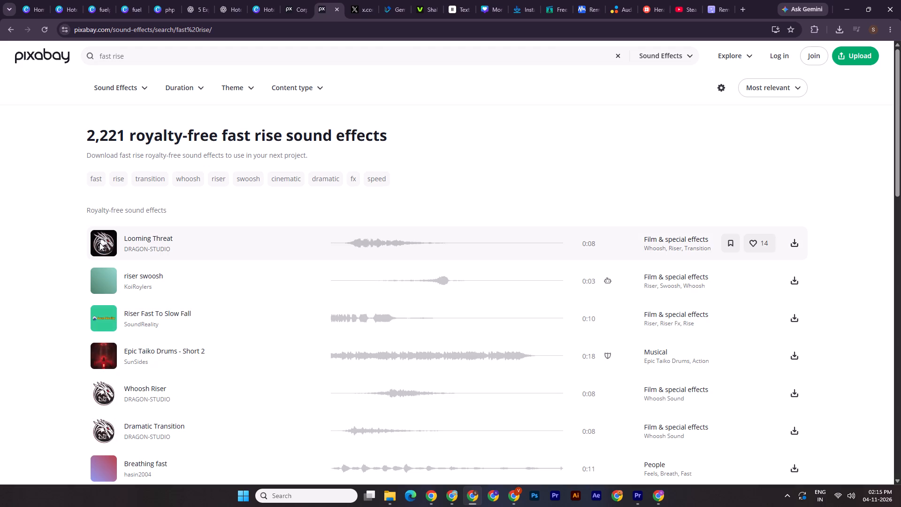
left_click(106, 284)
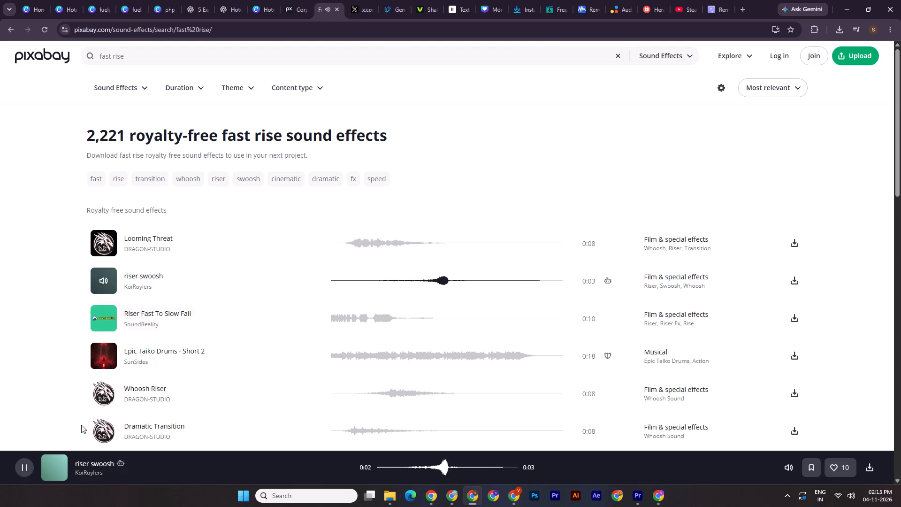
left_click(102, 396)
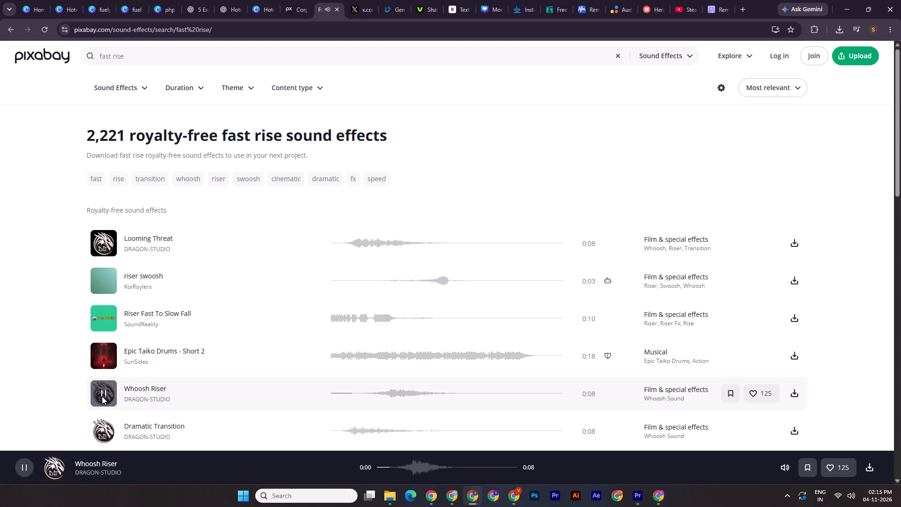
scroll(264, 365, "down", 3)
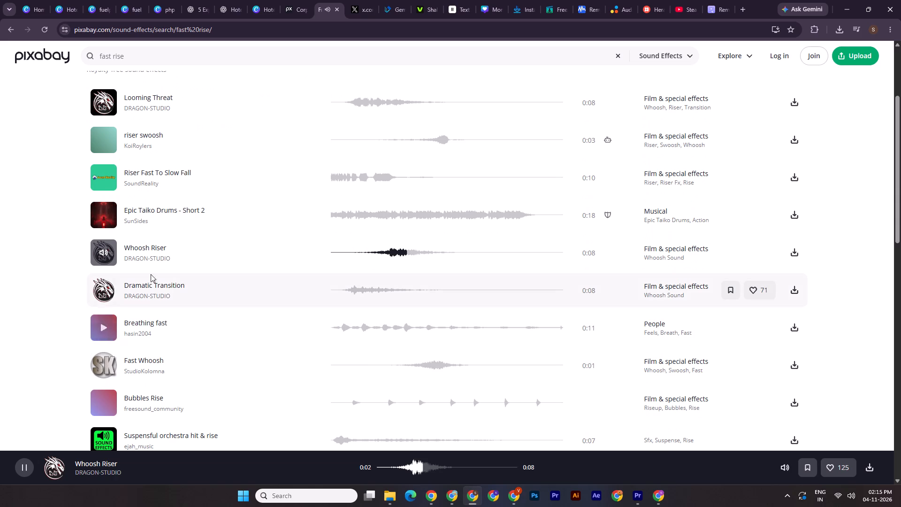
left_click(106, 291)
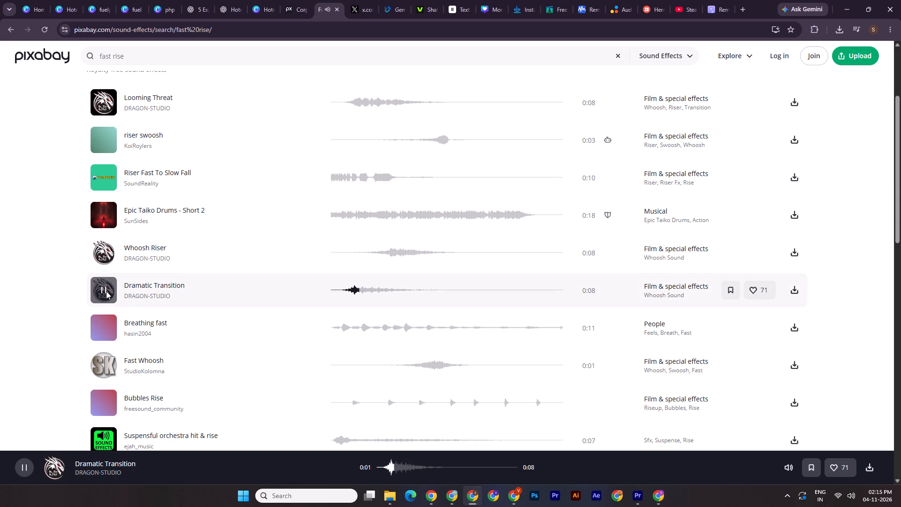
left_click(105, 369)
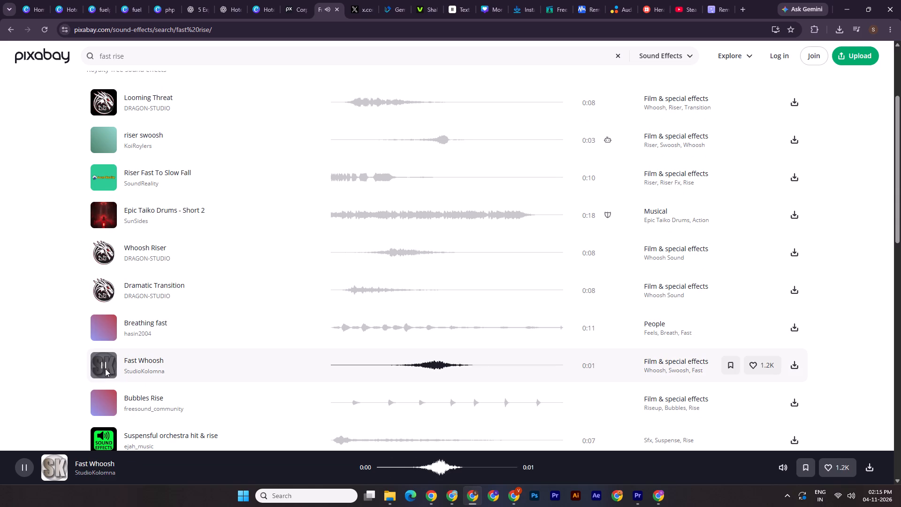
scroll(185, 428, "down", 2)
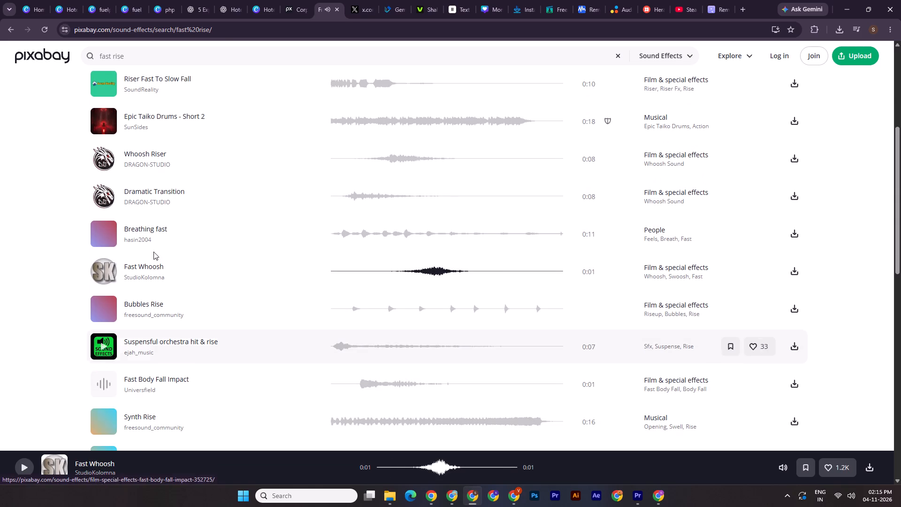
Search sound effects for "fast movement", preview Fast Swoosh 06 and Fast Swoosh 03, and download Fast Swoosh 03.
left_click_drag(154, 54, 114, 54)
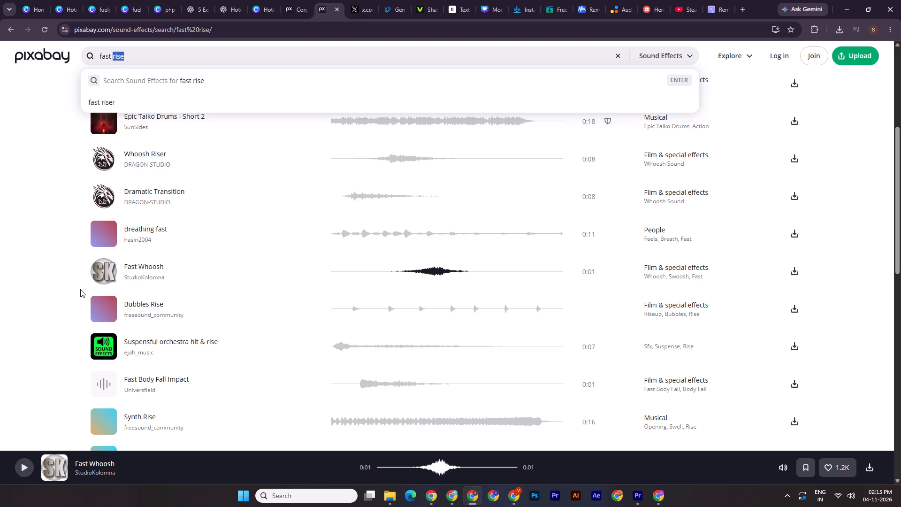
type("movement")
key("Return")
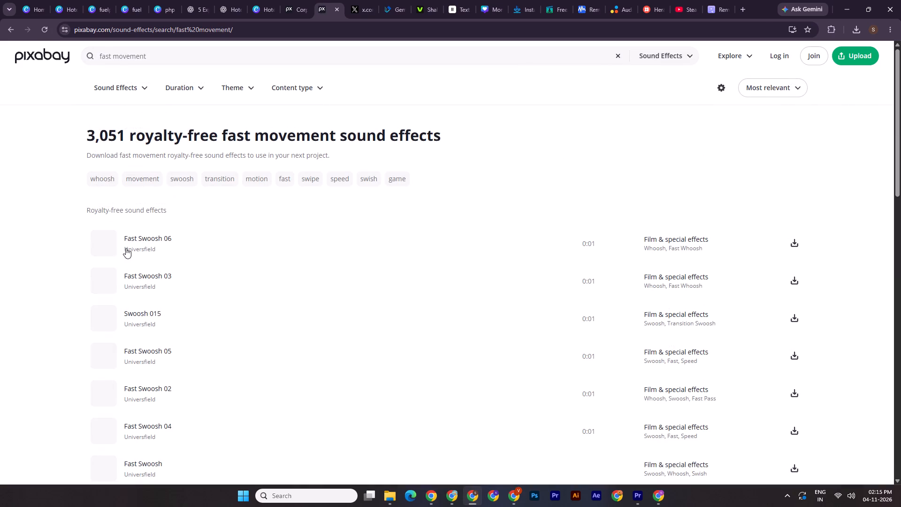
left_click(102, 246)
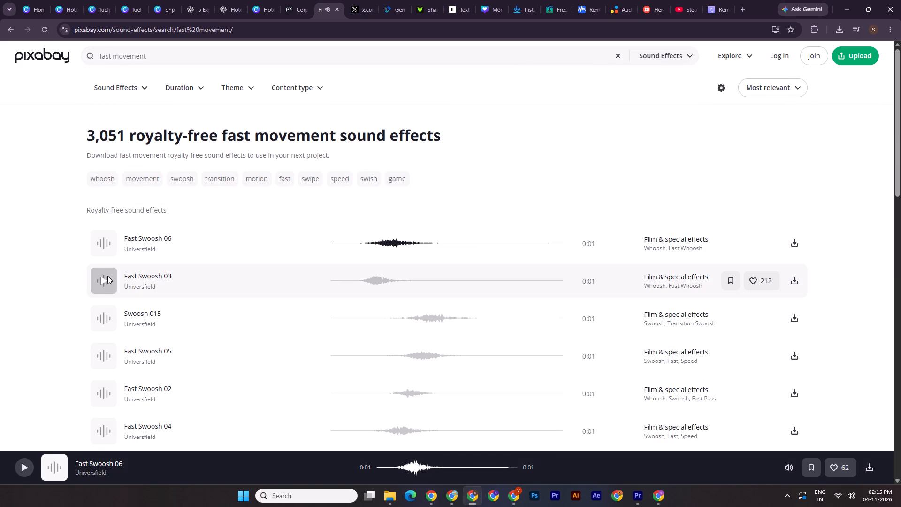
left_click(107, 276)
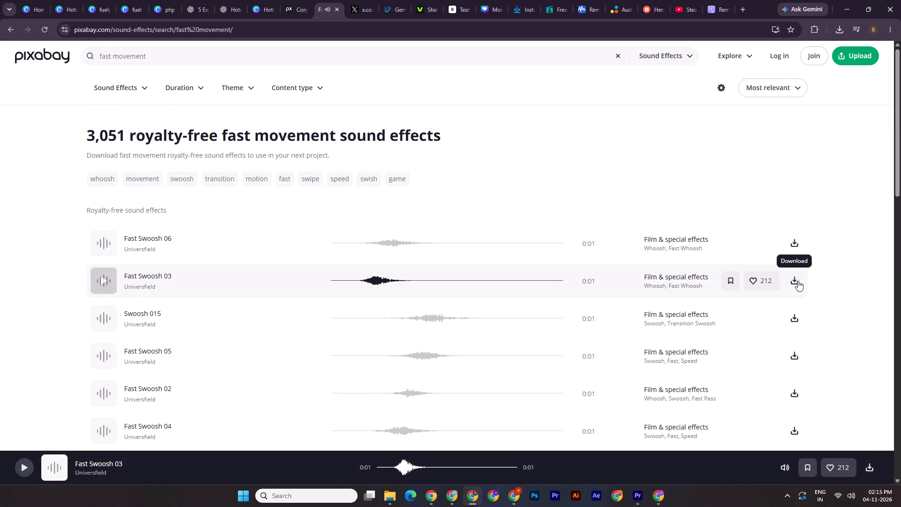
left_click(798, 281)
Search sound effects for "pop" and download the Pop effect by DRAGON-STUDIO.
double_click(166, 59)
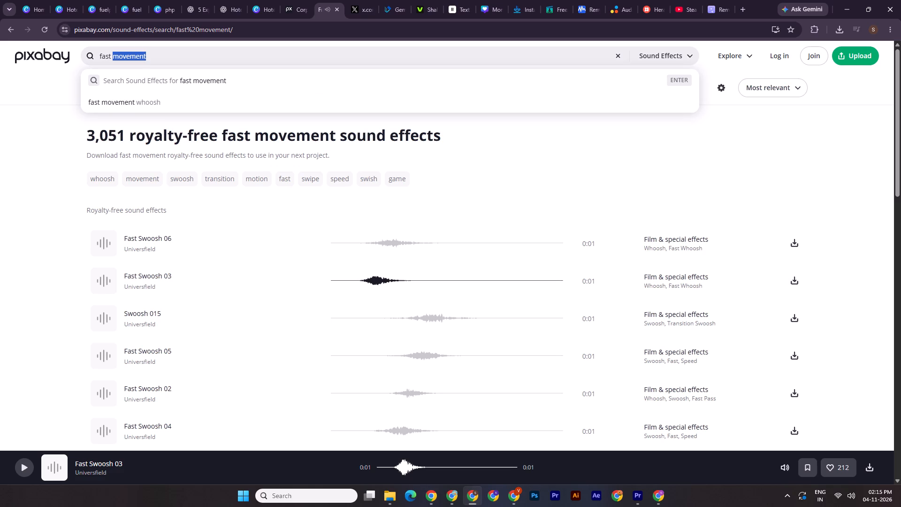
left_click(166, 45)
left_click(594, 116)
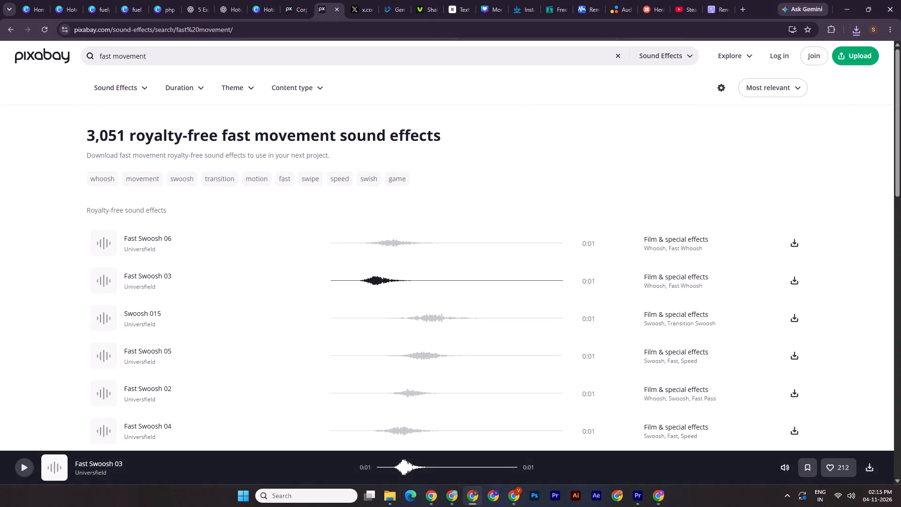
triple_click(167, 59)
type("pop")
key("Return")
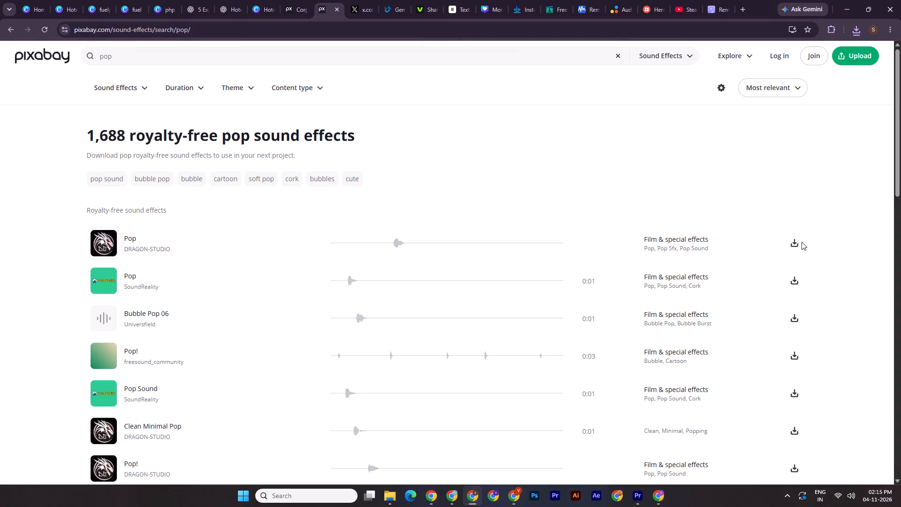
left_click(794, 242)
In File Explorer, move the downloaded fast-swoosh and pop MP3 files from Downloads into the project's reel 1 folder.
left_click(389, 497)
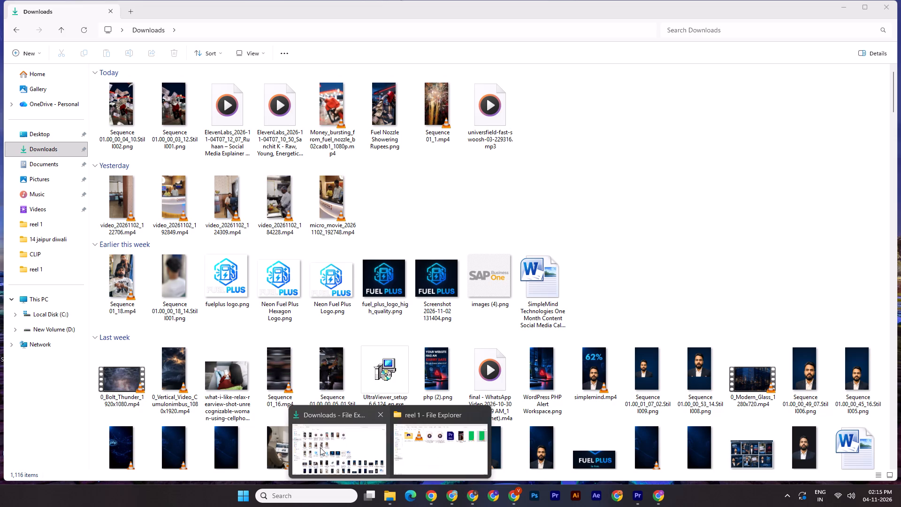
left_click(320, 447)
left_click_drag(601, 108, 465, 153)
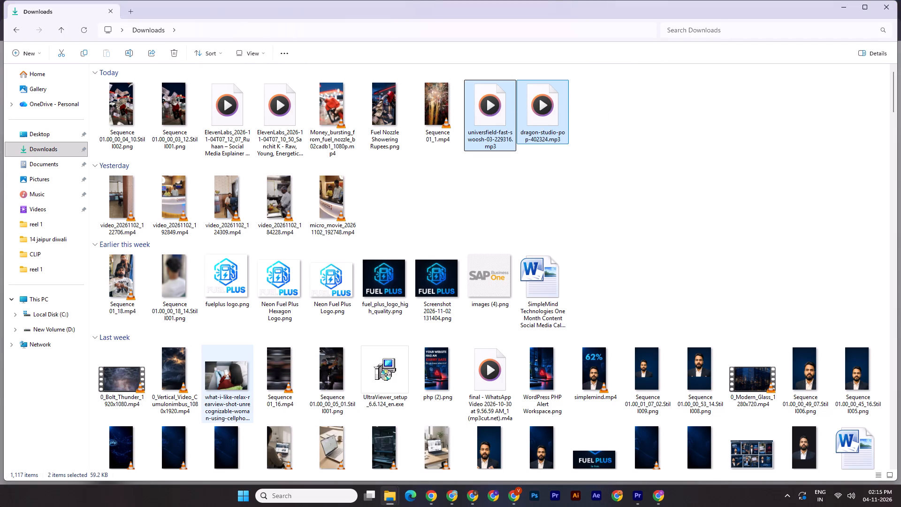
key("ctrl+x")
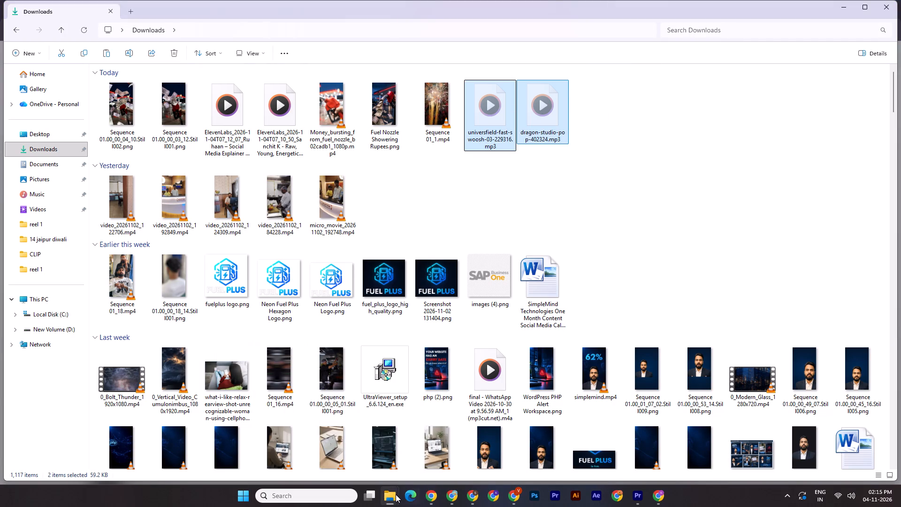
left_click(396, 494)
left_click(460, 460)
key("ctrl+v")
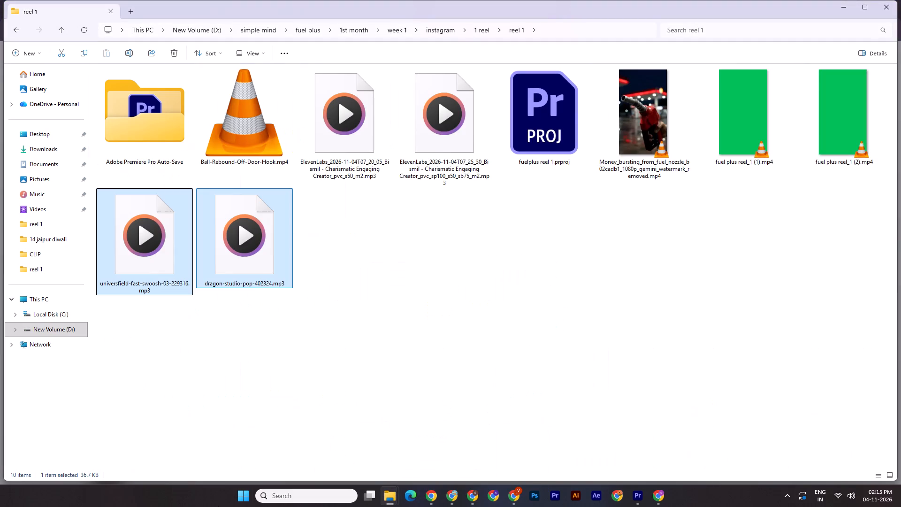
Bring the fast-swoosh MP3 into Premiere Pro's Sequence 01 on A3, starting at 00:00:03:12 under the V2 text clip.
left_click(253, 383)
left_click_drag(137, 244, 647, 479)
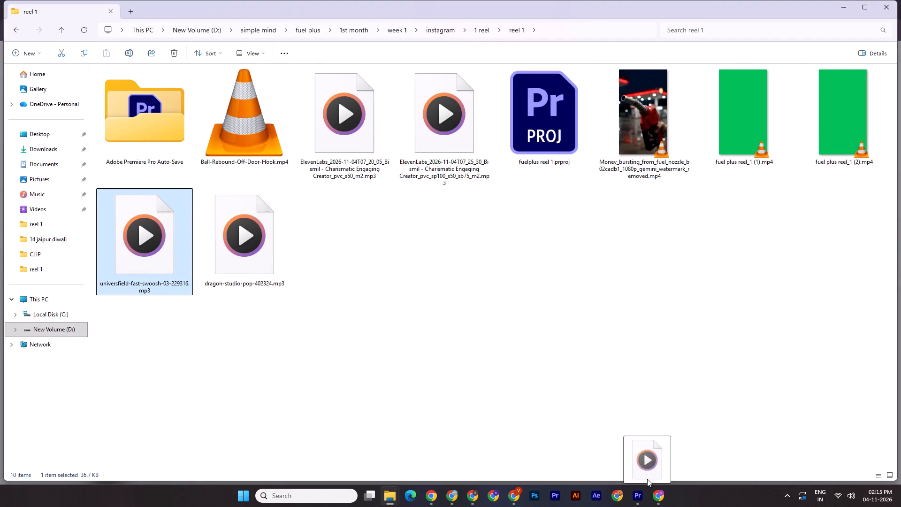
left_click_drag(647, 479, 507, 453)
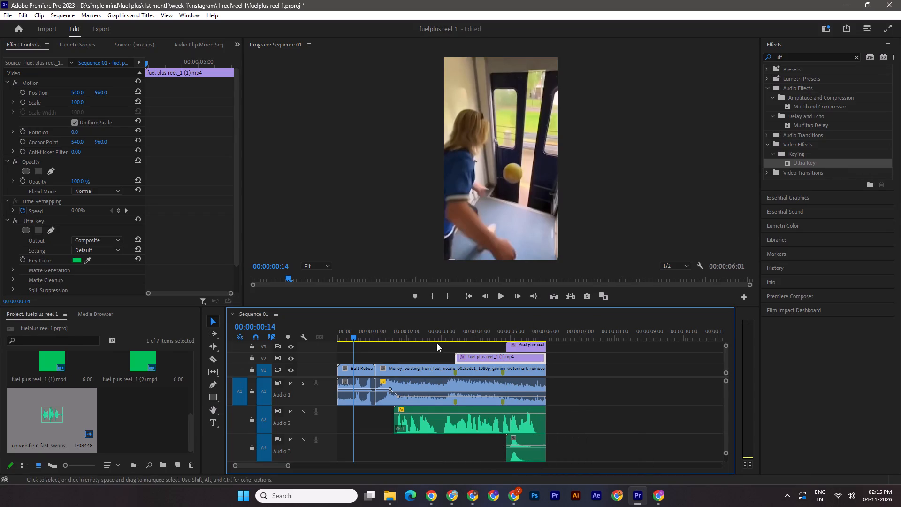
left_click_drag(352, 335, 454, 342)
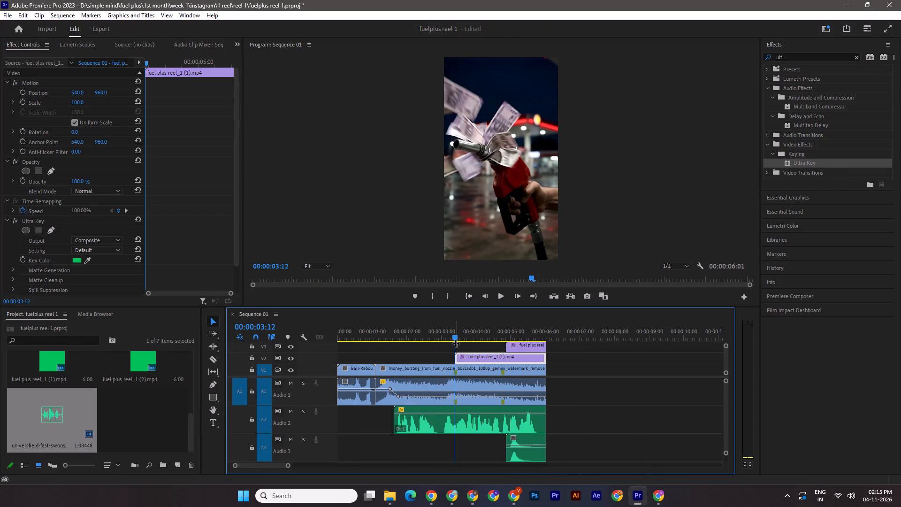
left_click_drag(523, 453, 473, 453)
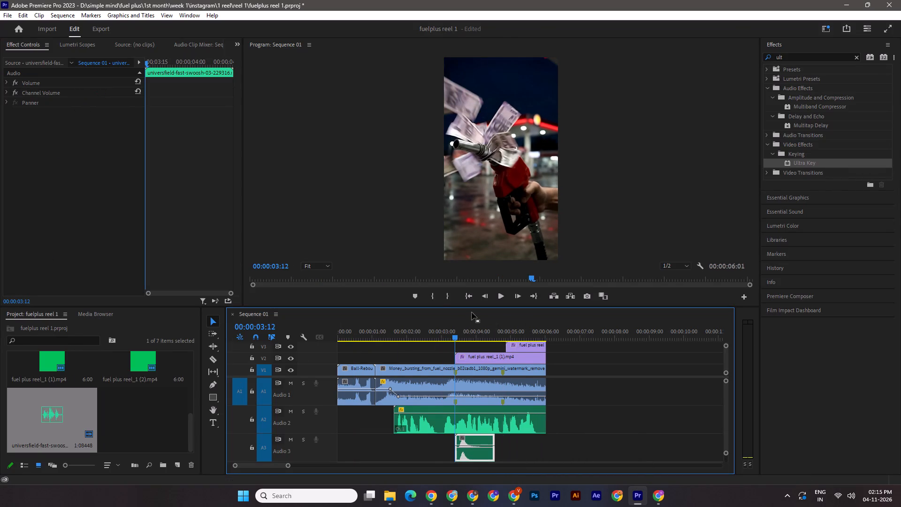
Play the sequence from just before the swoosh to check its timing against the "ONE SMALL MISTAKE" text.
left_click_drag(453, 331, 436, 327)
left_click(496, 294)
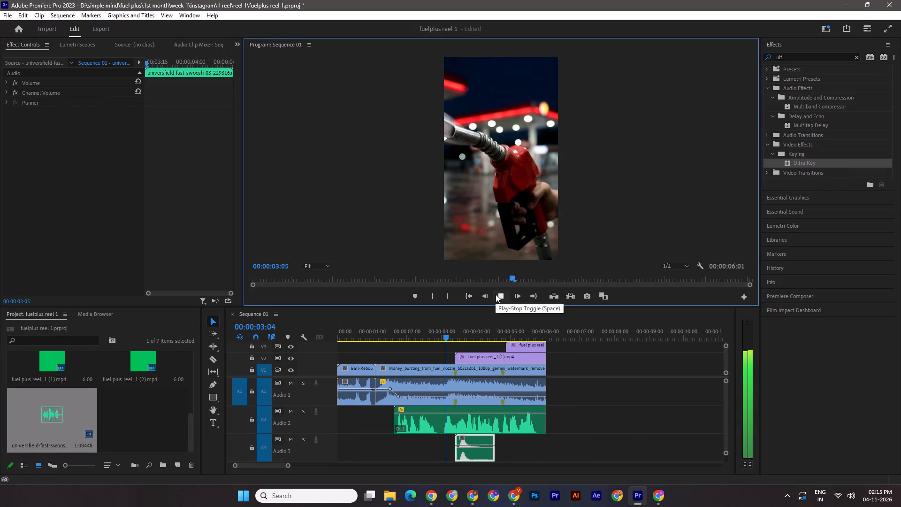
left_click(496, 294)
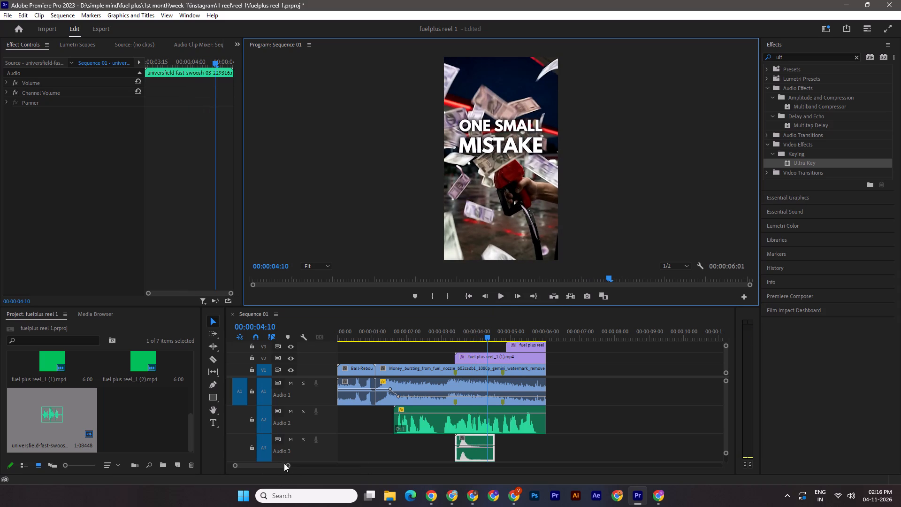
left_click(284, 463)
Shift the swoosh clip on A3 earlier to start at 00:00:03:08, and play that section to check the timing.
left_click_drag(491, 335, 452, 336)
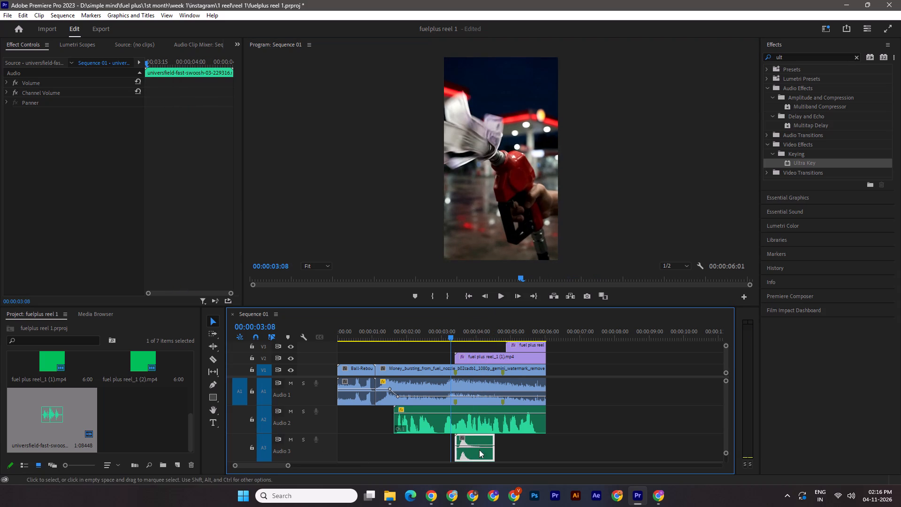
left_click_drag(481, 458, 475, 458)
left_click_drag(449, 341, 438, 340)
left_click_drag(444, 337, 436, 336)
left_click(497, 296)
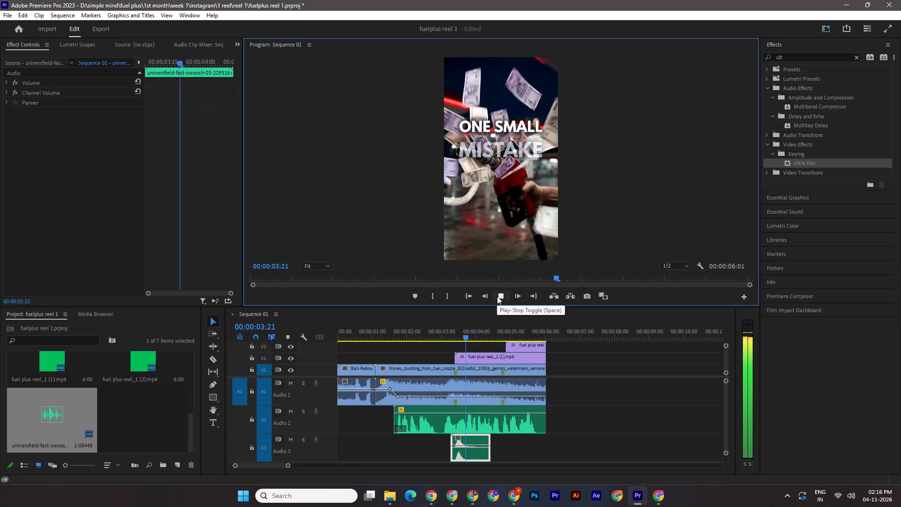
left_click(497, 296)
Shift the swoosh clip on A3 earlier to start at 00:00:03:05, and play that section to check the timing.
left_click_drag(488, 341, 443, 338)
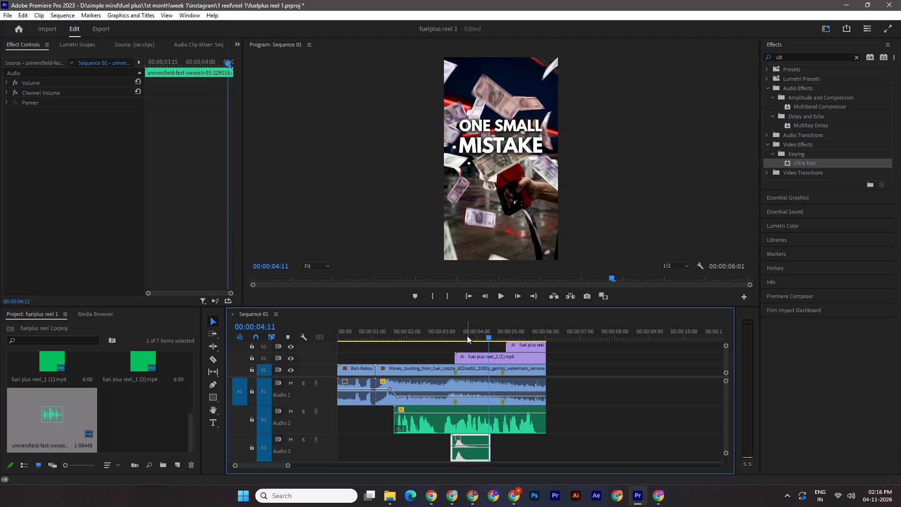
left_click(468, 336)
left_click_drag(466, 335, 448, 335)
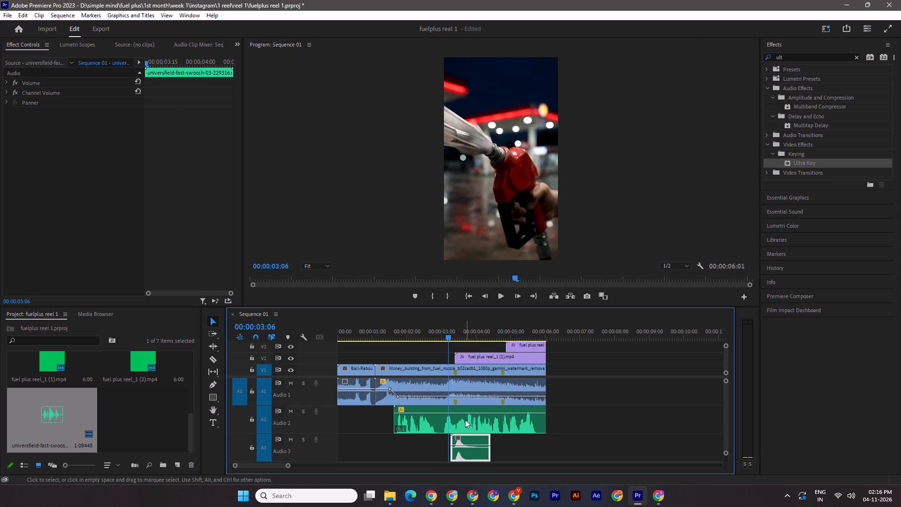
left_click(445, 335)
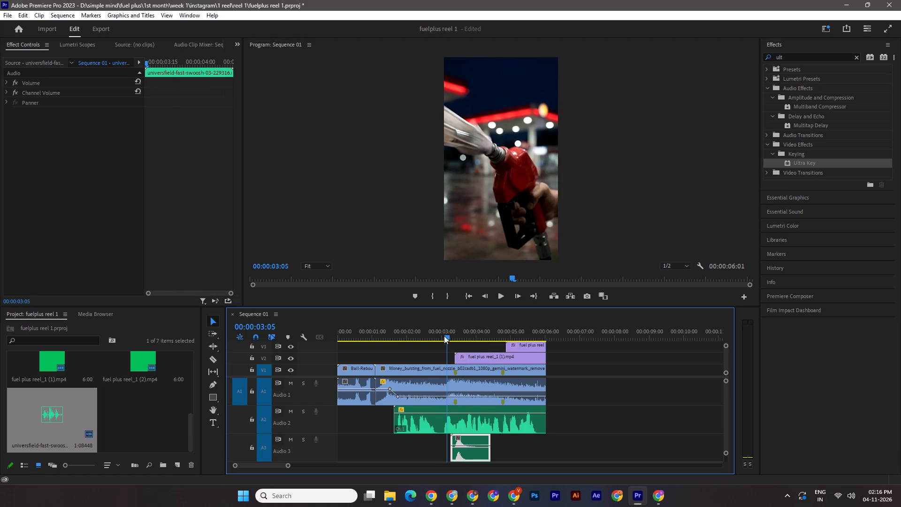
left_click(475, 456)
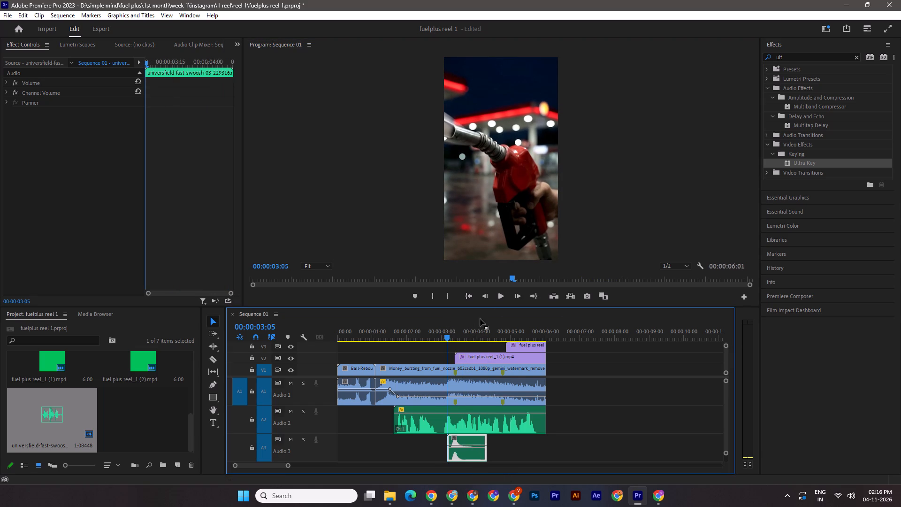
left_click_drag(448, 333, 416, 331)
left_click(503, 293)
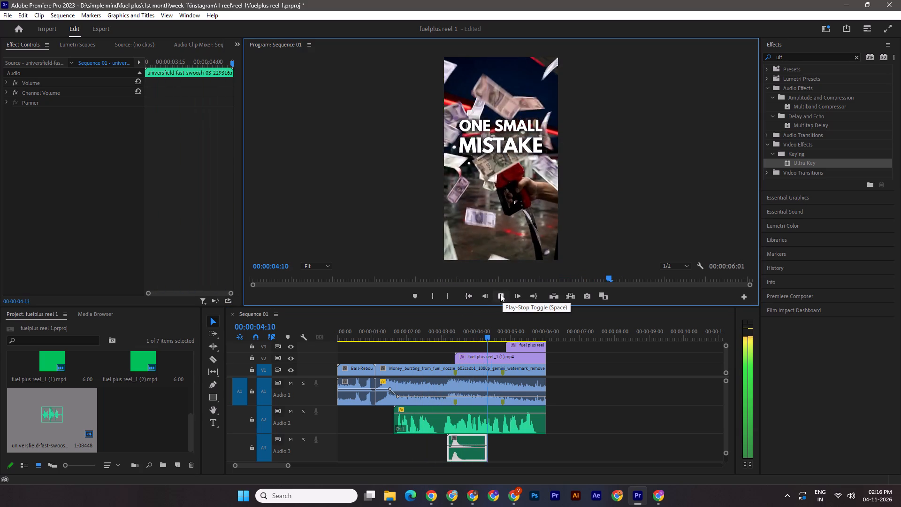
left_click(500, 294)
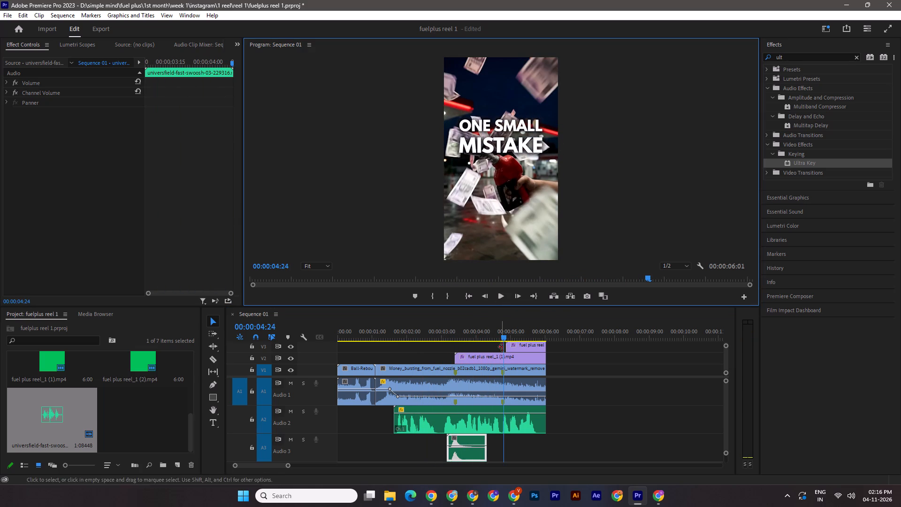
Bring the dragon-studio-pop MP3 from the reel 1 folder into Sequence 01 on A3, starting at 00:00:04:24.
left_click(394, 490)
left_click(450, 463)
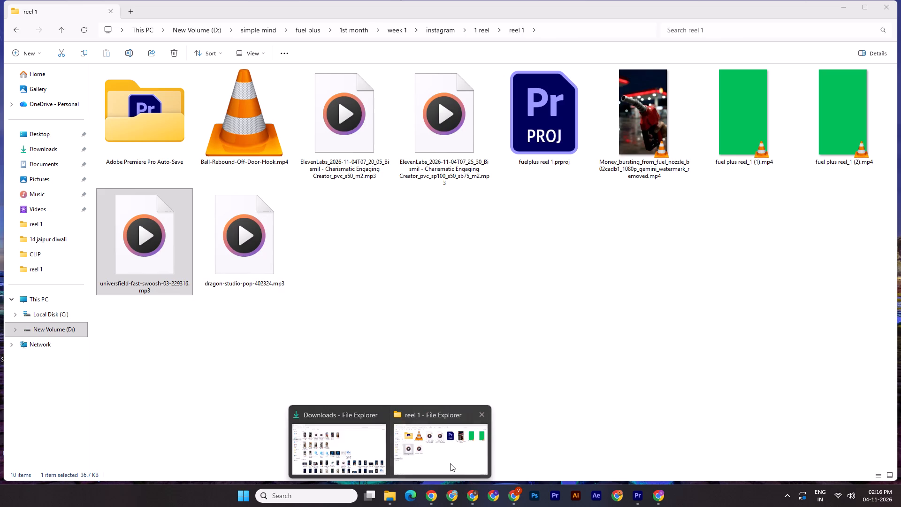
left_click_drag(254, 252, 514, 443)
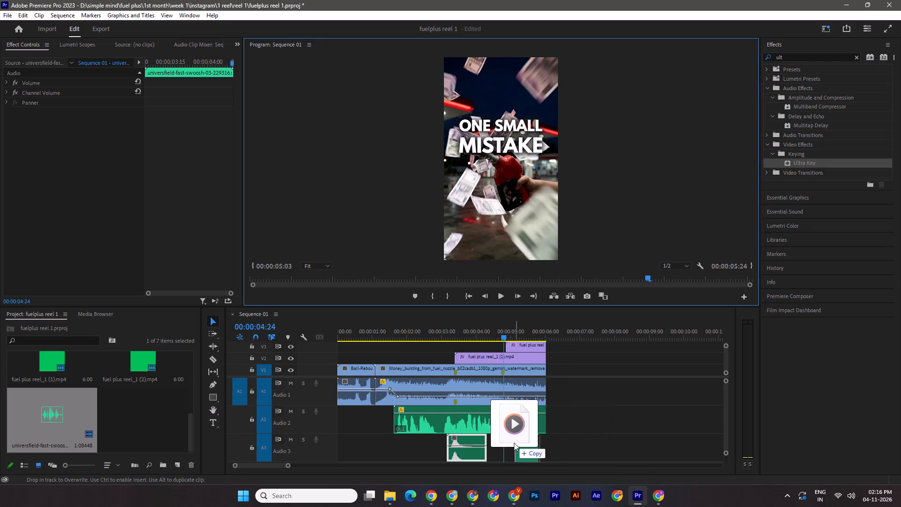
left_click_drag(514, 443, 504, 442)
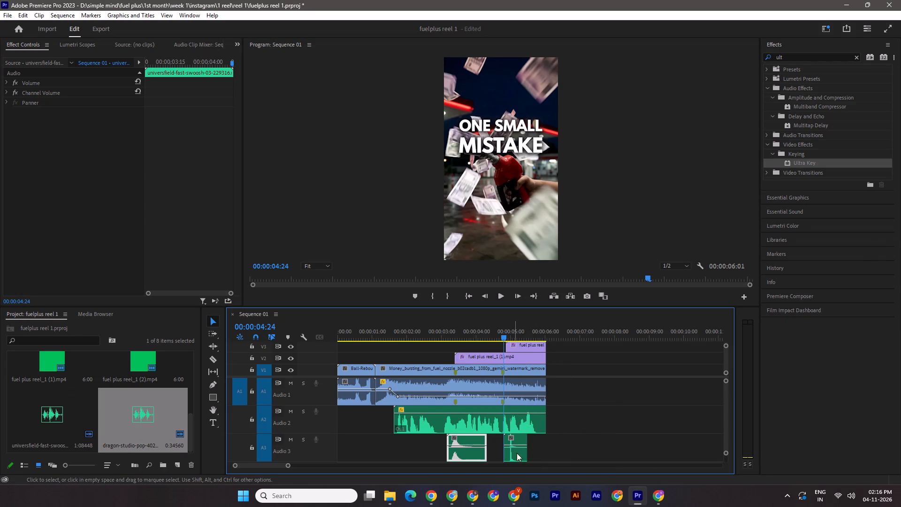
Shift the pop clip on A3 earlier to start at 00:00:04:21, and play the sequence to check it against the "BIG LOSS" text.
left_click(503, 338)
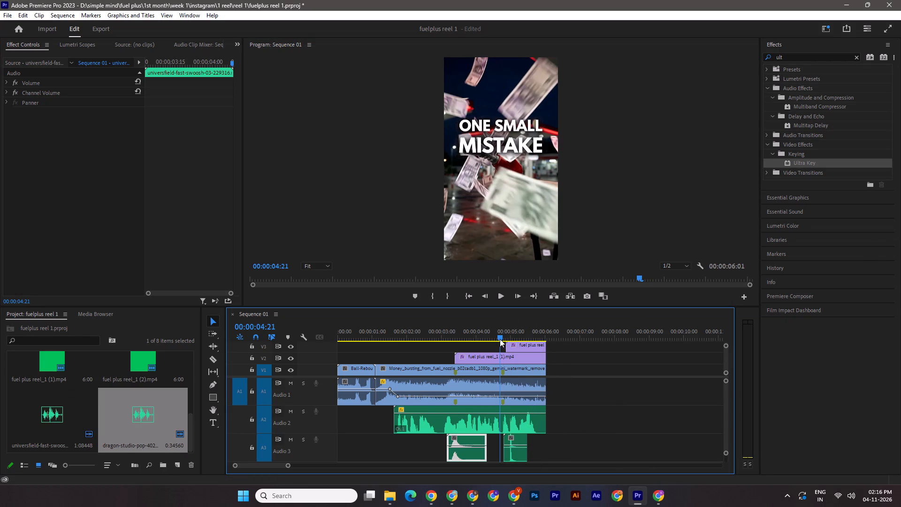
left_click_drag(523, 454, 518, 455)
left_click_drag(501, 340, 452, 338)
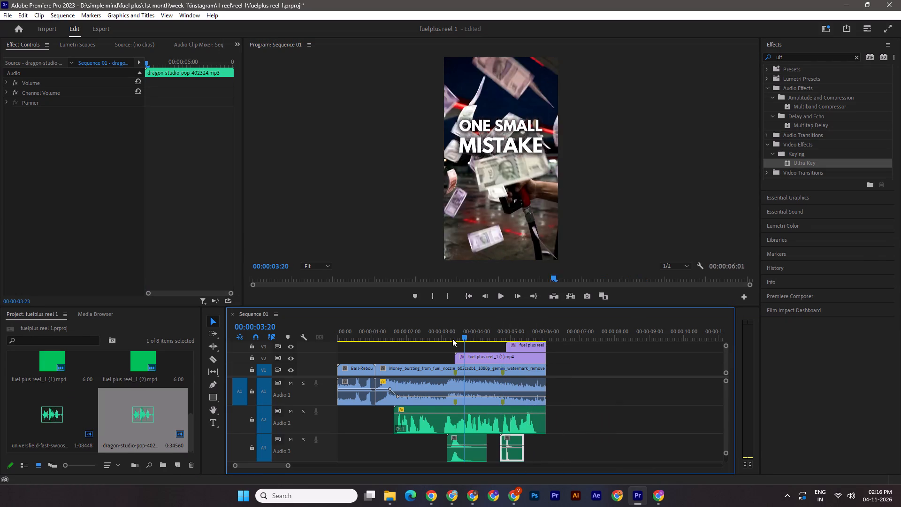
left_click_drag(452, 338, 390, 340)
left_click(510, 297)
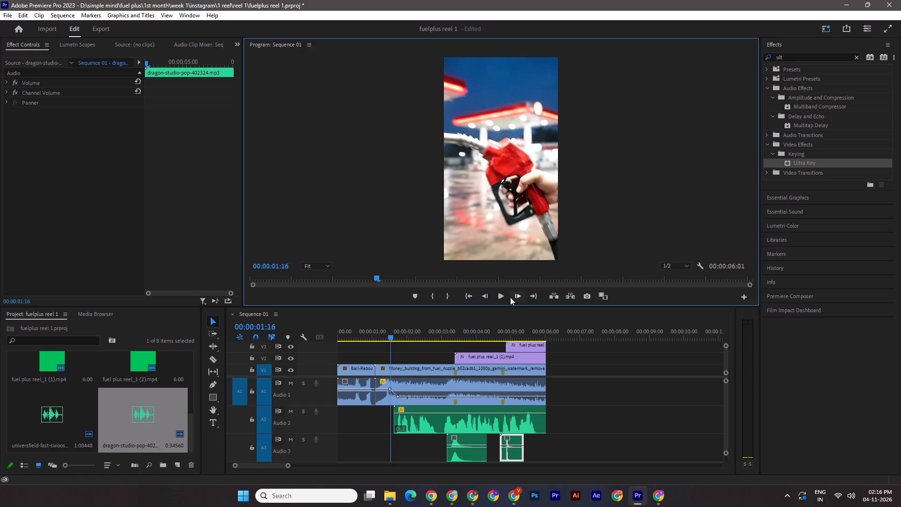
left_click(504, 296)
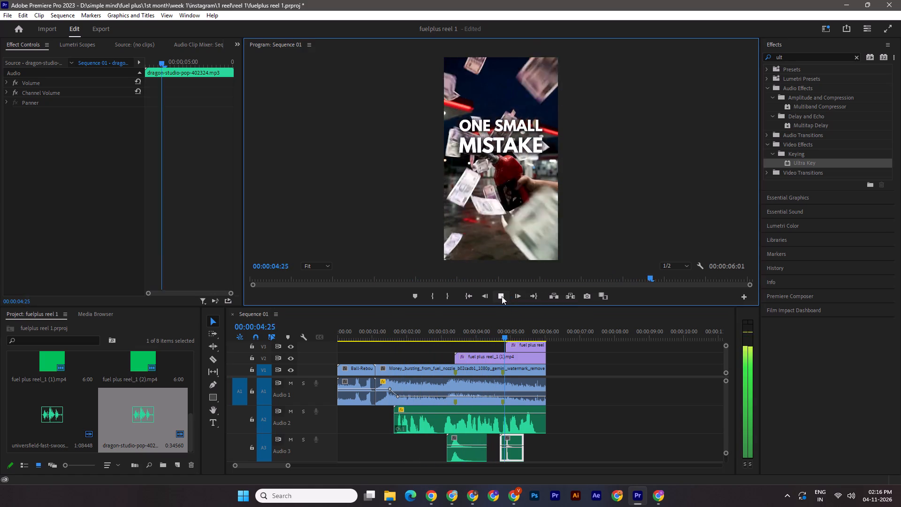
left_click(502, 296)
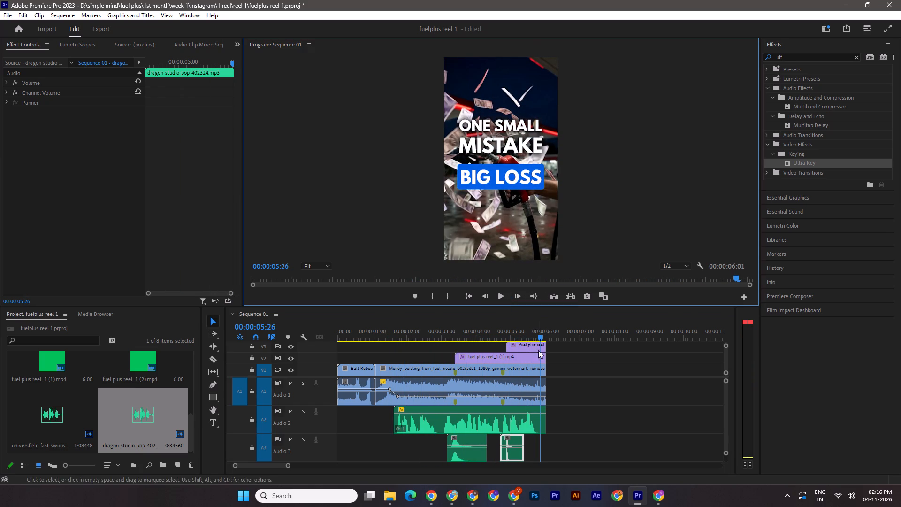
left_click_drag(538, 334, 498, 336)
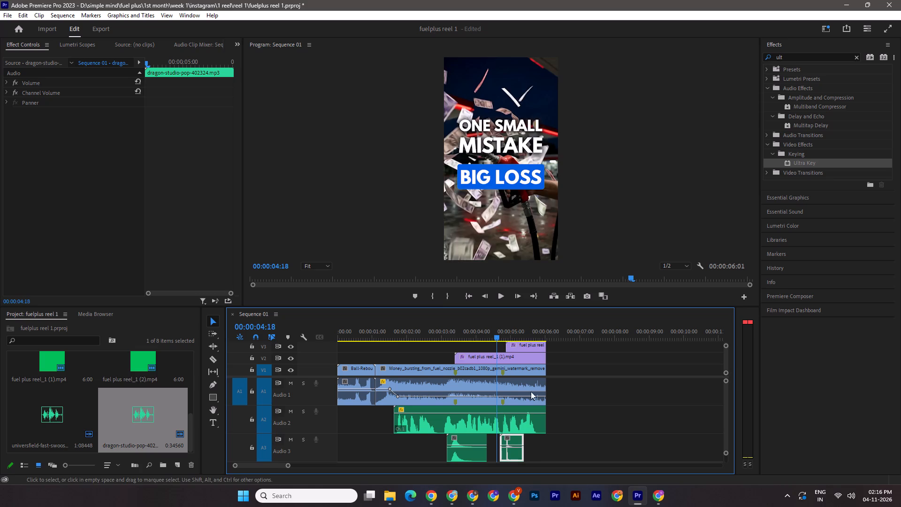
left_click_drag(516, 456, 512, 456)
left_click_drag(497, 334, 381, 343)
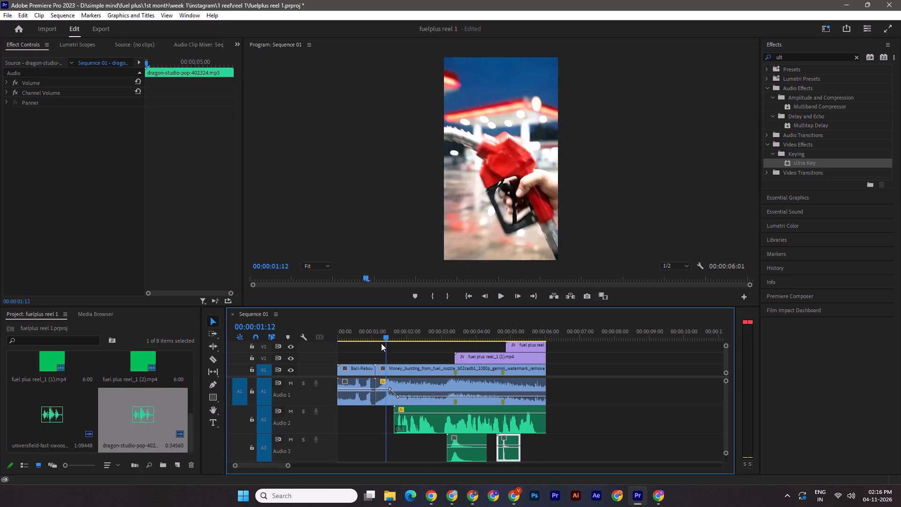
left_click_drag(381, 343, 381, 344)
left_click(501, 292)
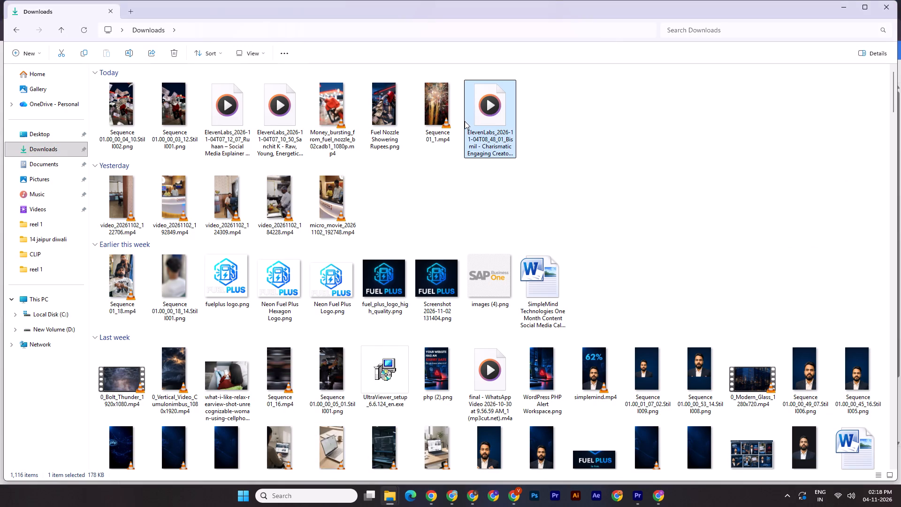
key("ctrl+x")
left_click(387, 501)
left_click(452, 455)
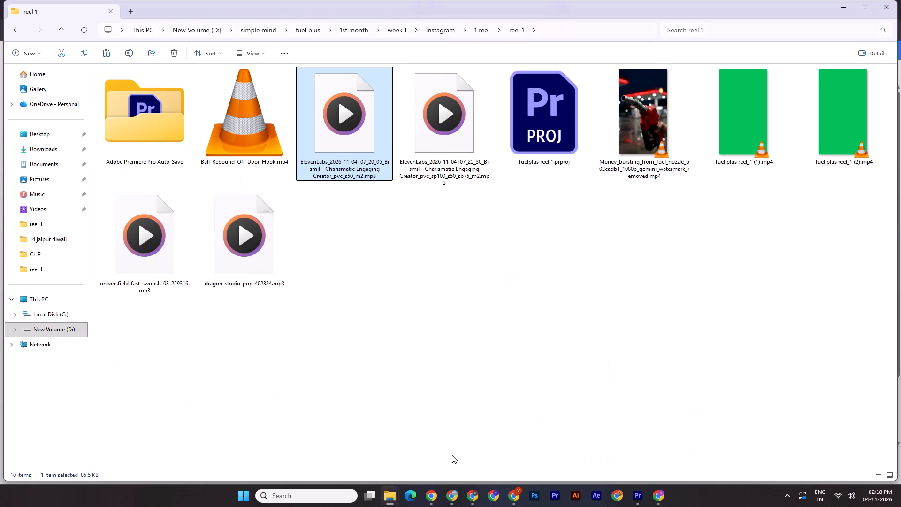
key("ctrl+v")
left_click(510, 318)
Place the 08_48_01 voiceover on Audio 2 right after the first voiceover in Sequence 01, scrub through it and save the project.
left_click_drag(326, 248, 635, 494)
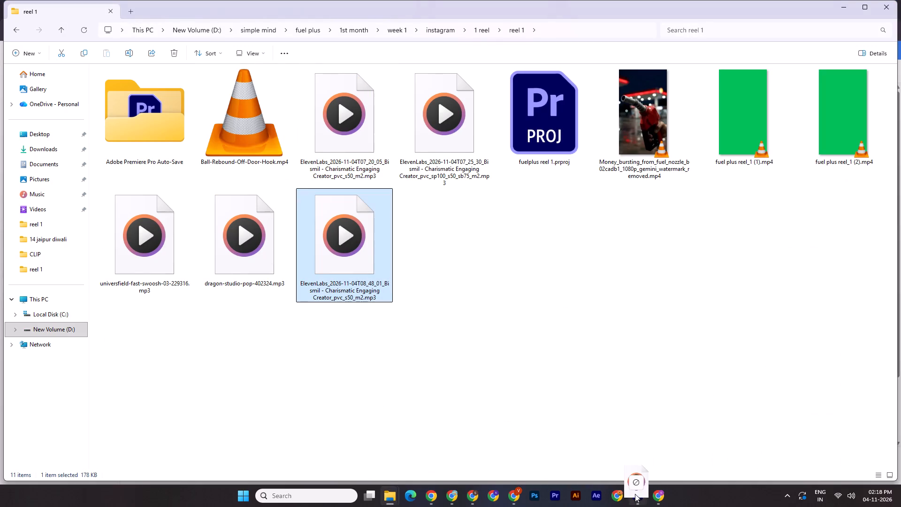
left_click_drag(635, 494, 468, 412)
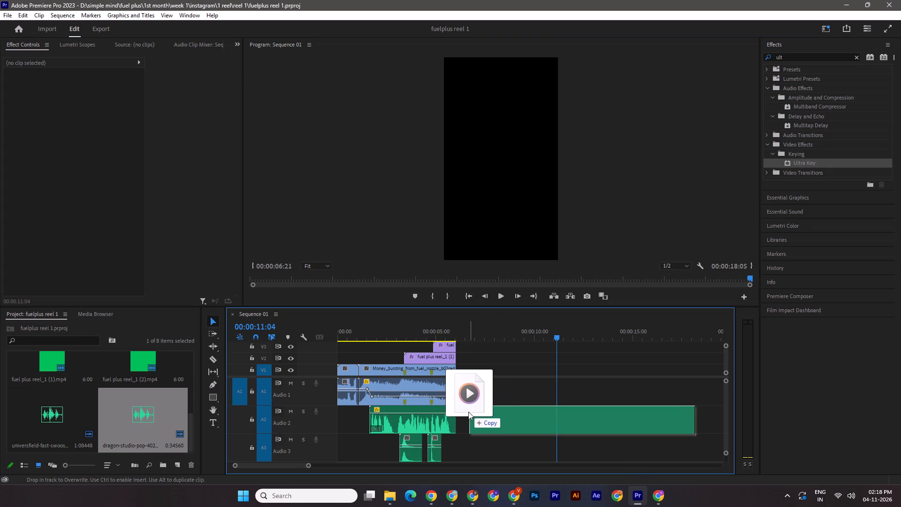
left_click_drag(468, 412, 460, 409)
left_click_drag(552, 335, 647, 348)
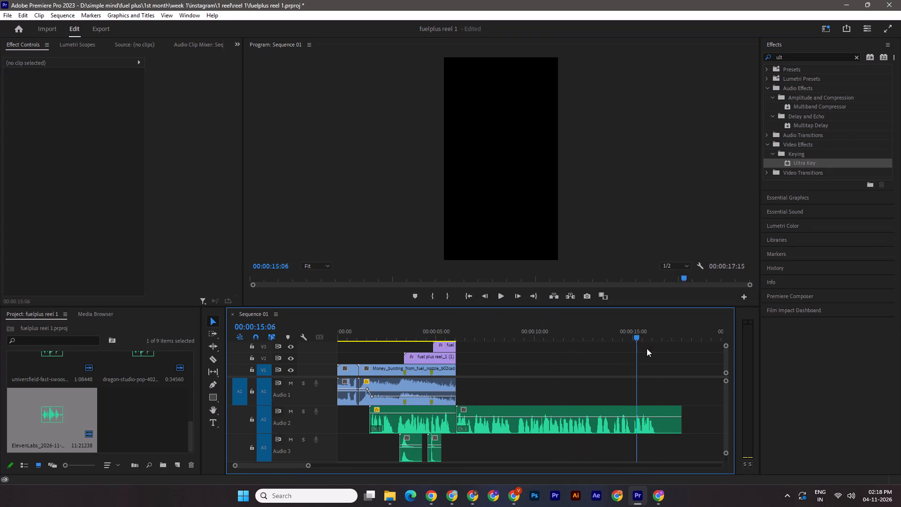
left_click_drag(647, 348, 662, 351)
key("ctrl+s")
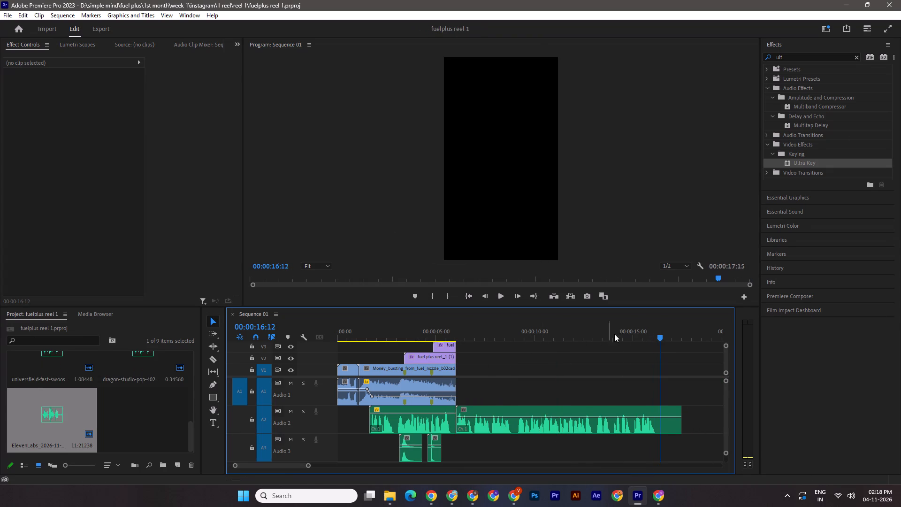
Save the project and play the sequence from its start into the new voiceover to check the transition and loudness.
left_click_drag(660, 336, 302, 337)
key("ctrl+s")
key("space")
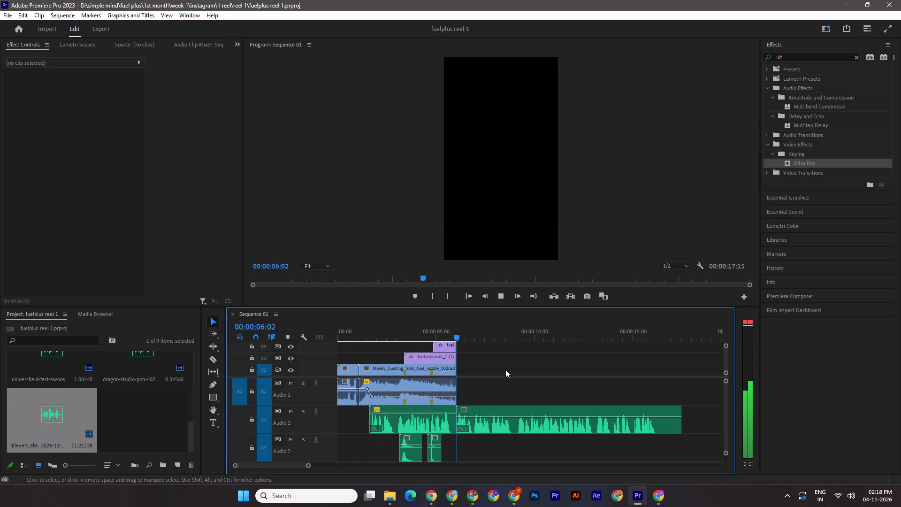
key("space")
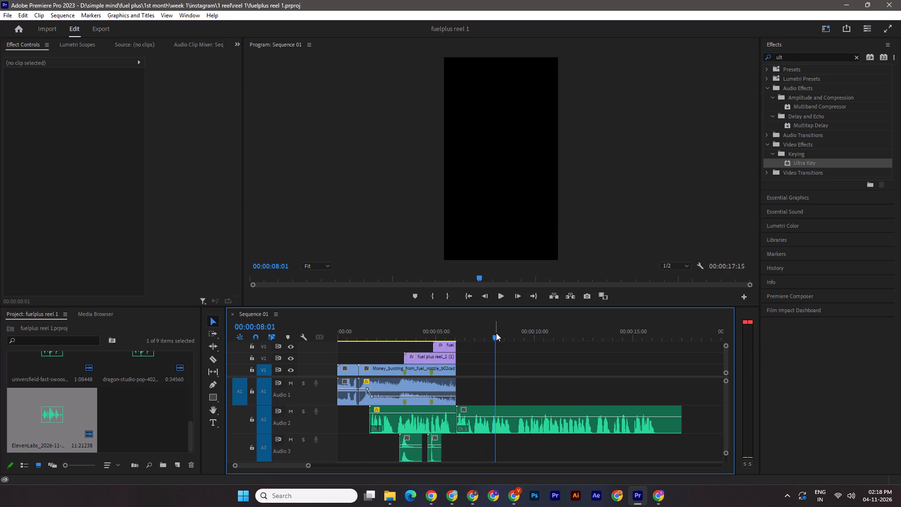
Raise the new voiceover clip's volume to about 5.4 dB, save, and play the sequence to compare its level with the first voiceover.
left_click_drag(488, 419, 490, 414)
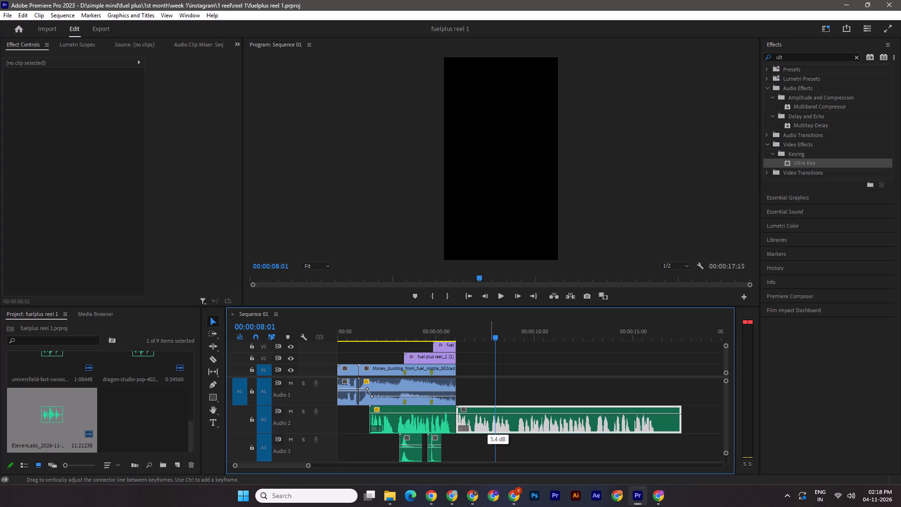
left_click_drag(490, 414, 491, 413)
left_click_drag(491, 338, 438, 336)
key("space")
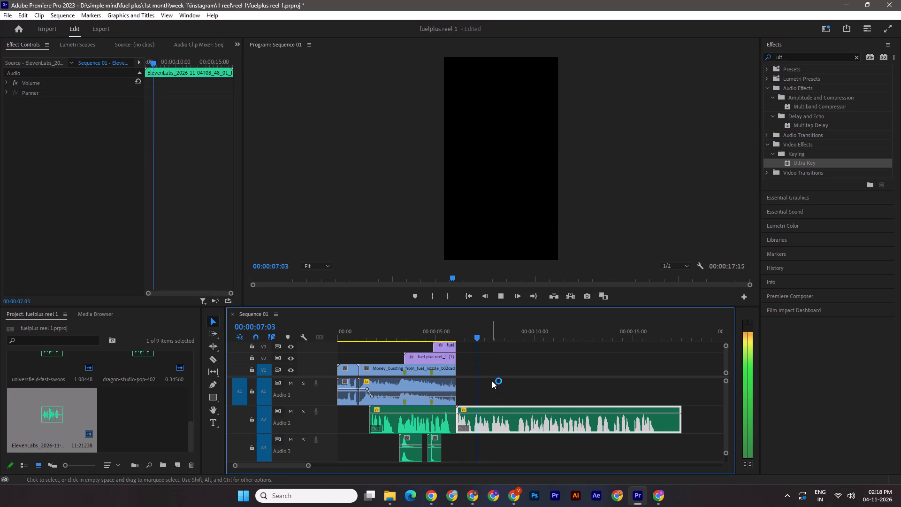
left_click_drag(507, 336, 432, 327)
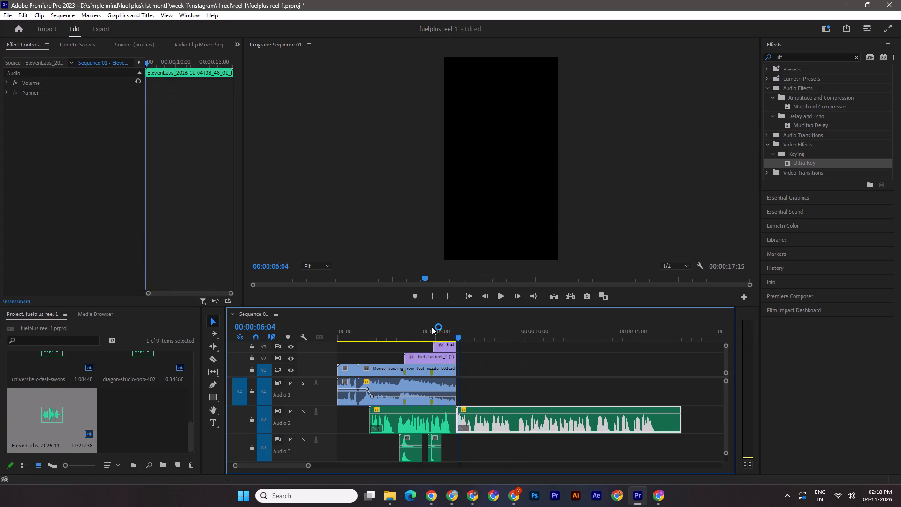
left_click_drag(432, 327, 335, 328)
key("ctrl+s")
key("space")
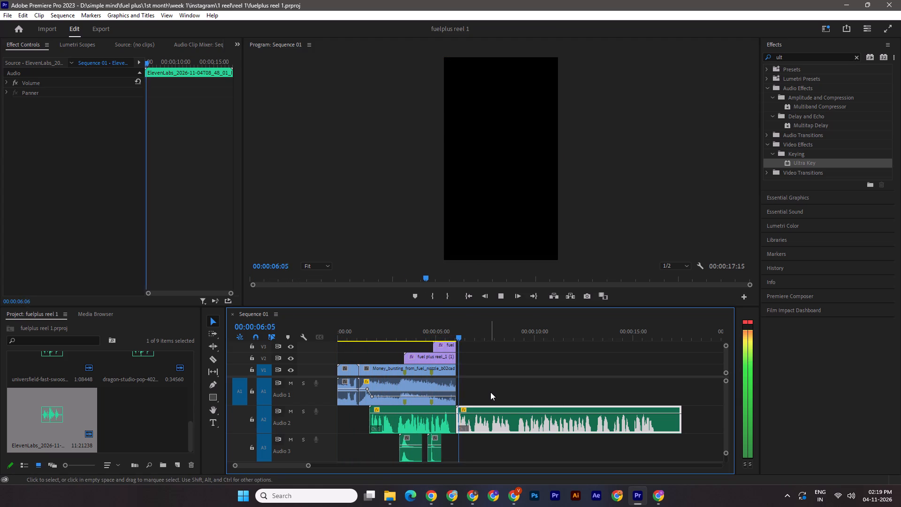
key("space")
Shift the new voiceover clip on Audio 2 slightly later so it starts at 00:00:06:05.
left_click_drag(484, 335, 454, 330)
left_click(470, 424)
left_click_drag(451, 336, 460, 339)
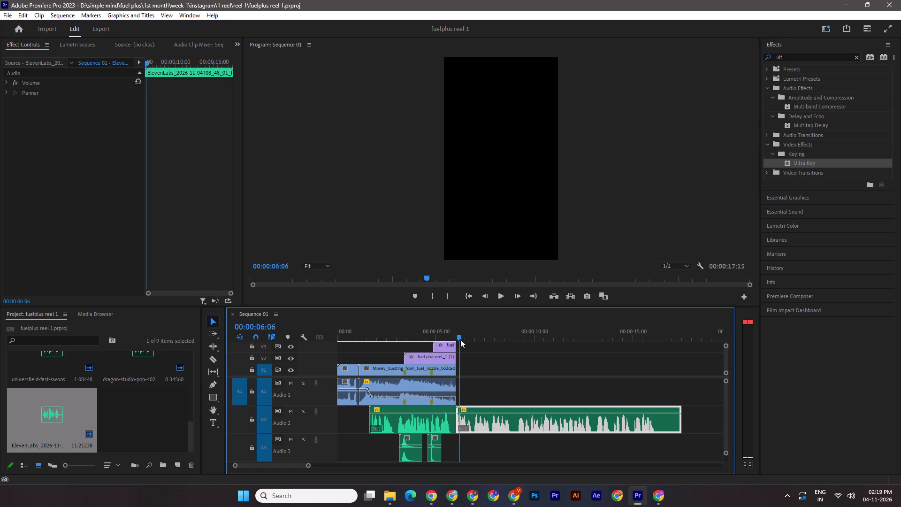
left_click_drag(460, 339, 458, 339)
left_click(471, 424)
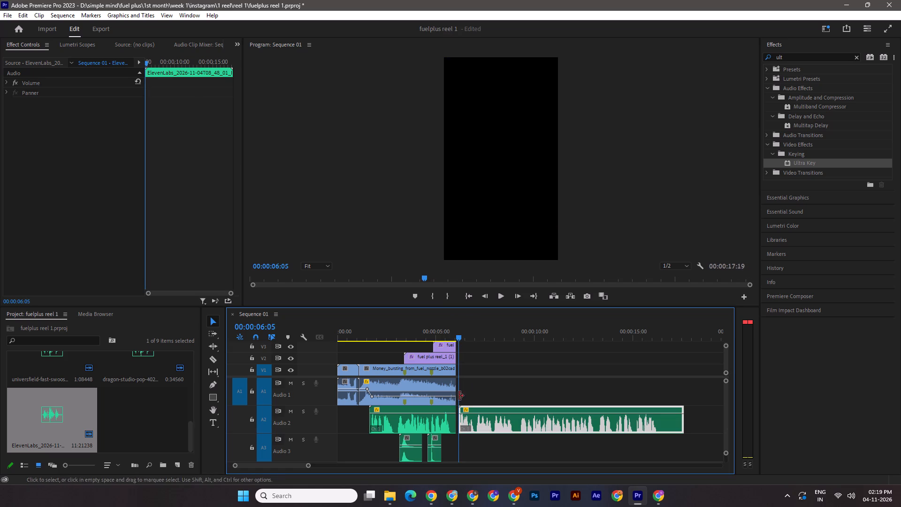
Extend the fuel-nozzle money clip with its audio and both keyed text clips to end at 00:00:06:05, and save the project.
left_click(455, 403)
left_click(456, 363)
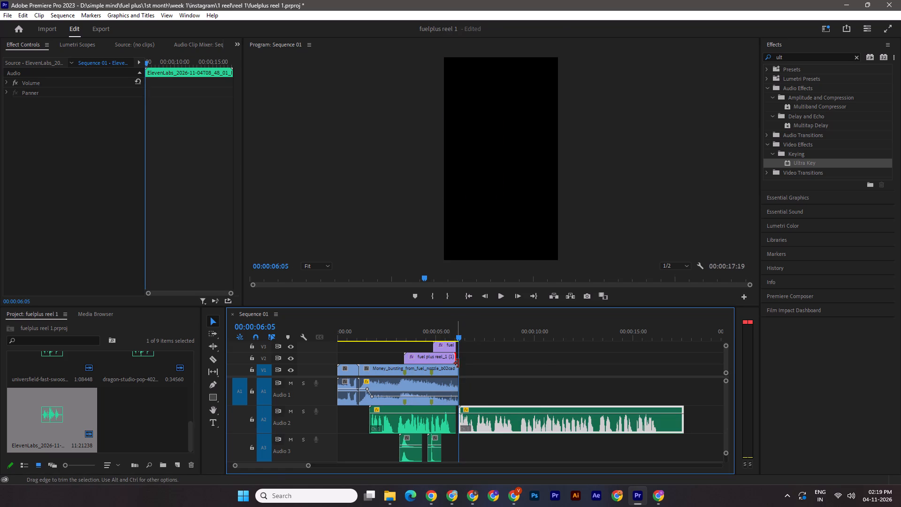
left_click(456, 349)
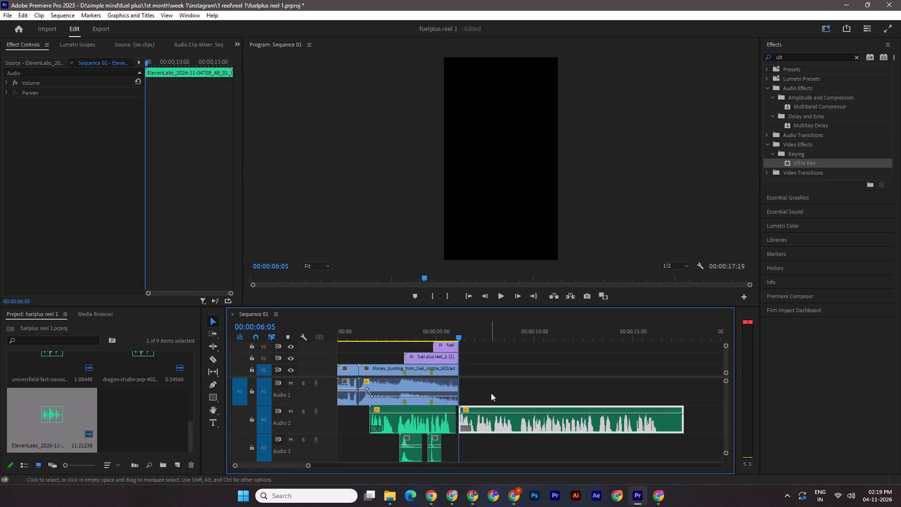
key("ctrl+s")
Play the sequence from near its start into the new voiceover to check the adjusted timing.
left_click_drag(458, 331, 343, 330)
key("space")
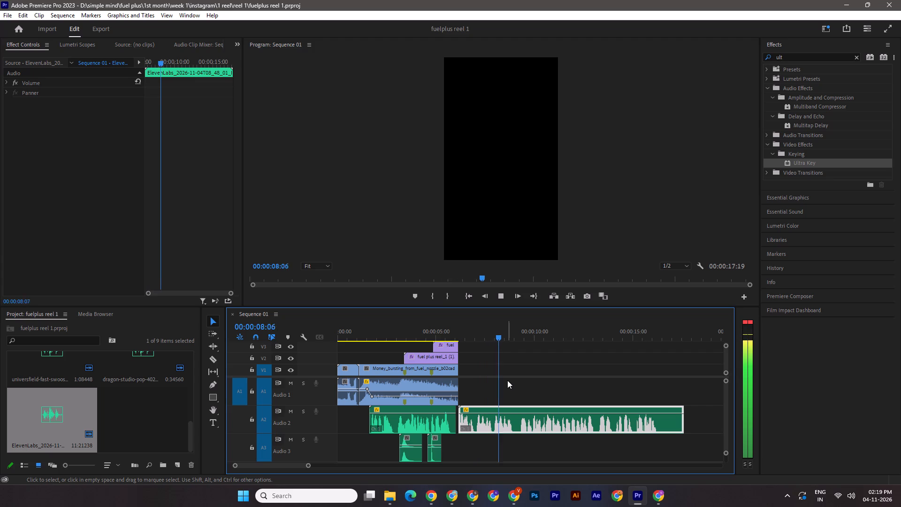
key("space")
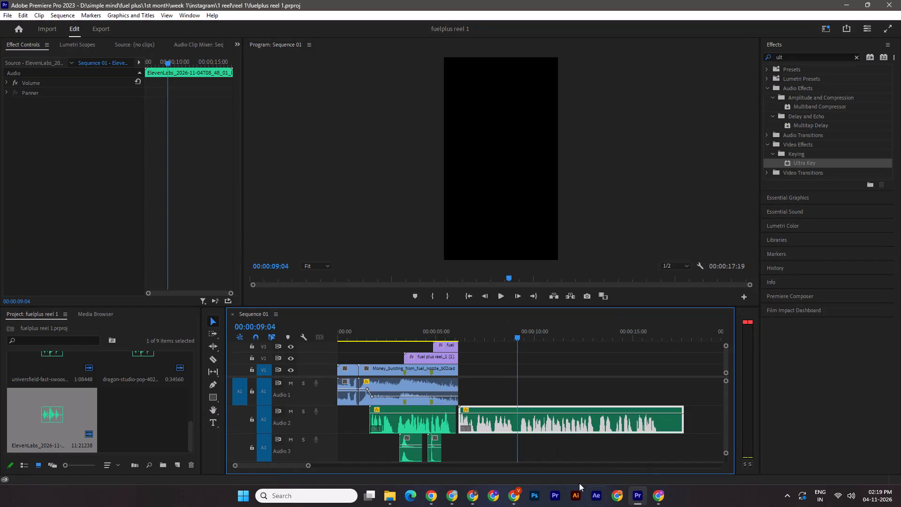
Add a sequence marker at 00:00:09:07 above the new voiceover clip.
left_click(658, 493)
left_click(658, 493)
left_click(517, 338)
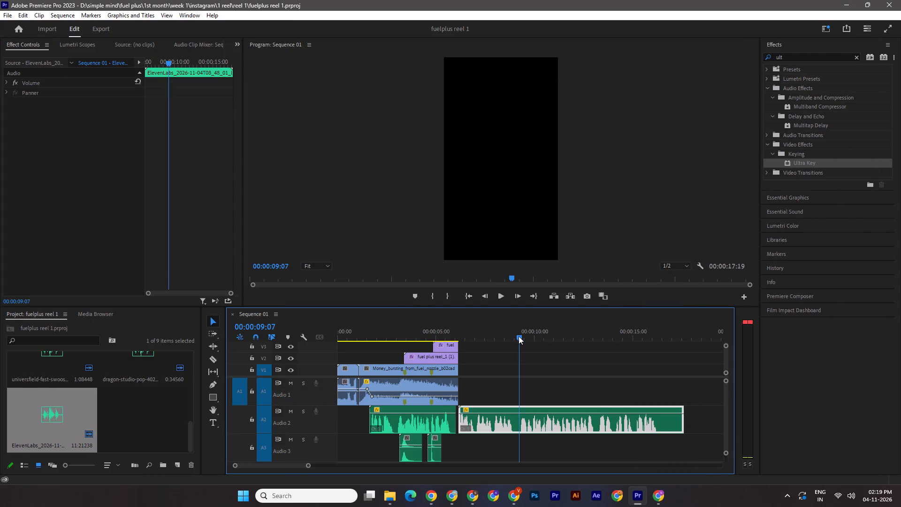
left_click(416, 293)
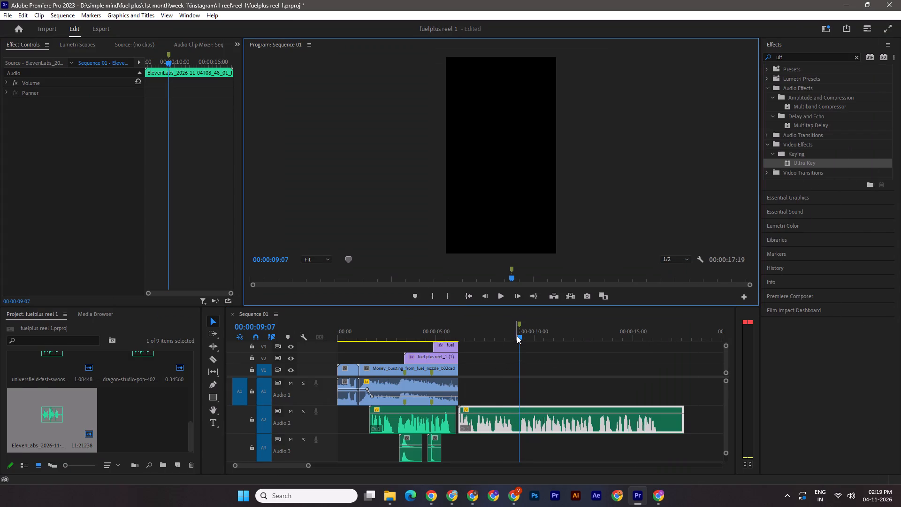
left_click_drag(512, 332, 468, 326)
key("space")
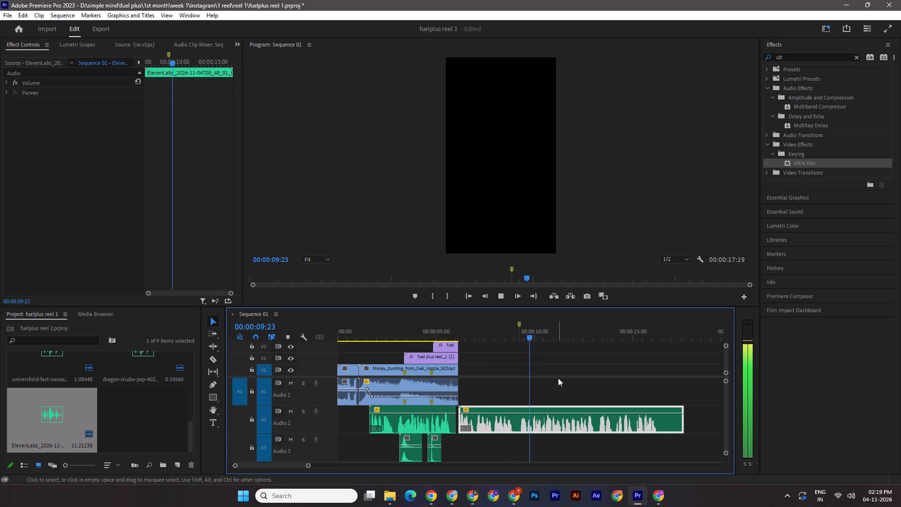
left_click(661, 491)
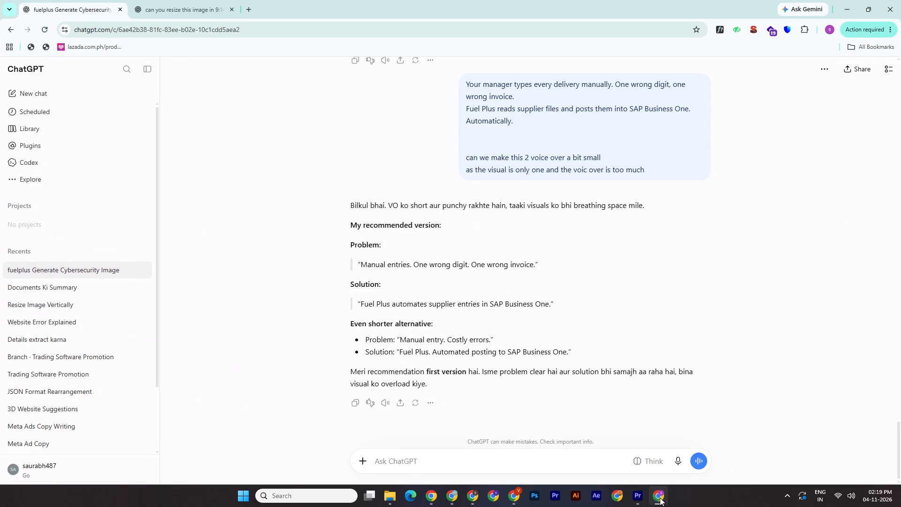
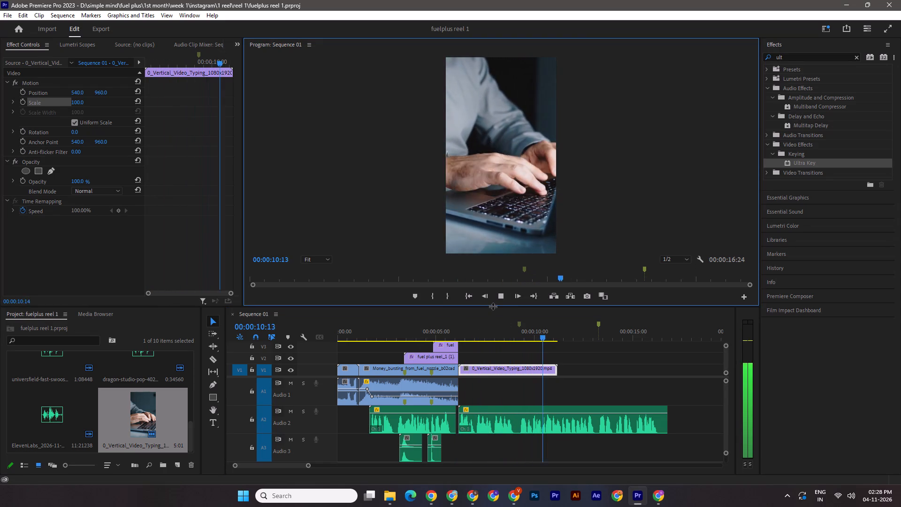
left_click(493, 306)
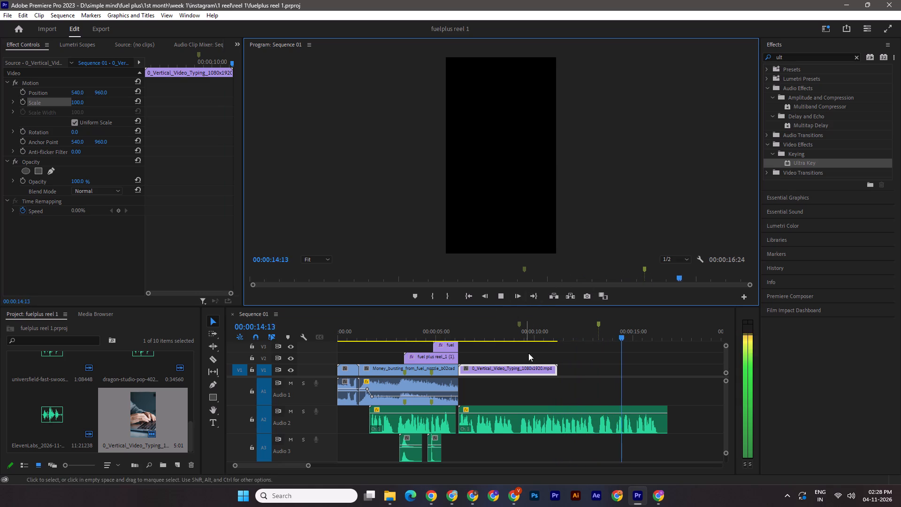
left_click(592, 348)
left_click(606, 331)
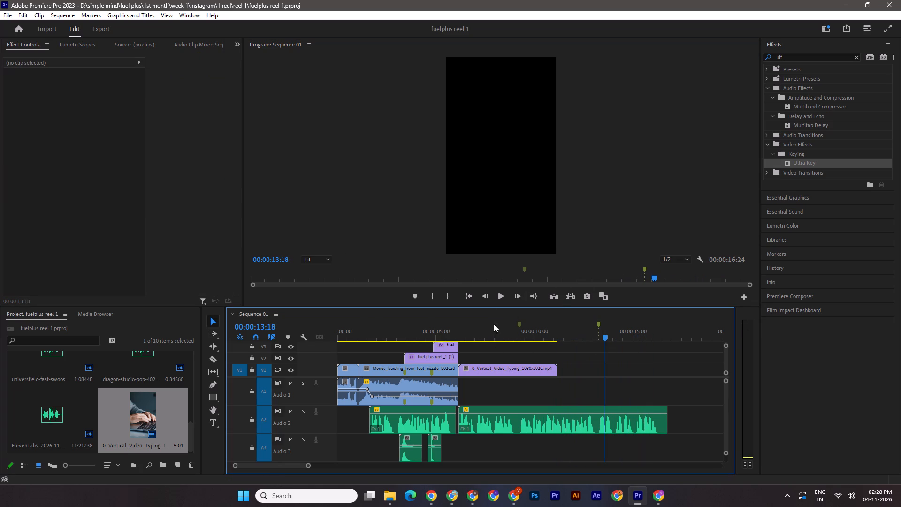
left_click(503, 294)
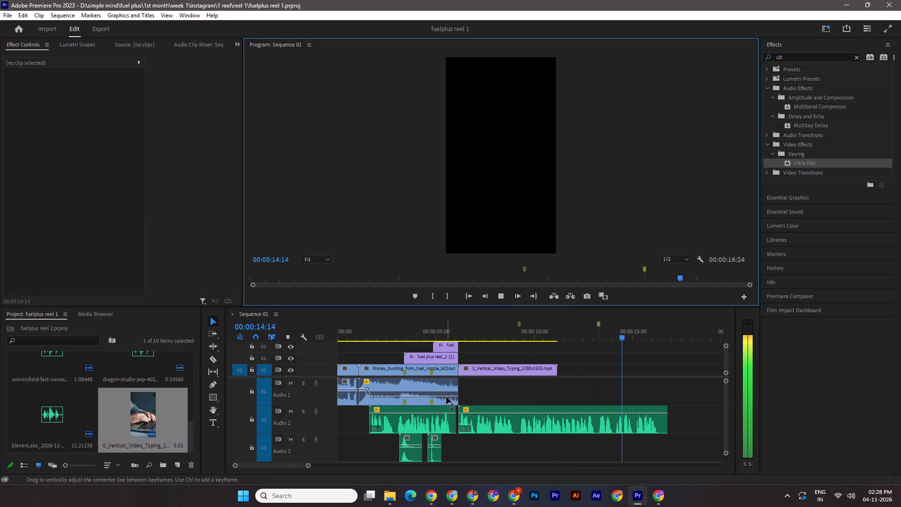
key("space")
key("ctrl+s")
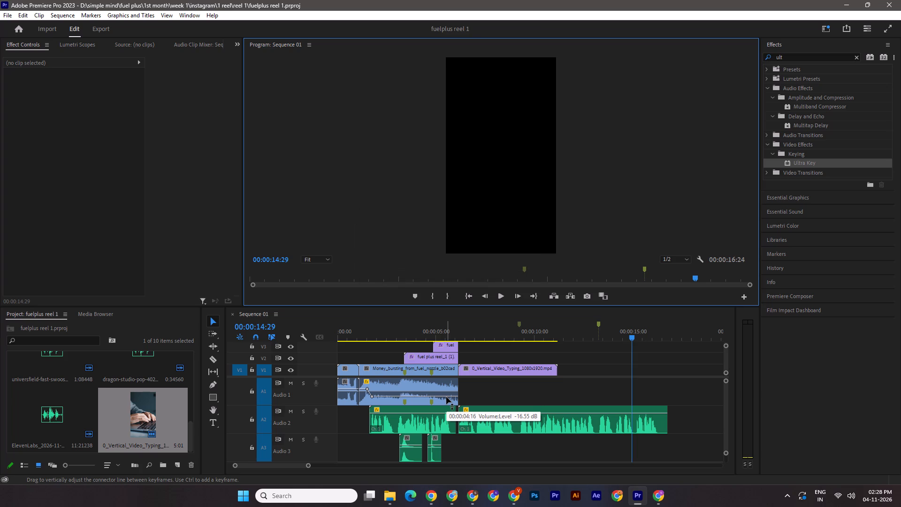
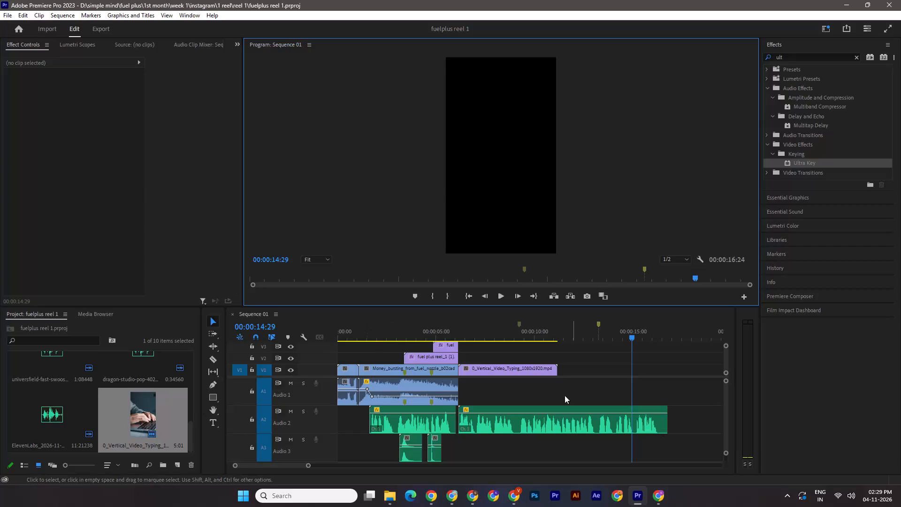
Trim the end of the typing clip on V1 back to the sequence marker near 9 seconds, and save the project.
left_click_drag(557, 374, 517, 374)
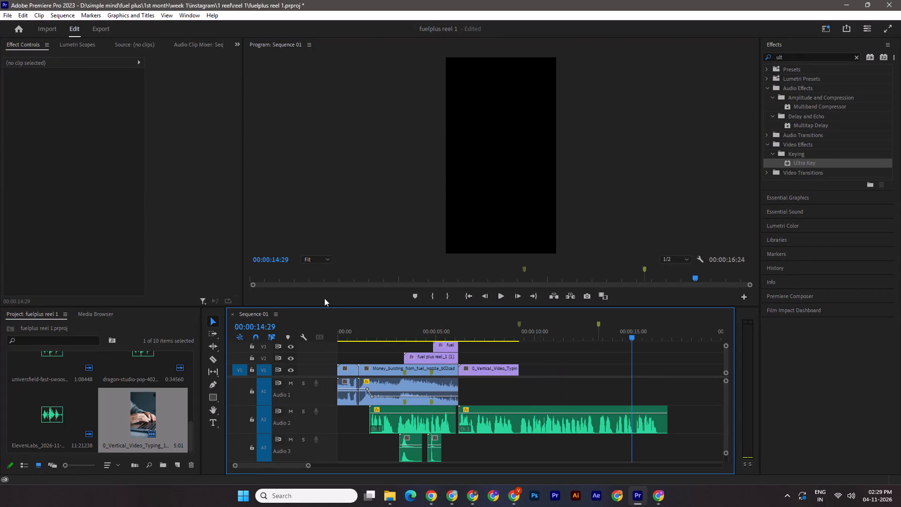
left_click_drag(383, 330, 309, 330)
key("ctrl+s")
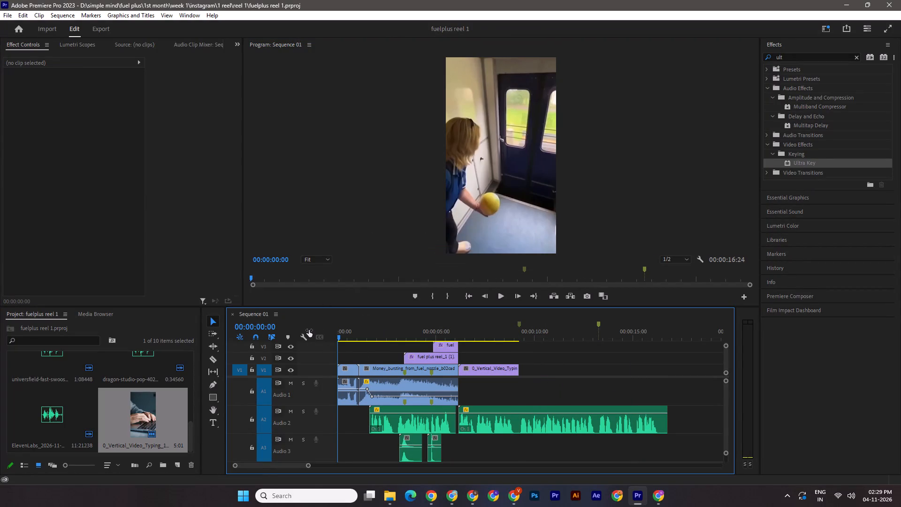
Play the sequence from the beginning into the trimmed typing clip to check it against the voiceover.
key("space")
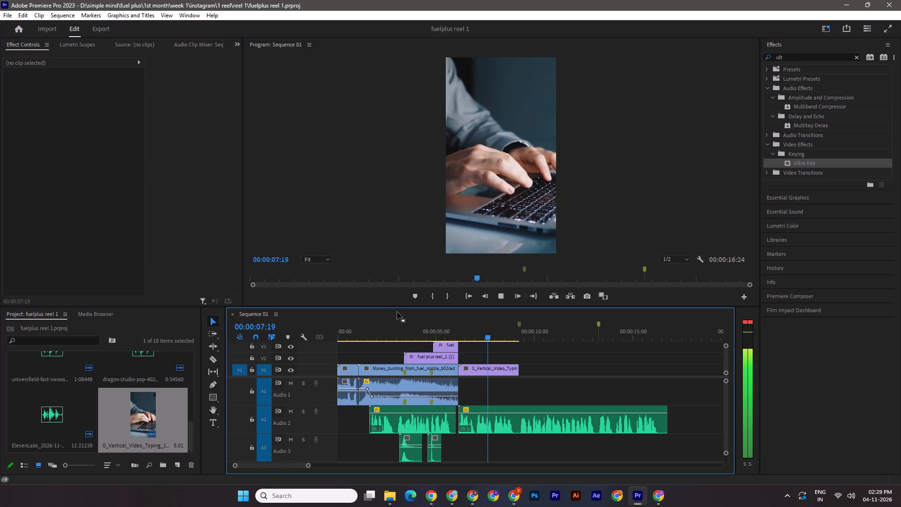
key("space")
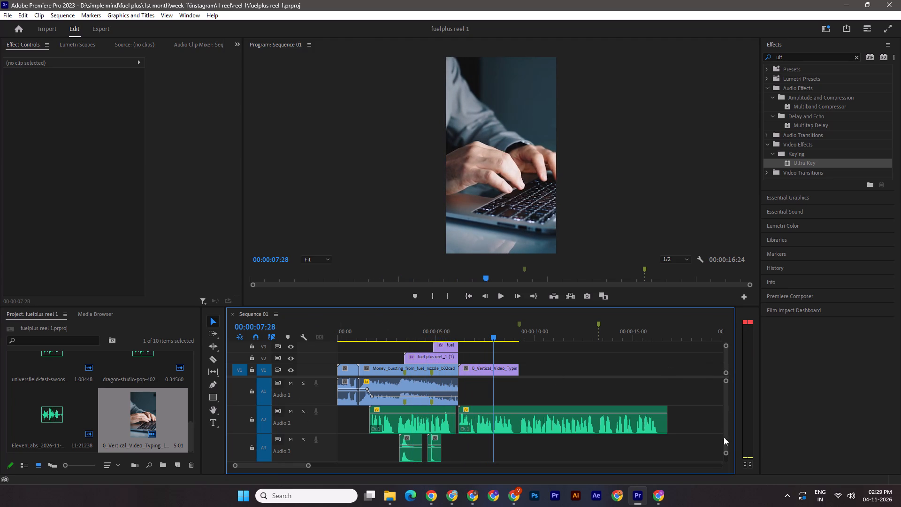
Resize the timeline's track areas so video tracks V1 to V3 and audio tracks A1 to A3 fit together, and save.
left_click(726, 453)
left_click_drag(300, 376, 303, 383)
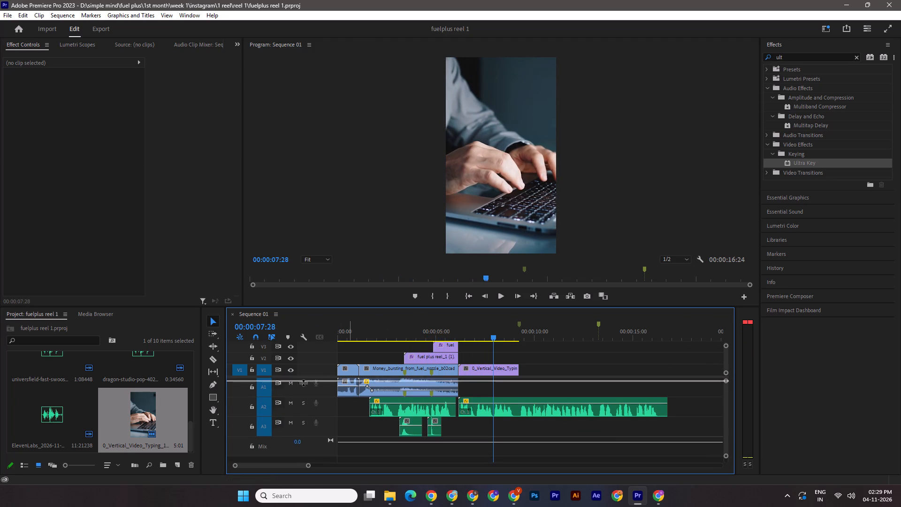
left_click_drag(303, 383, 303, 387)
left_click_drag(308, 387, 302, 396)
key("ctrl+s")
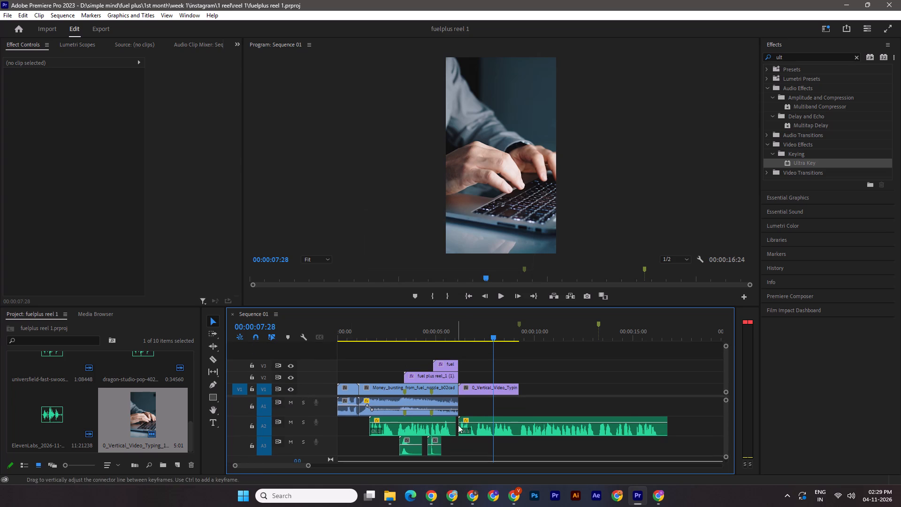
Examine the cut between the Money_bursting and typing clips near 6 seconds with its voiceover waveforms enlarged, and save the project.
left_click_drag(307, 465, 276, 461)
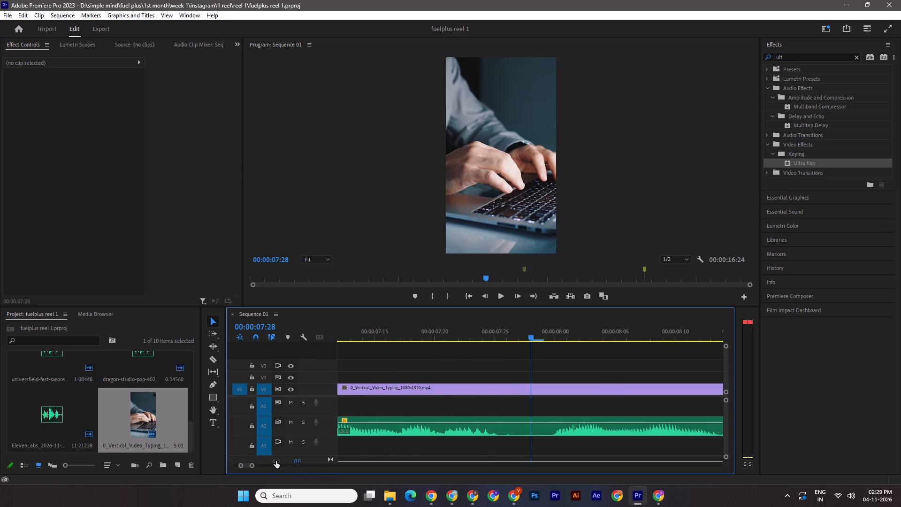
left_click_drag(276, 461, 280, 461)
left_click_drag(261, 466, 284, 466)
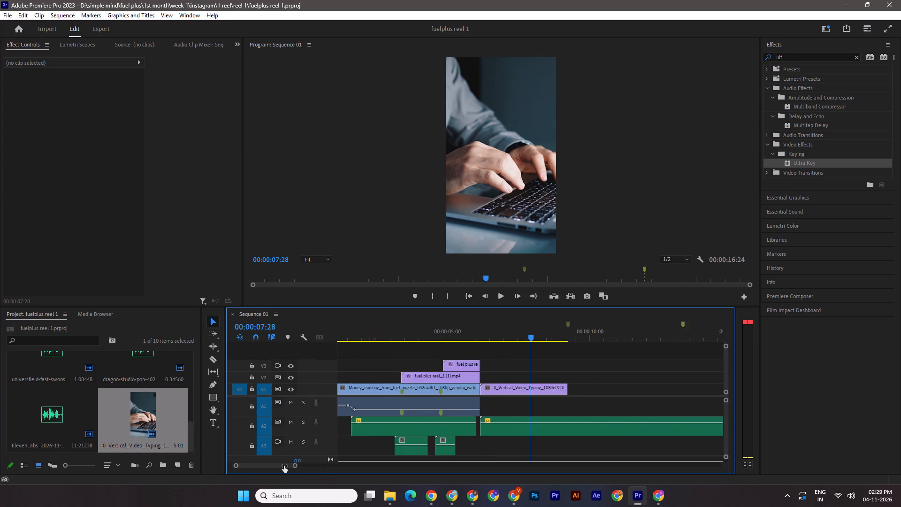
left_click_drag(284, 466, 284, 466)
left_click(487, 334)
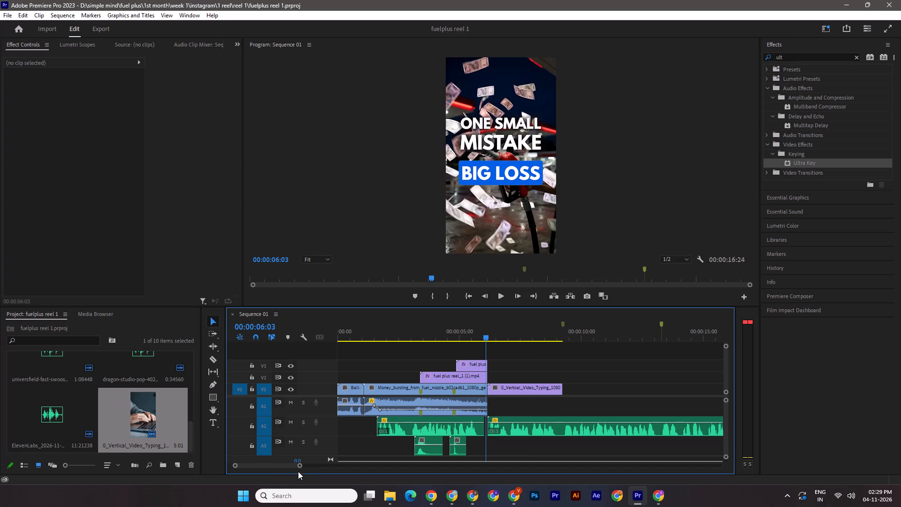
left_click_drag(298, 467, 263, 462)
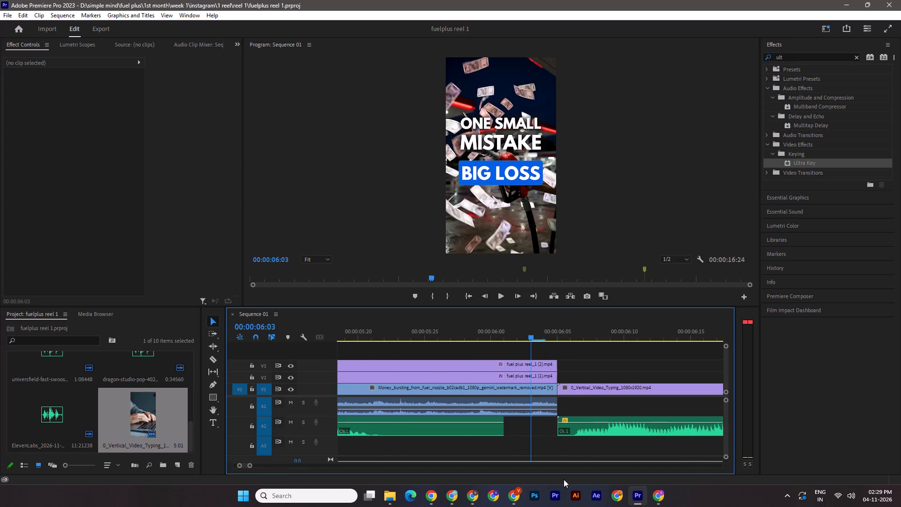
left_click(729, 455)
left_click(725, 459)
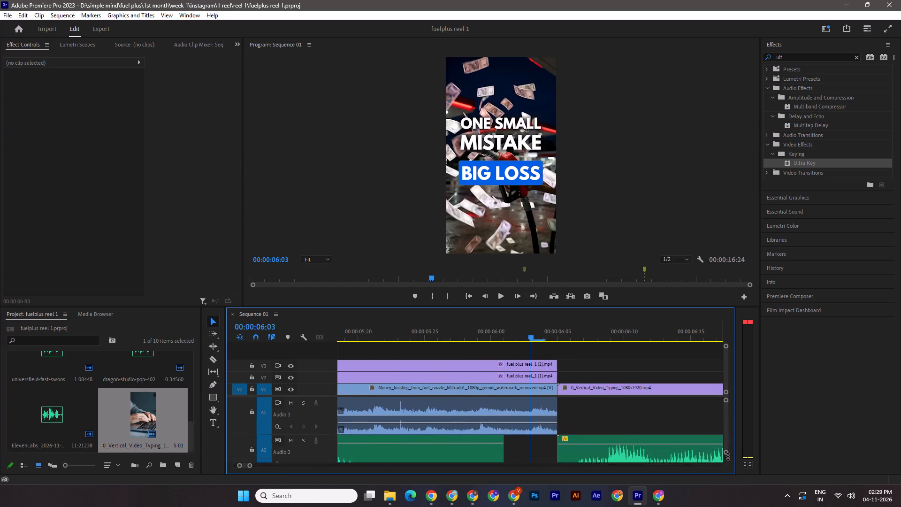
left_click(584, 455)
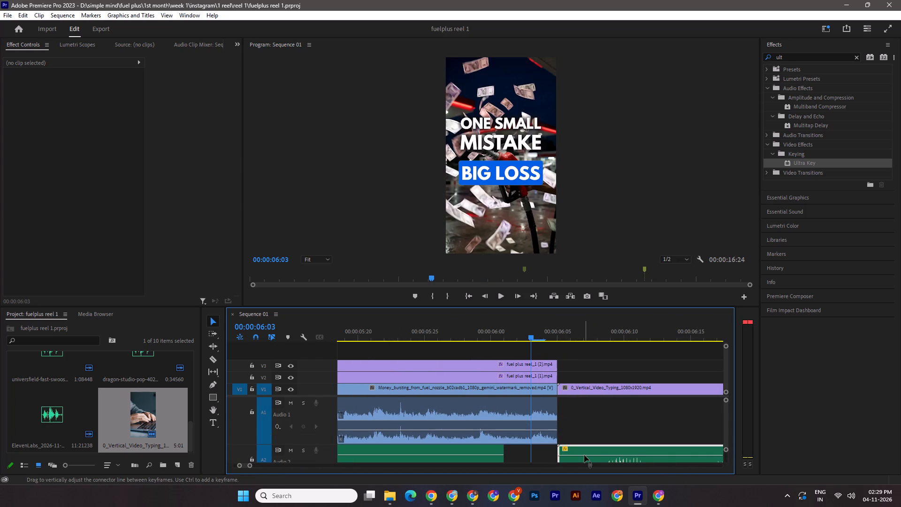
key("ctrl+s")
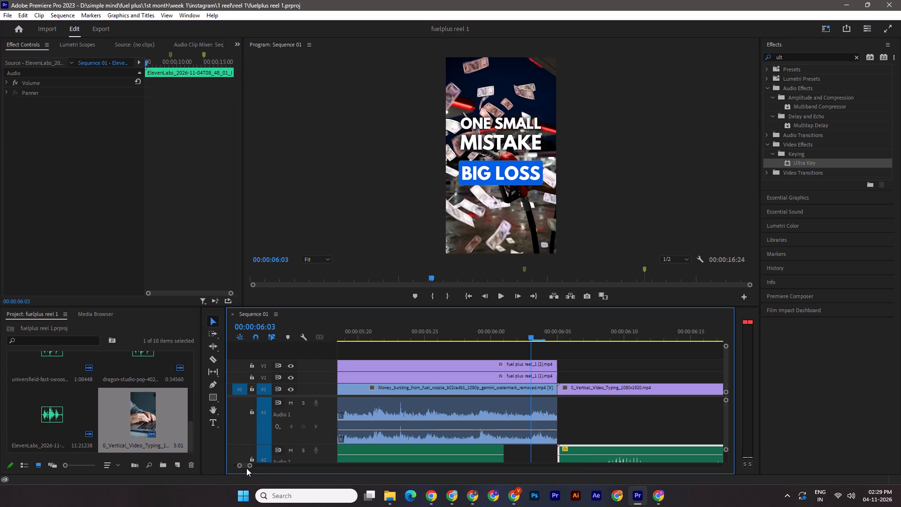
left_click_drag(252, 465, 300, 469)
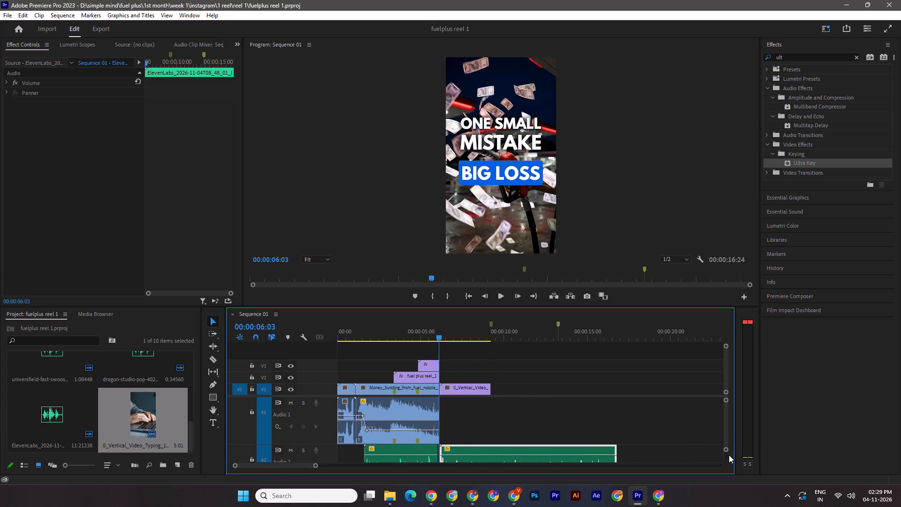
left_click_drag(726, 450, 726, 458)
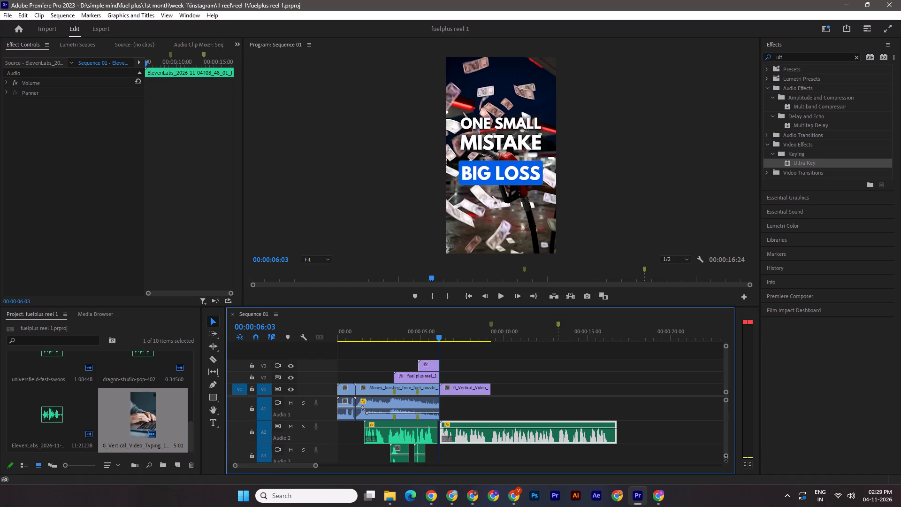
left_click_drag(726, 458, 724, 459)
key("ctrl+s")
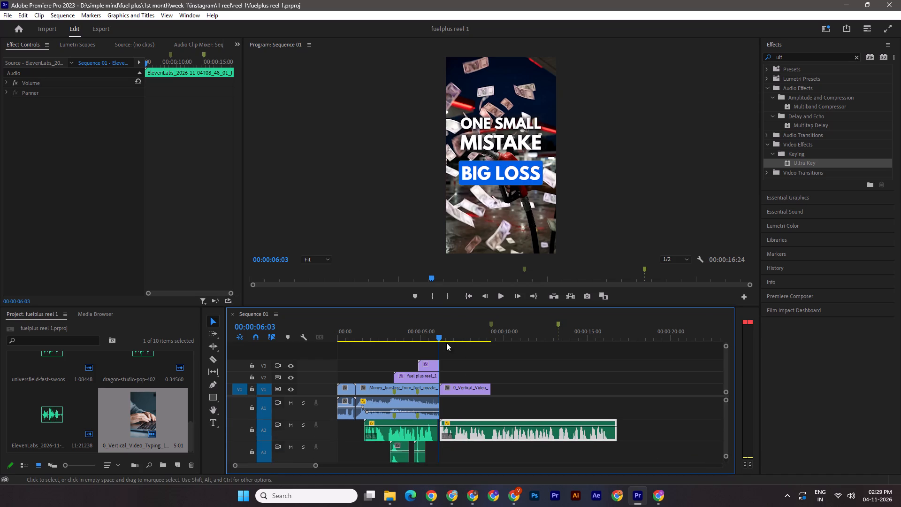
Replay the sequence from the beginning and again from about 5 seconds to review the transition into the typing clip.
left_click_drag(437, 338, 314, 327)
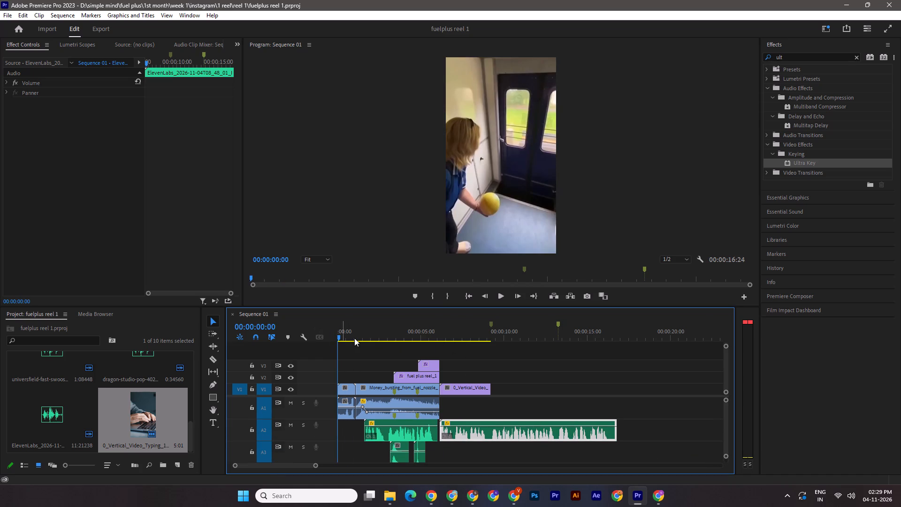
left_click(502, 295)
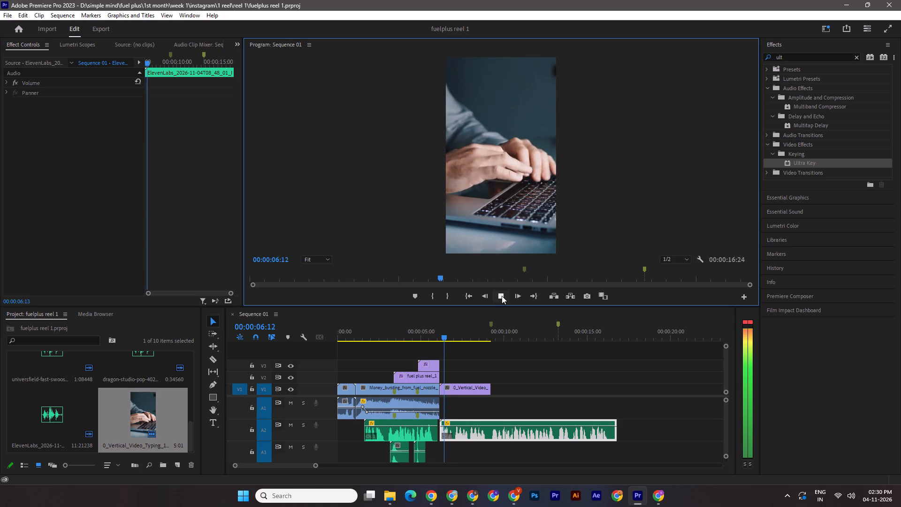
left_click(502, 296)
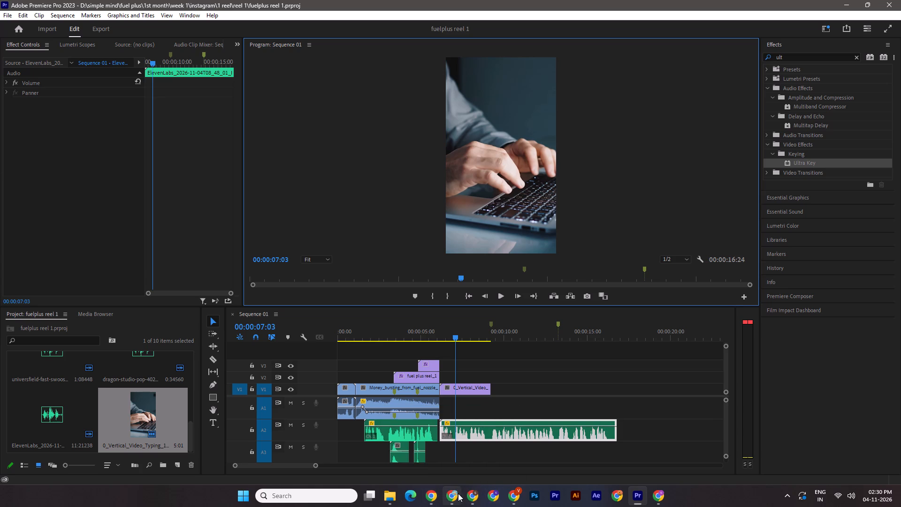
left_click(516, 491)
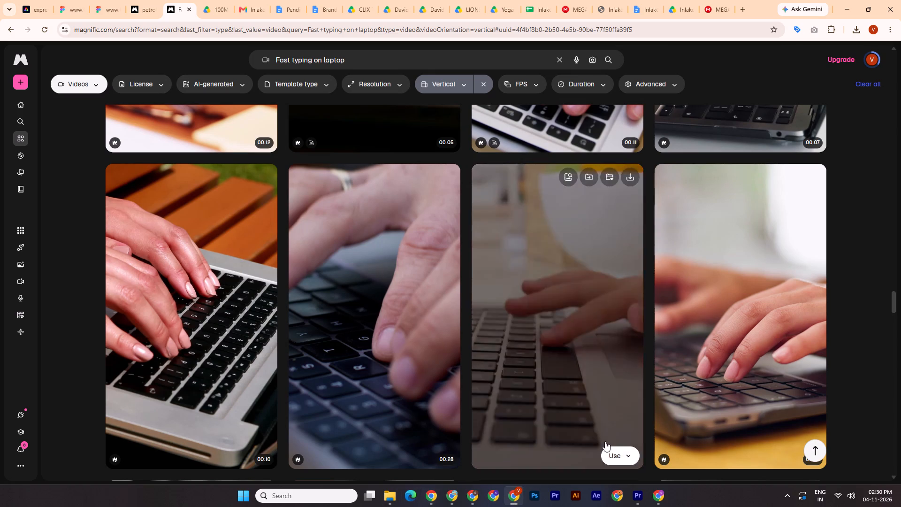
left_click(641, 494)
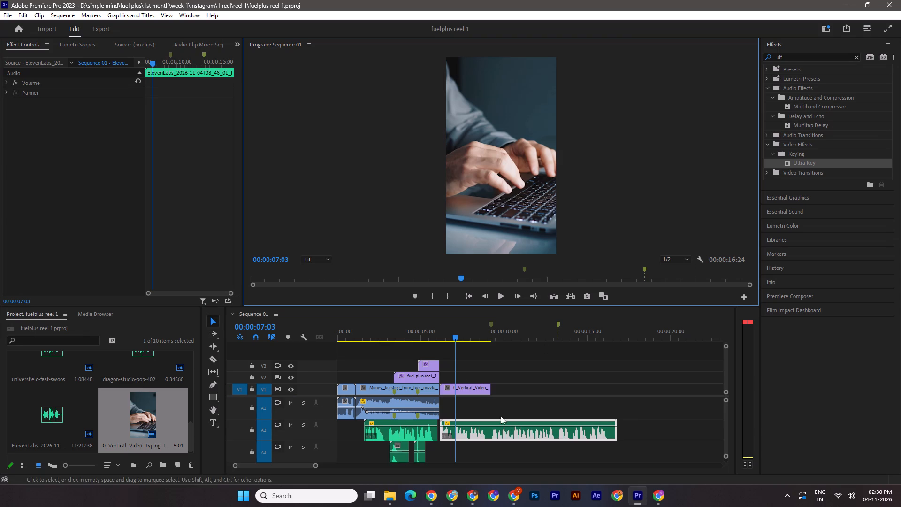
left_click(423, 333)
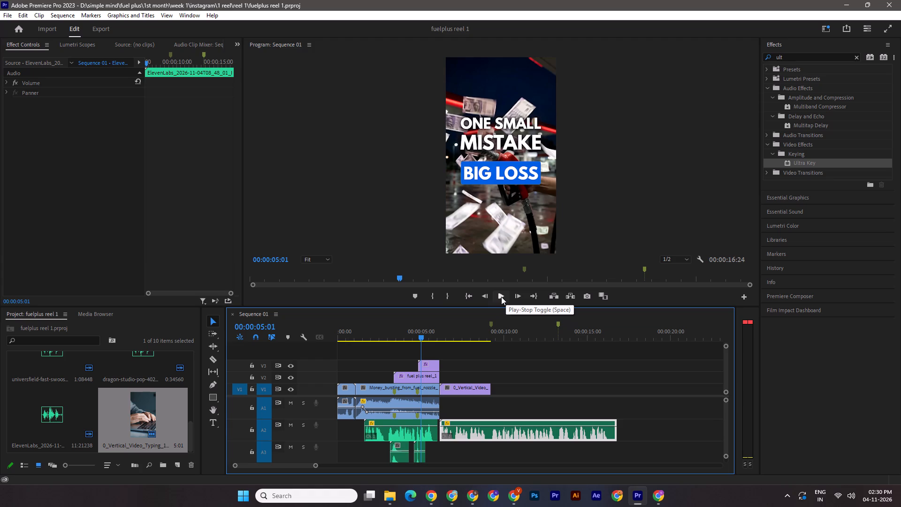
left_click(491, 297)
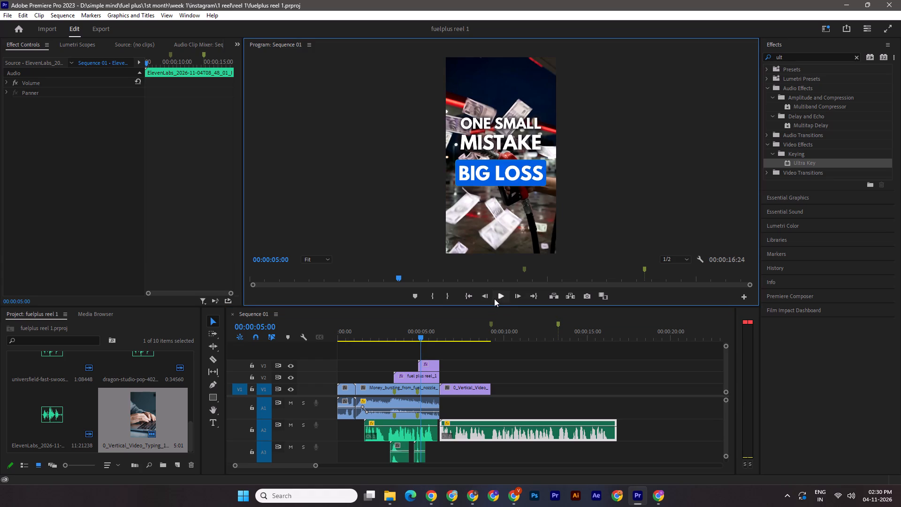
left_click(500, 299)
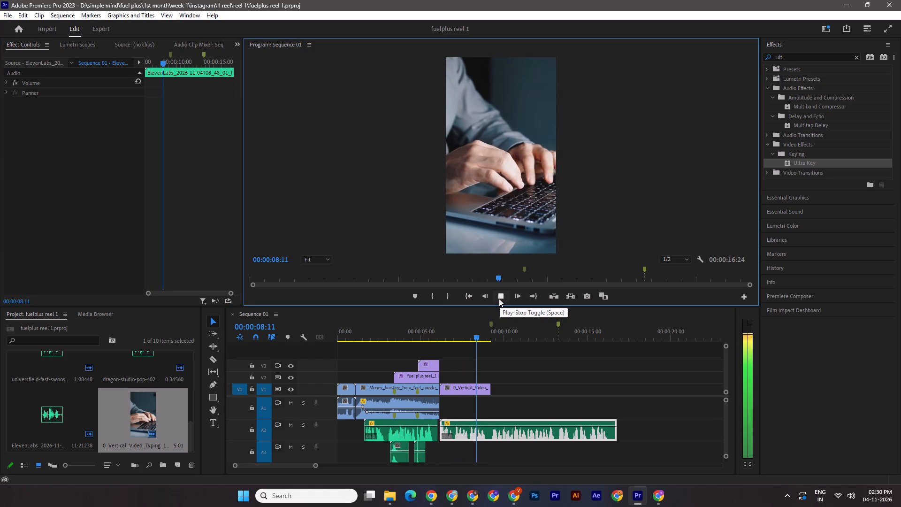
left_click(499, 299)
Search the effects for "color", apply Lumetri Color to the typing clip on V1, and expand its Basic Correction settings.
left_click_drag(485, 338, 477, 338)
left_click_drag(786, 54, 769, 59)
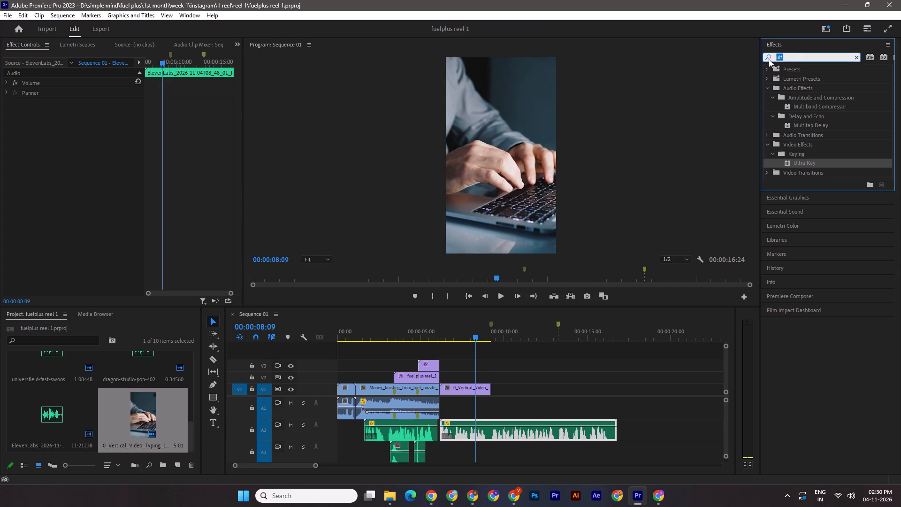
type("col")
type("or")
key("Return")
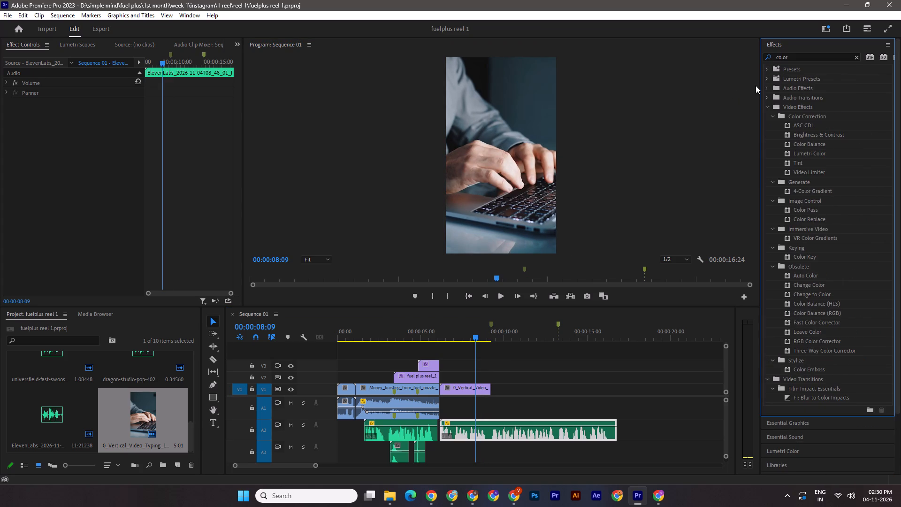
left_click_drag(802, 150, 492, 391)
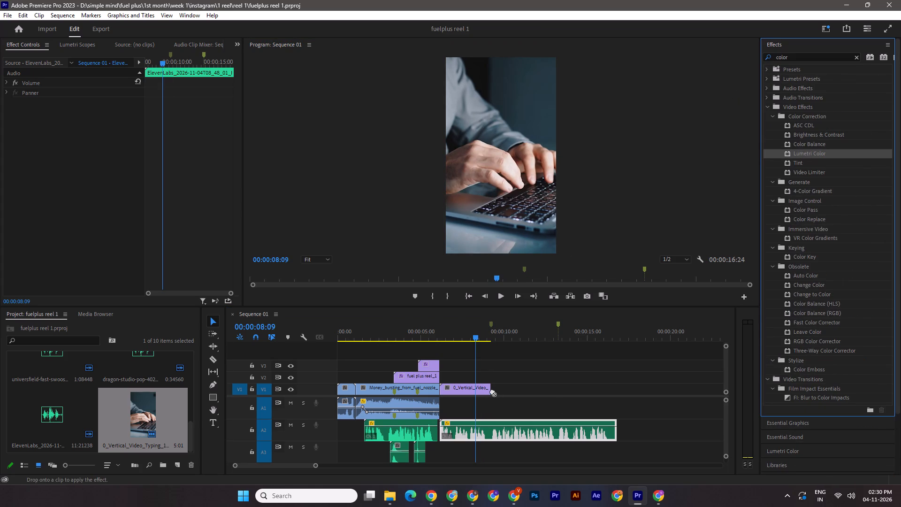
left_click_drag(492, 391, 474, 390)
left_click(14, 239)
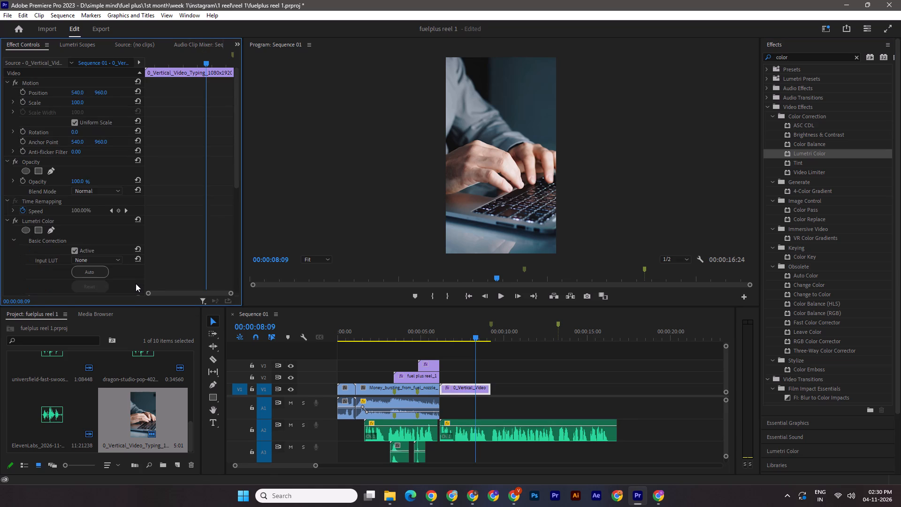
scroll(135, 281, "down", 17)
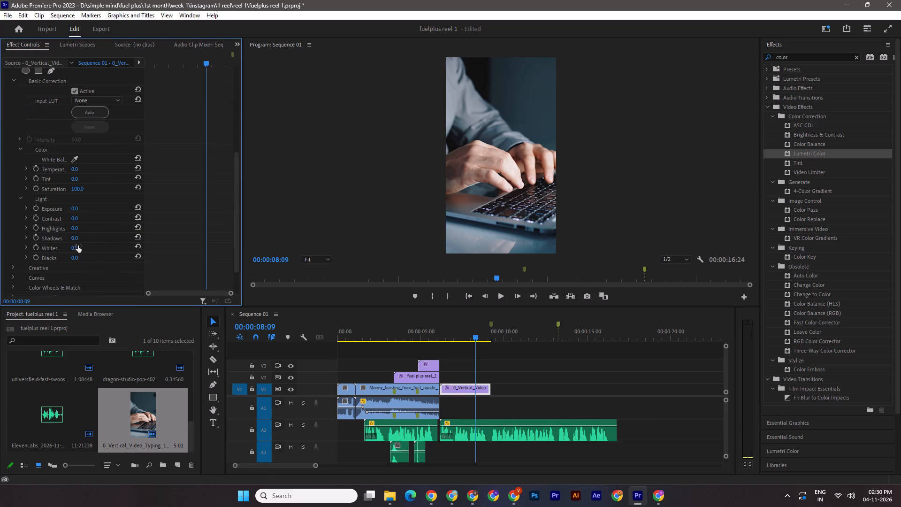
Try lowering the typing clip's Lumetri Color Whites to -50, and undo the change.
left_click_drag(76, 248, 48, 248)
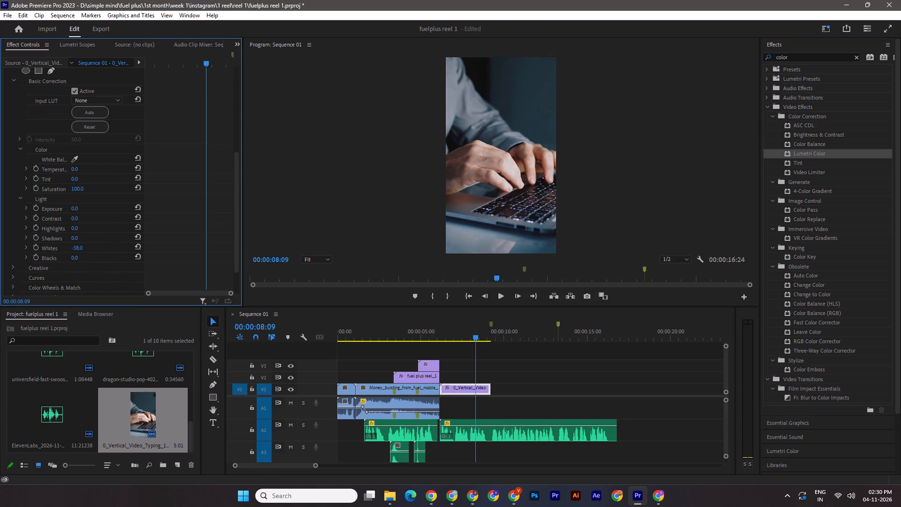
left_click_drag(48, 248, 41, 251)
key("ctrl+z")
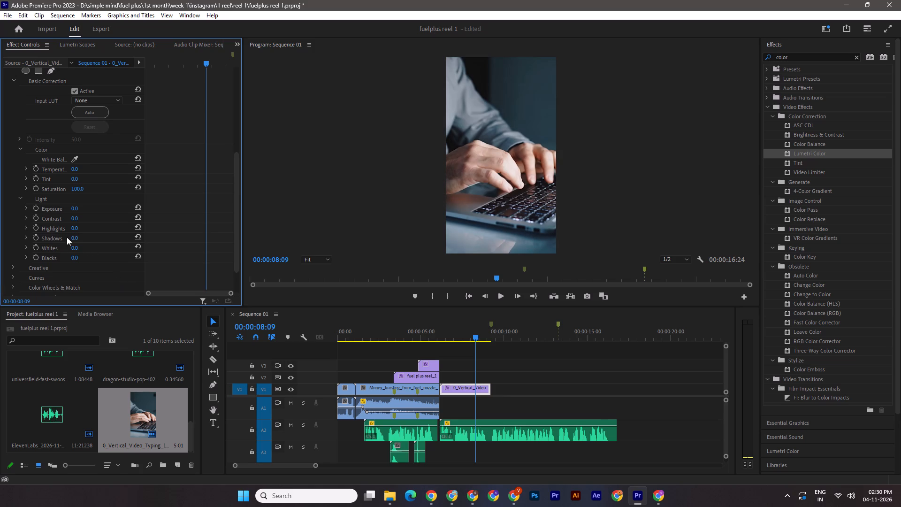
Set the typing clip's Lumetri Color Whites to -26, compare the look without and with it, and save the project.
left_click_drag(74, 247, 60, 248)
key("ctrl+z")
key("ctrl+shift+z")
key("ctrl+s")
Set the typing clip's Lumetri Color Contrast to 14, compare the look without and with it, and save the project.
left_click_drag(72, 217, 80, 218)
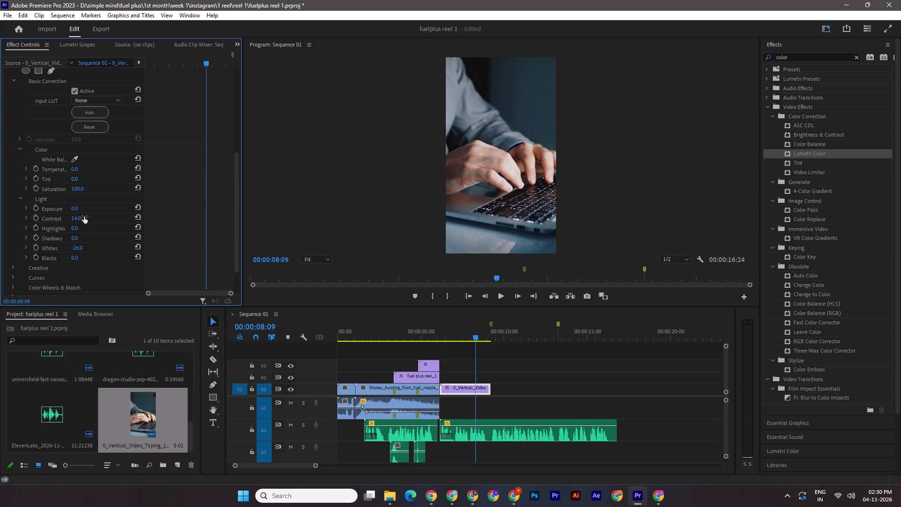
key("ctrl+z")
key("ctrl+shift+z")
key("ctrl+s")
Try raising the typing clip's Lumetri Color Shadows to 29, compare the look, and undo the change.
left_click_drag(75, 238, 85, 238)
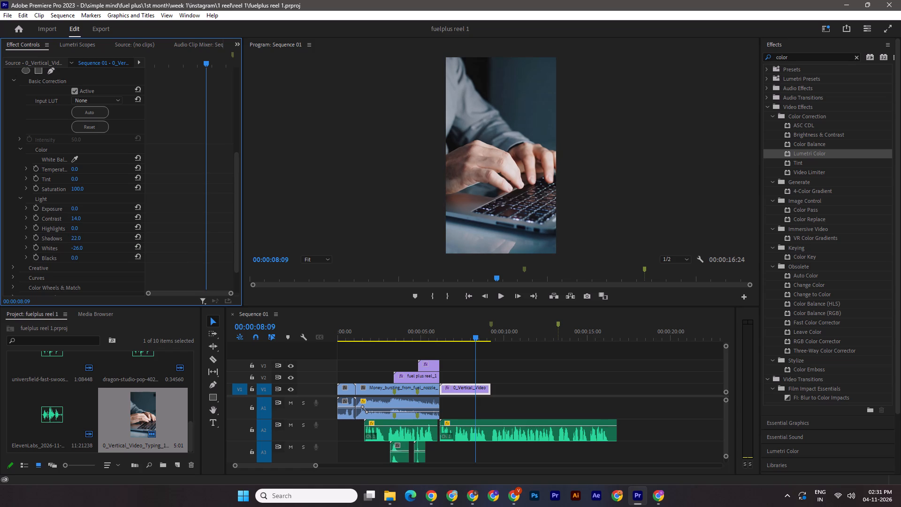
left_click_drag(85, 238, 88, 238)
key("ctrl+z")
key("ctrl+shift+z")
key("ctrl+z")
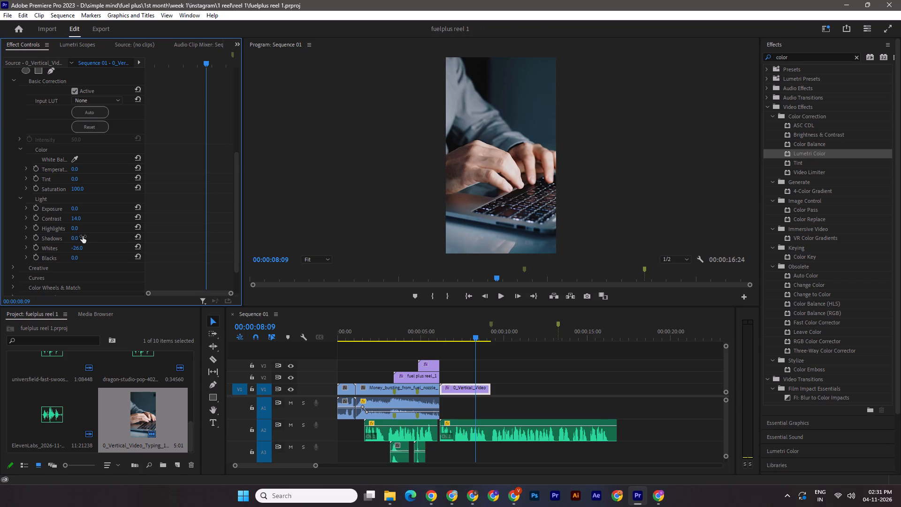
Set the typing clip's Lumetri Color Shadows to -10, compare the look without and with it, and save the project.
left_click_drag(81, 236, 68, 234)
key("ctrl+z")
key("ctrl+shift+z")
key("ctrl+s")
Set the typing clip's Lumetri Color Blacks to -13, compare the look without and with it, and save the project.
left_click_drag(77, 257, 67, 253)
left_click_drag(67, 253, 66, 253)
key("ctrl+z")
key("ctrl+shift+z")
key("ctrl+z")
key("ctrl+shift+z")
key("ctrl+s")
Return the playhead to the start of the sequence to review the graded edit.
left_click_drag(472, 339, 321, 341)
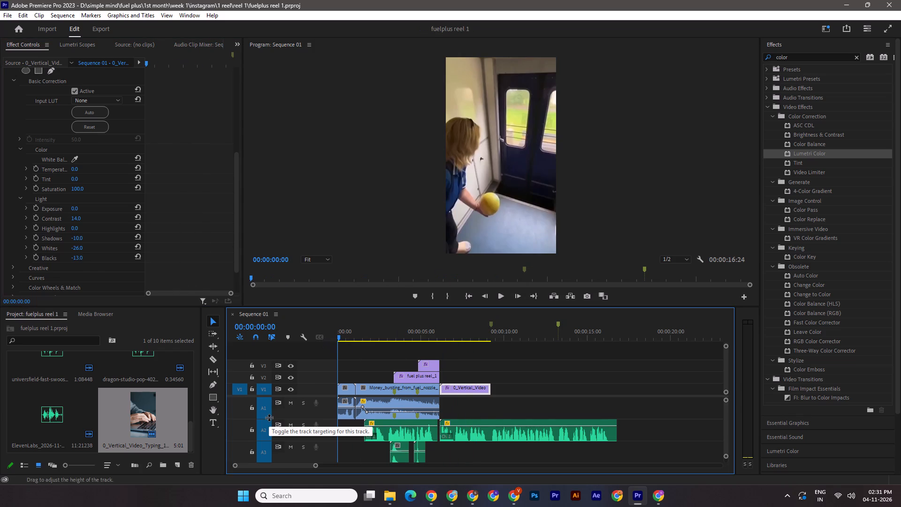
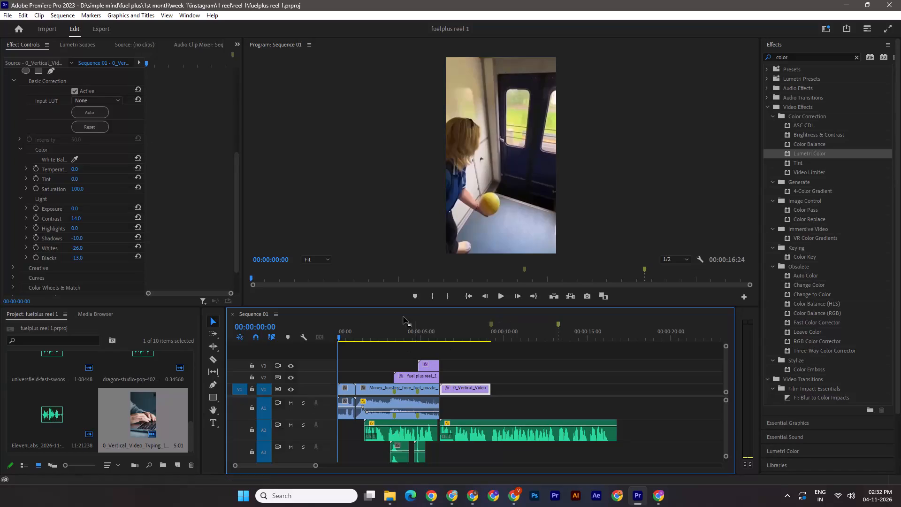
Play the sequence from its start into the opening of the graded typing clip.
left_click(504, 300)
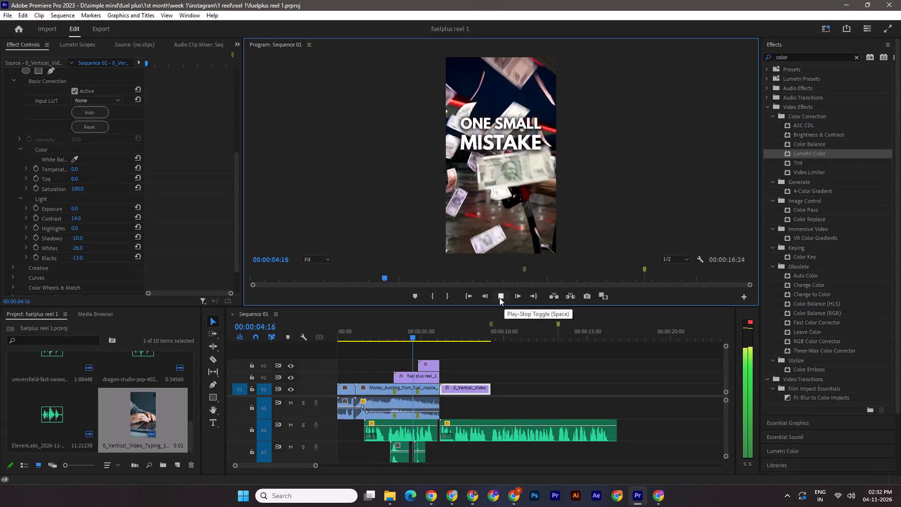
left_click(499, 298)
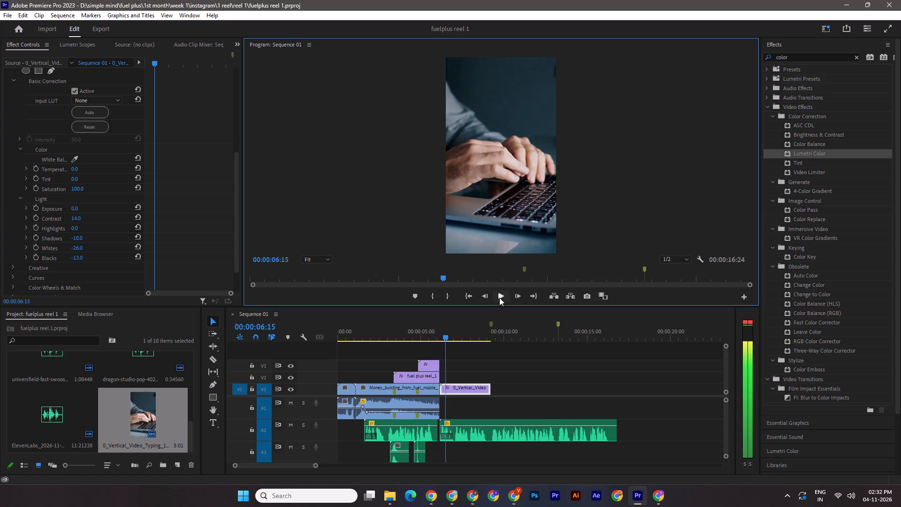
Add a zoom transition from Premiere Composer's Starter Pack over the cut between the money-burst and typing clips, and save the project.
scroll(786, 451, "down", 4)
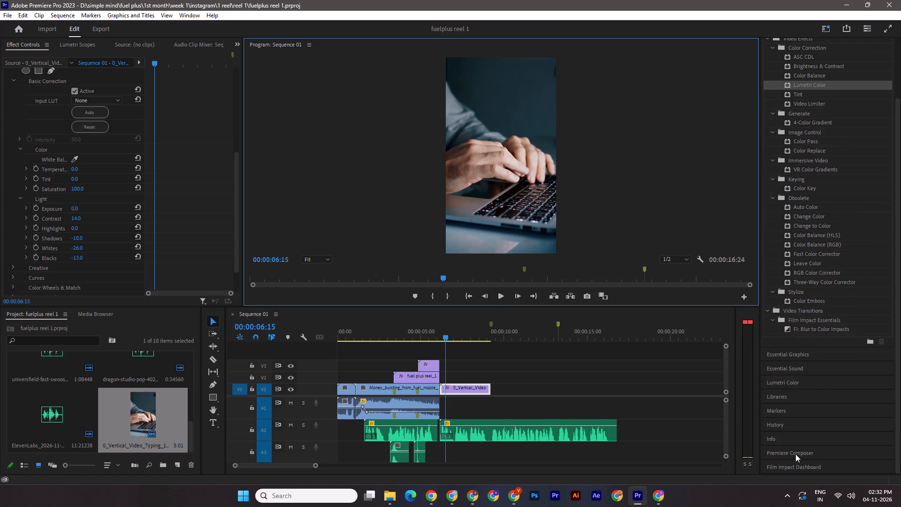
left_click(796, 455)
left_click(813, 222)
scroll(848, 291, "down", 10)
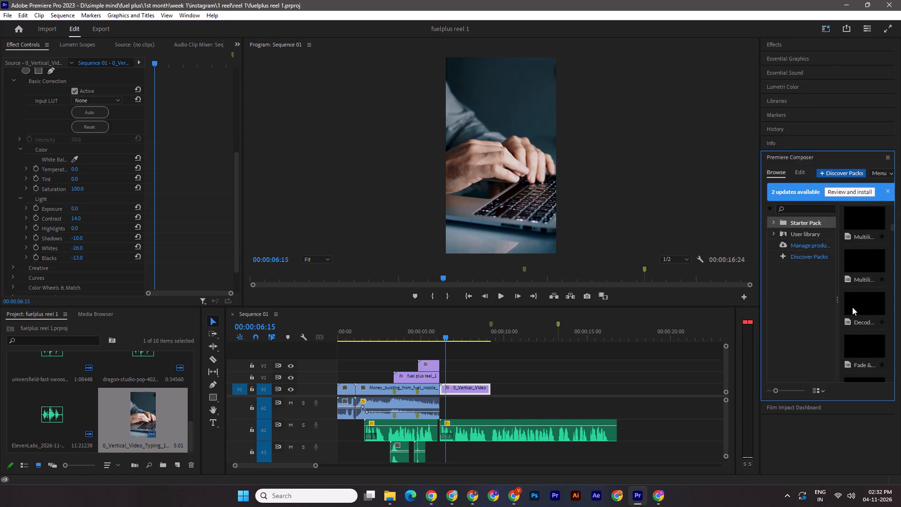
scroll(852, 307, "down", 19)
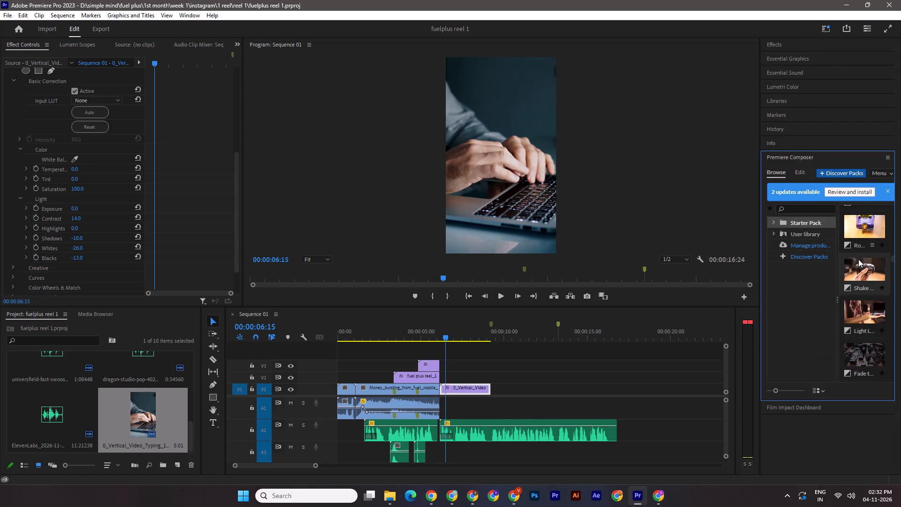
scroll(858, 273, "up", 3)
left_click(854, 288)
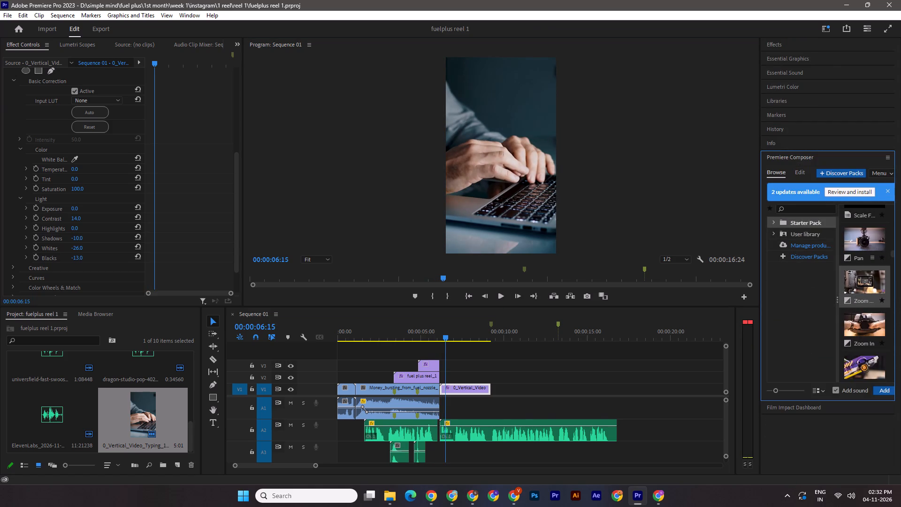
left_click_drag(868, 283, 441, 354)
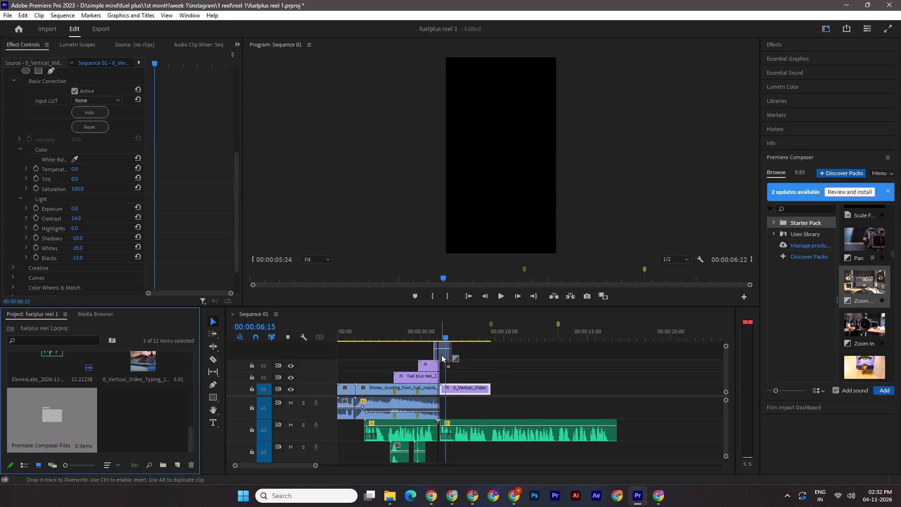
left_click_drag(441, 354, 444, 355)
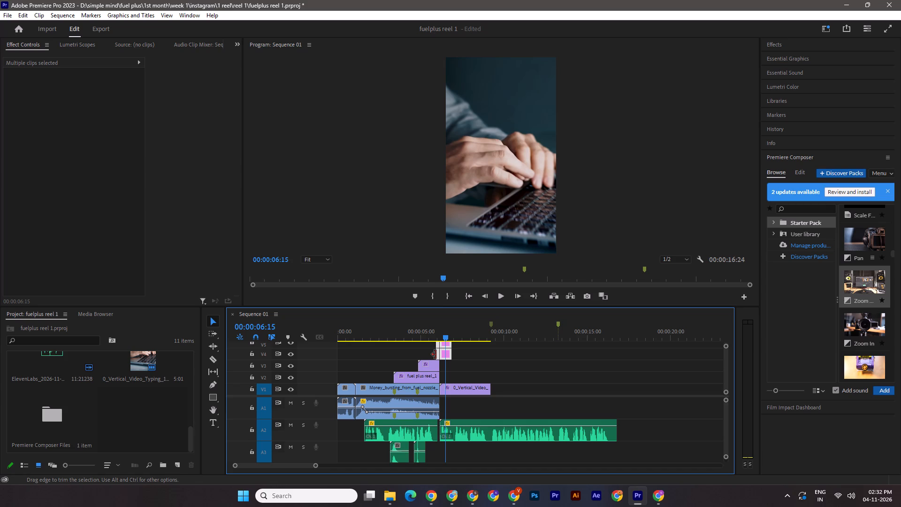
key("ctrl+s")
Play the sequence from the start through the zoom transition into the typing clip.
left_click_drag(443, 336, 299, 342)
key("space")
key("space")
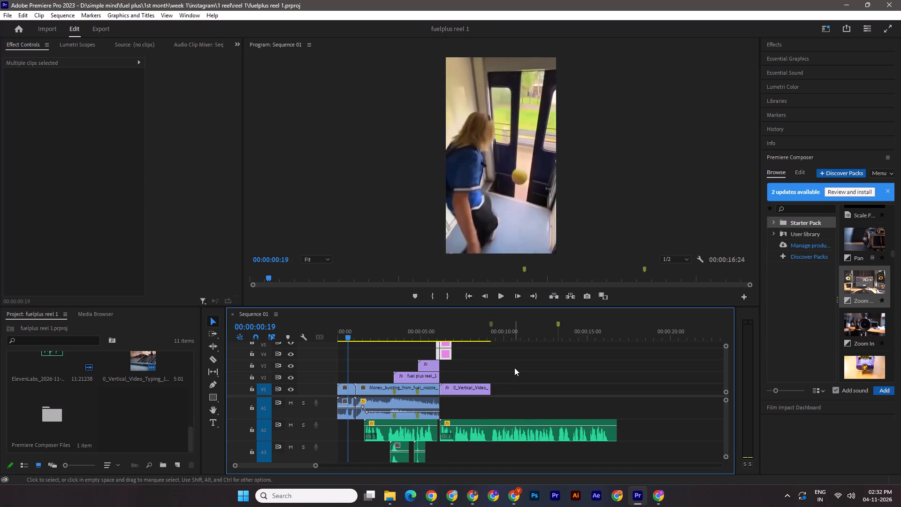
key("space")
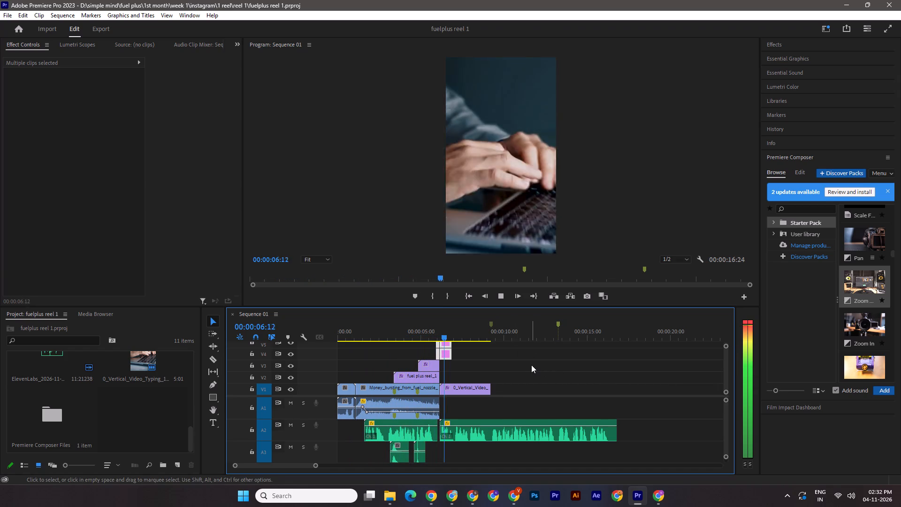
key("space")
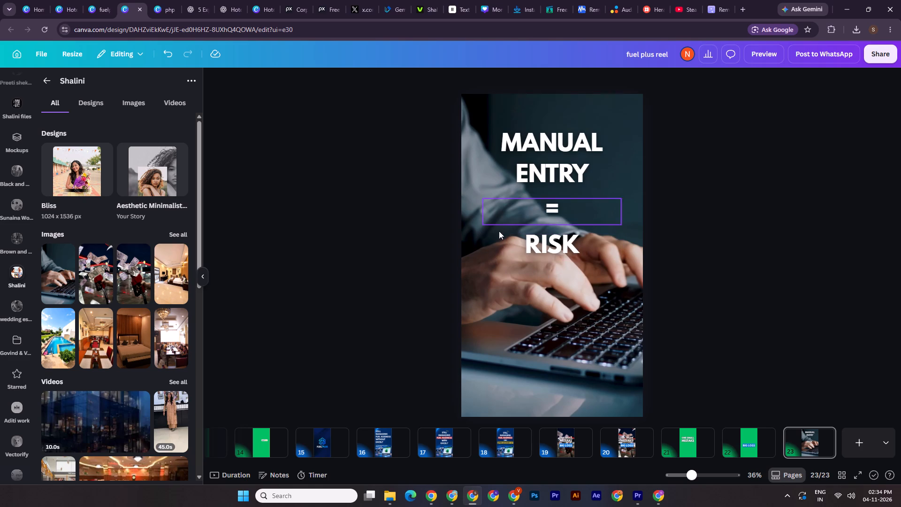
left_click(566, 250)
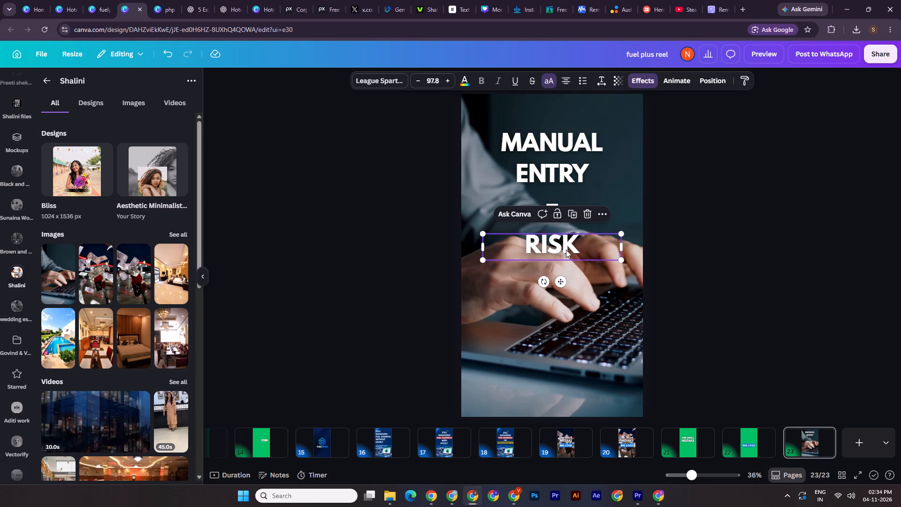
key("Up")
key("Up")
key("Up")
key("Up")
key("Up")
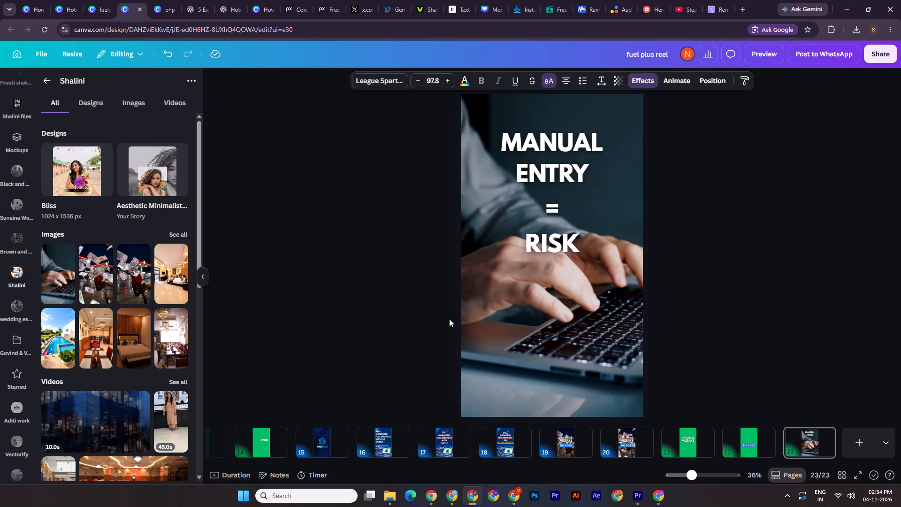
key("Up")
key("Up")
double_click(721, 201)
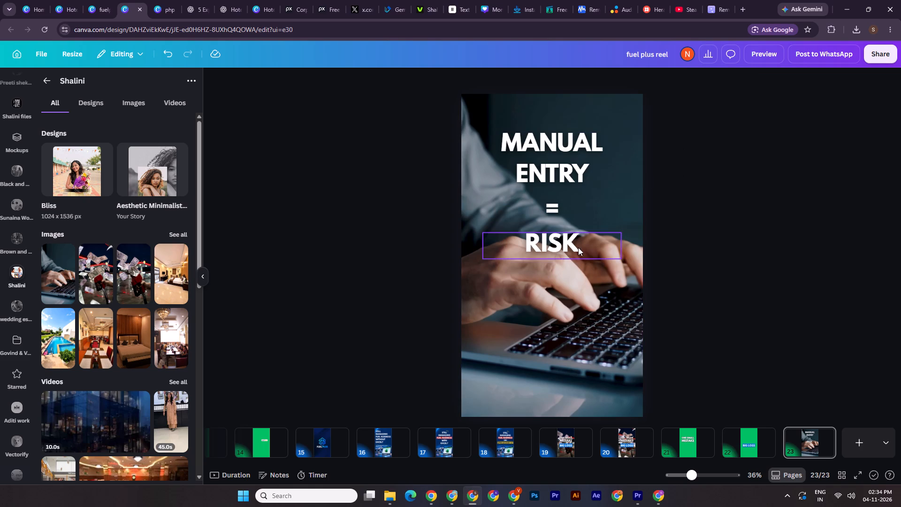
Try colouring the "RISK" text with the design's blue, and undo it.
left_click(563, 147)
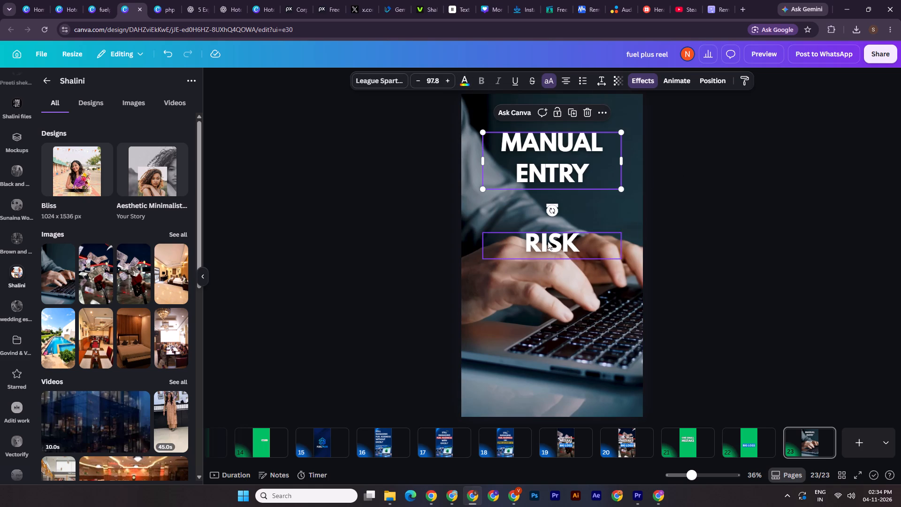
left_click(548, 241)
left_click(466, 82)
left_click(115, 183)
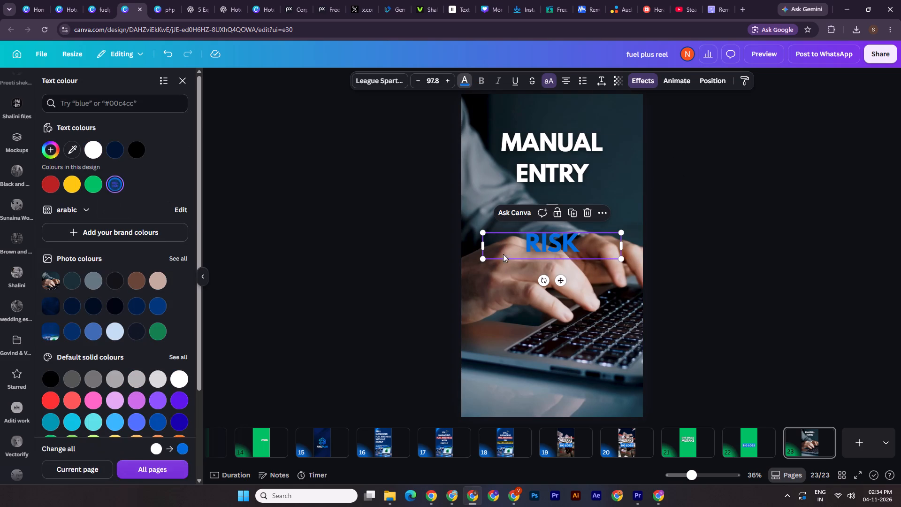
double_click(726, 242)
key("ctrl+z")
Colour the "MANUAL ENTRY" heading with the design's blue.
left_click(473, 166)
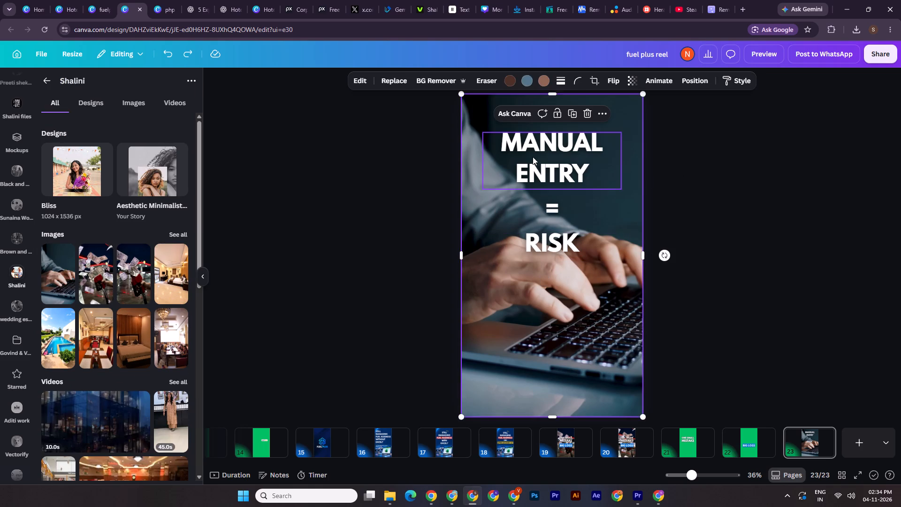
left_click(533, 157)
left_click(468, 80)
left_click(116, 179)
double_click(678, 207)
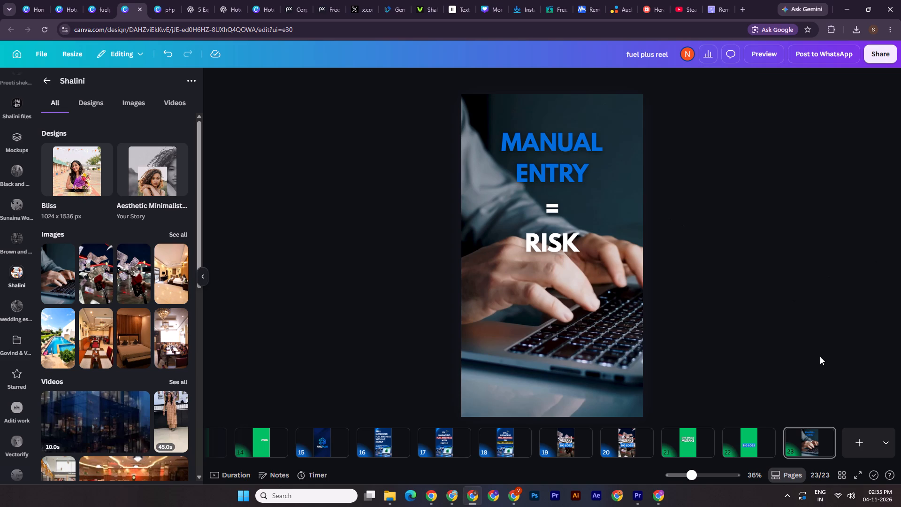
Switch back to the fuelplus reel 1 project in Premiere Pro.
left_click(640, 498)
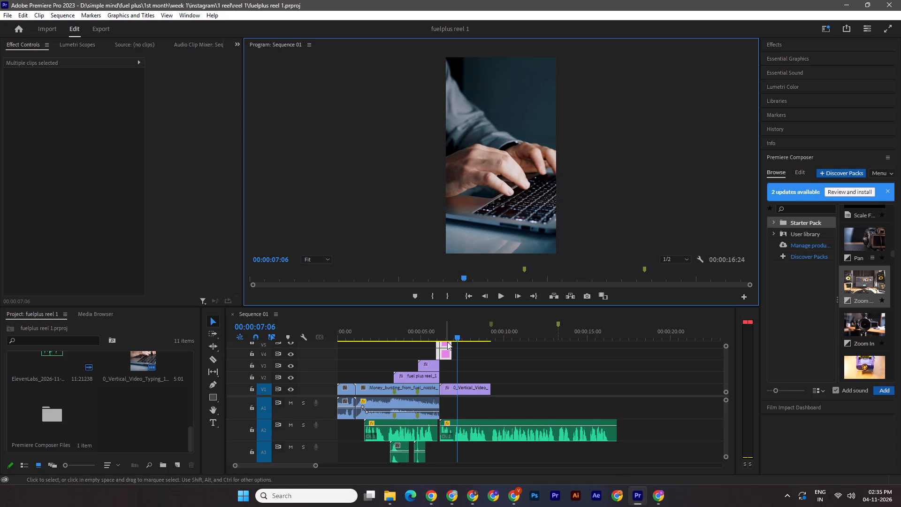
Review the typing scene in Sequence 01 from its start to its end.
left_click_drag(459, 337, 445, 338)
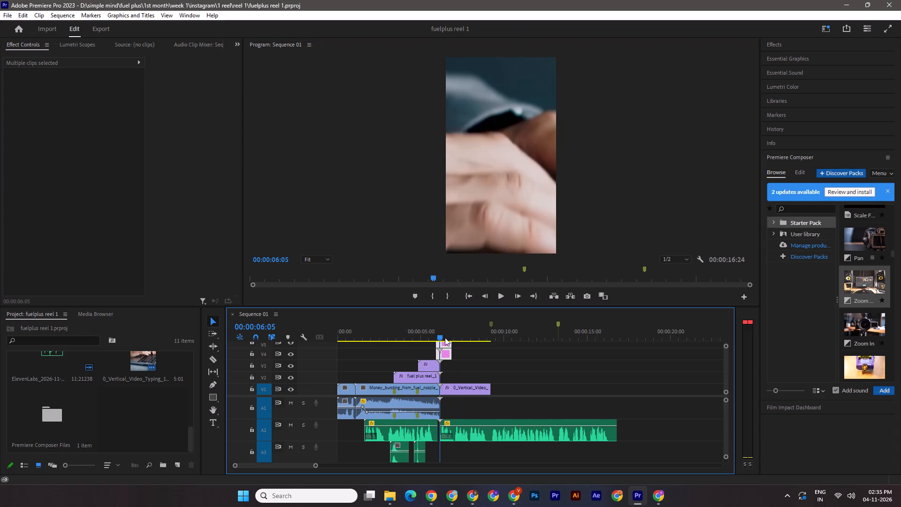
left_click_drag(445, 338, 496, 339)
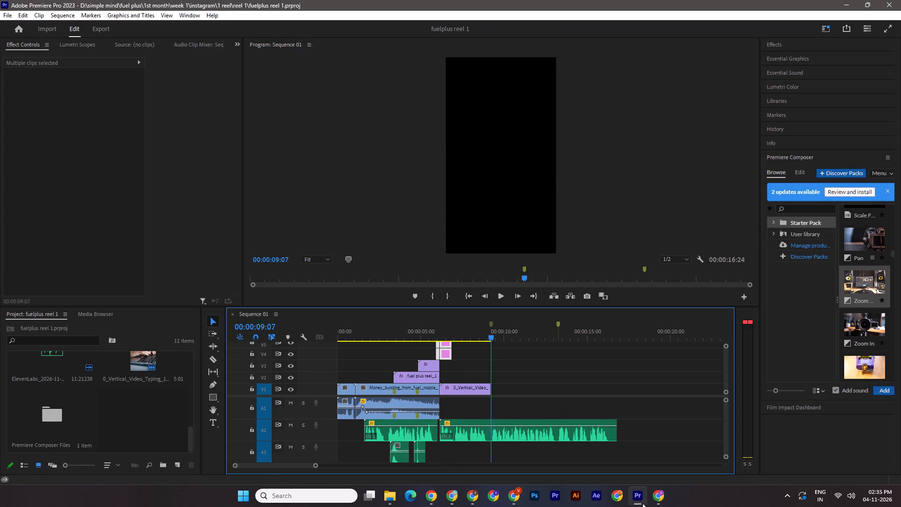
Switch to the Canva design in Chrome and compare the "MANUAL ENTRY" heading in white and in blue by undoing and redoing its colour.
left_click(481, 496)
left_click(725, 267)
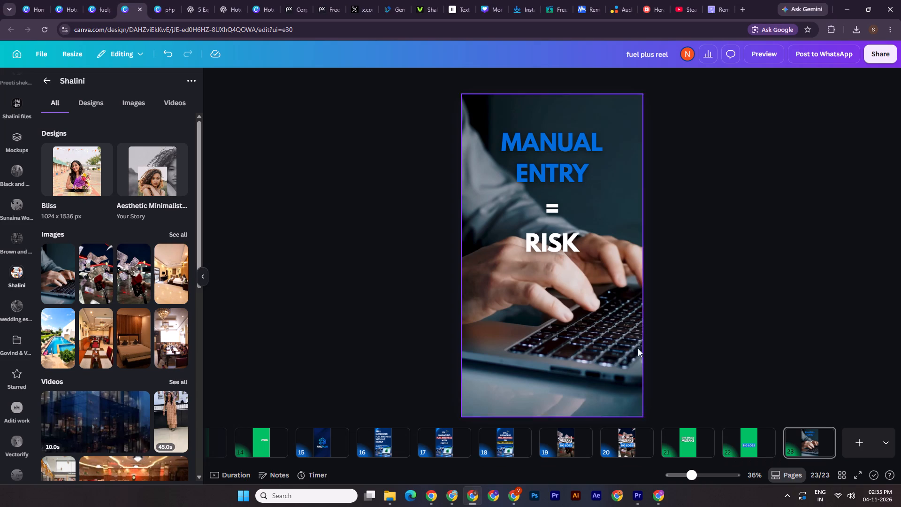
key("ctrl+z")
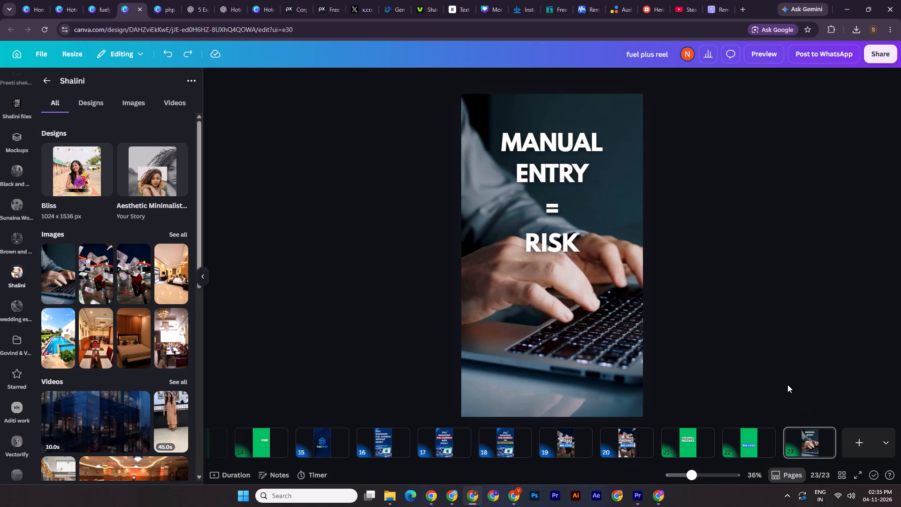
key("ctrl+shift+z")
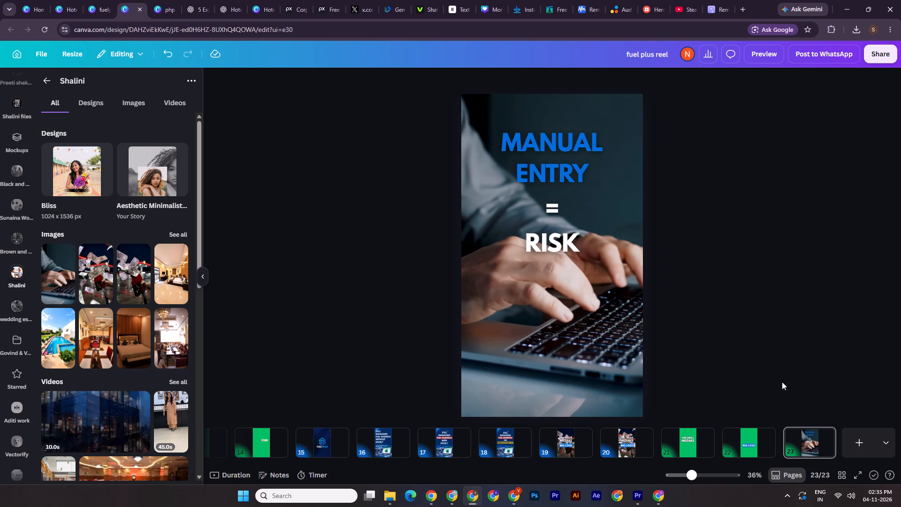
key("ctrl+z")
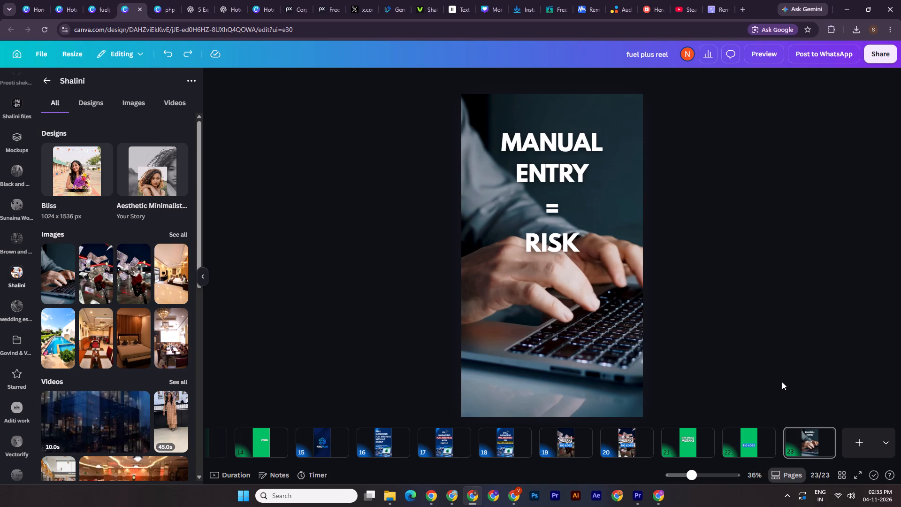
key("ctrl+shift+z")
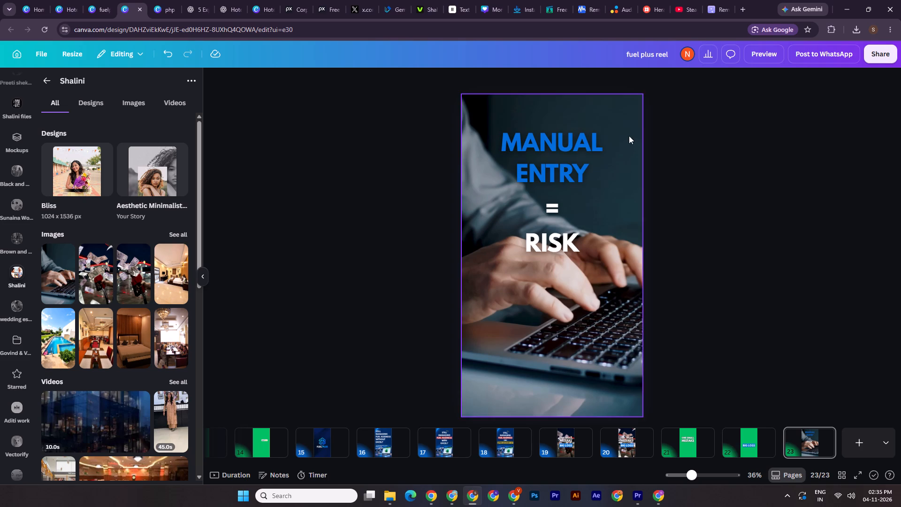
left_click_drag(709, 140, 713, 217)
Apply a Pan animation, on enter only, to the blue "MANUAL ENTRY" heading.
left_click(576, 154)
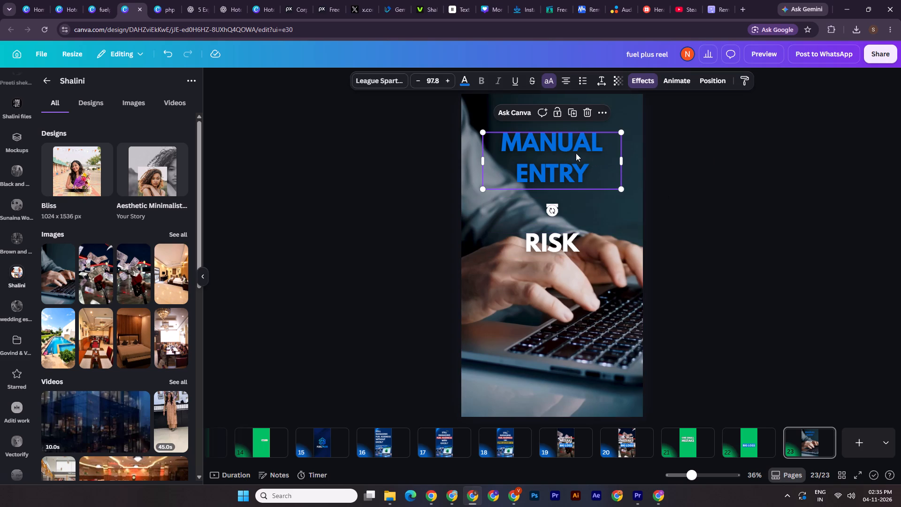
left_click(676, 79)
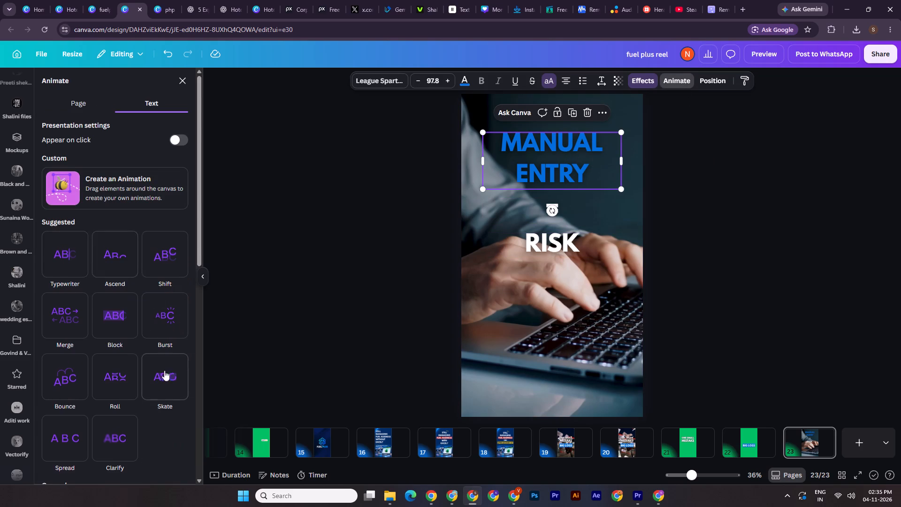
scroll(164, 372, "down", 6)
left_click(118, 235)
left_click(109, 310)
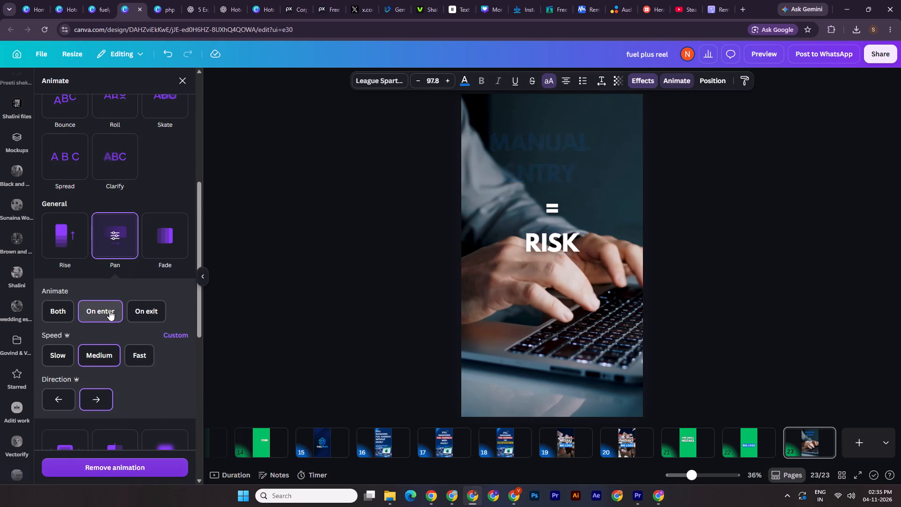
Apply a Pan animation to the "RISK" text, on enter only, with its direction set to leftward.
left_click(534, 246)
left_click(110, 249)
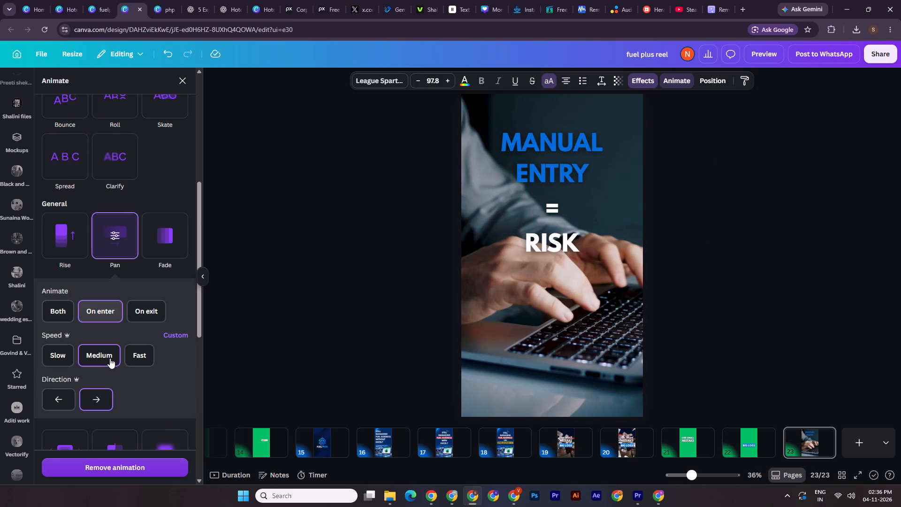
left_click(101, 309)
left_click(68, 393)
Apply a Fade animation to the "=" sign between the heading and "RISK".
left_click(564, 206)
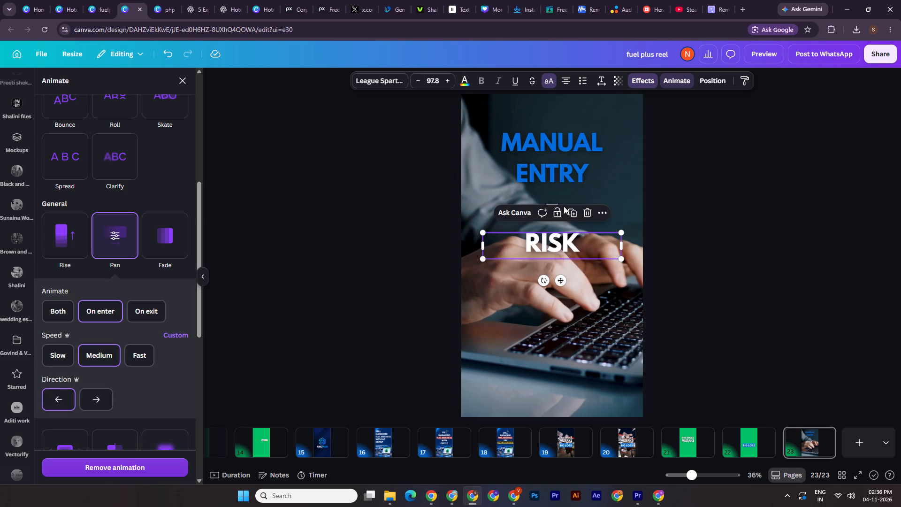
left_click(557, 199)
scroll(157, 221, "up", 3)
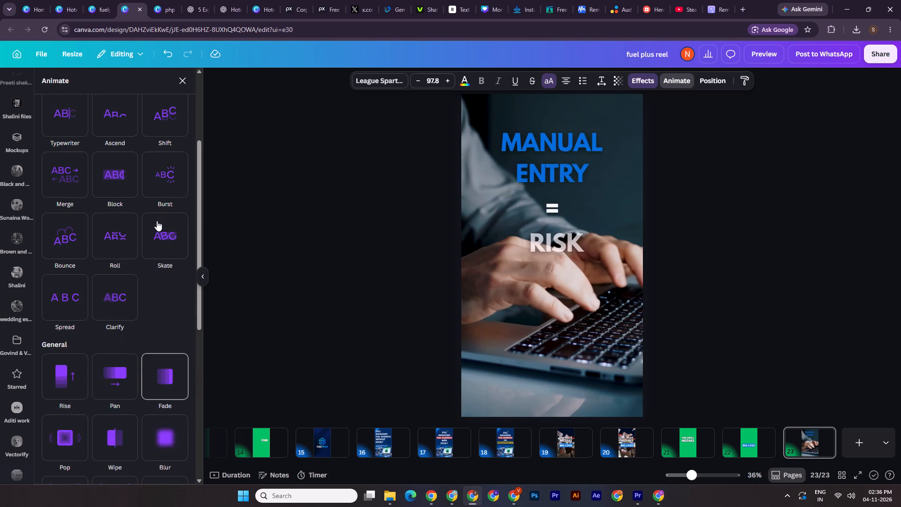
scroll(158, 225, "down", 3)
left_click(168, 239)
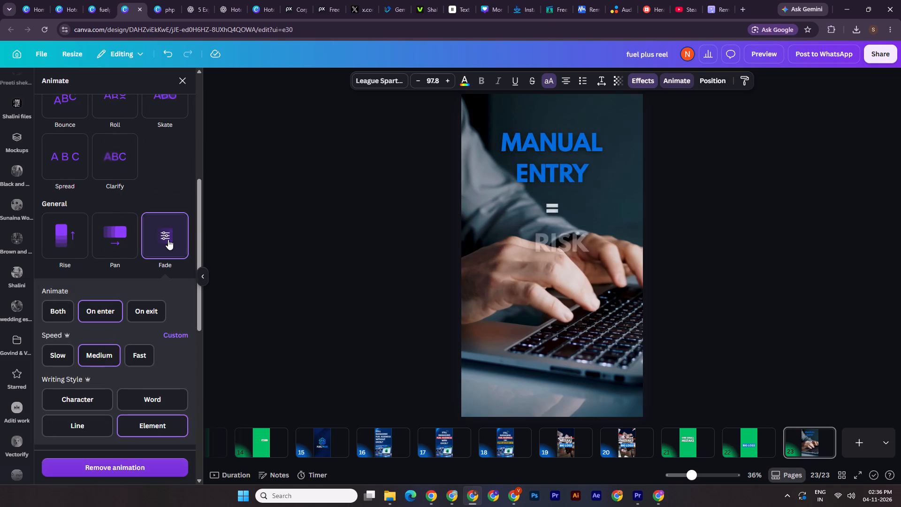
triple_click(726, 161)
Copy the "MANUAL ENTRY", "=" and "RISK" texts together onto a new page with the green background.
left_click_drag(712, 150, 559, 245)
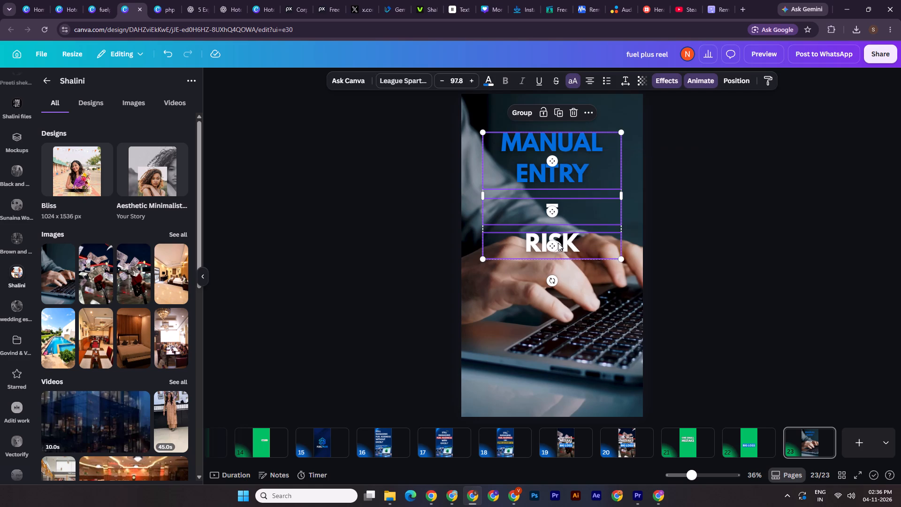
key("ctrl+c")
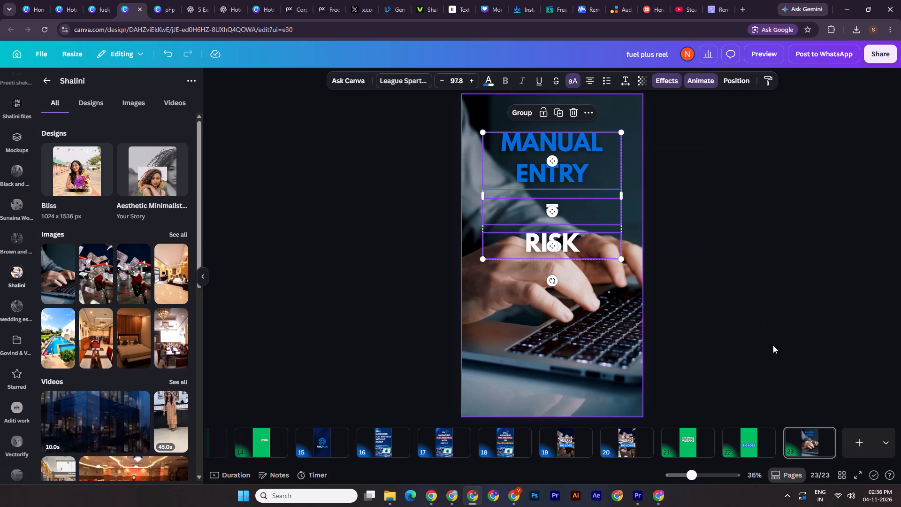
left_click(847, 435)
key("ctrl+v")
double_click(734, 315)
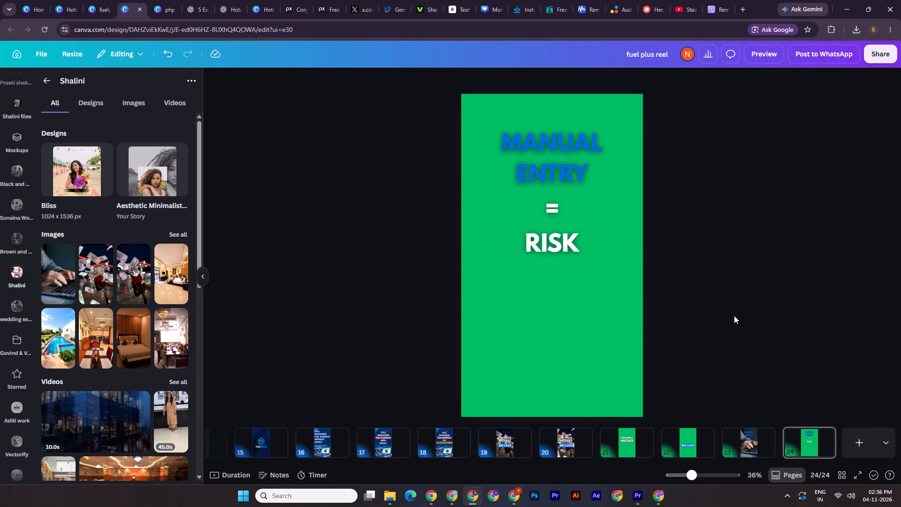
Download only the green page 24 as a 1080p MP4 video.
left_click(872, 57)
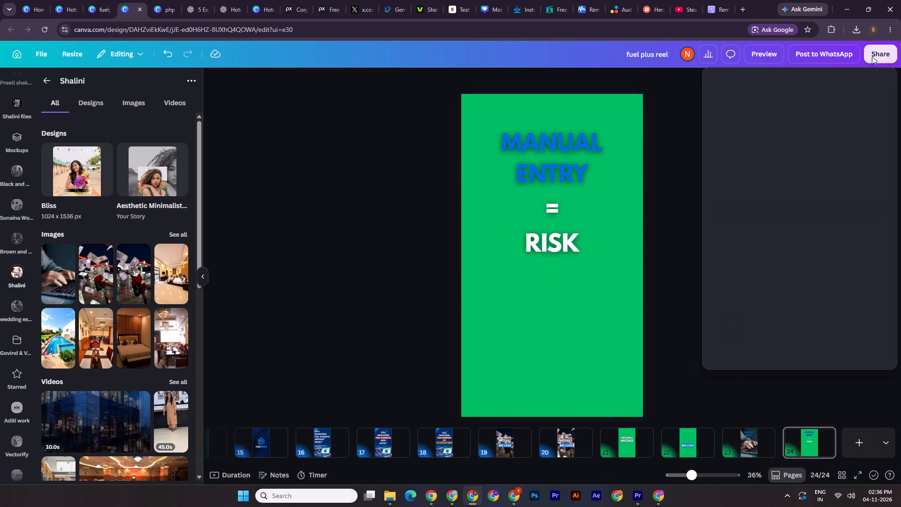
left_click(717, 275)
left_click(802, 209)
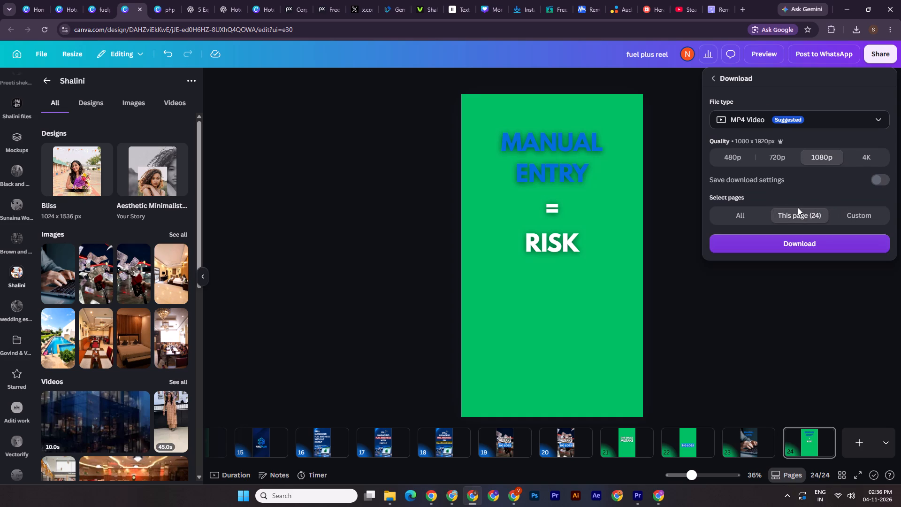
left_click(802, 244)
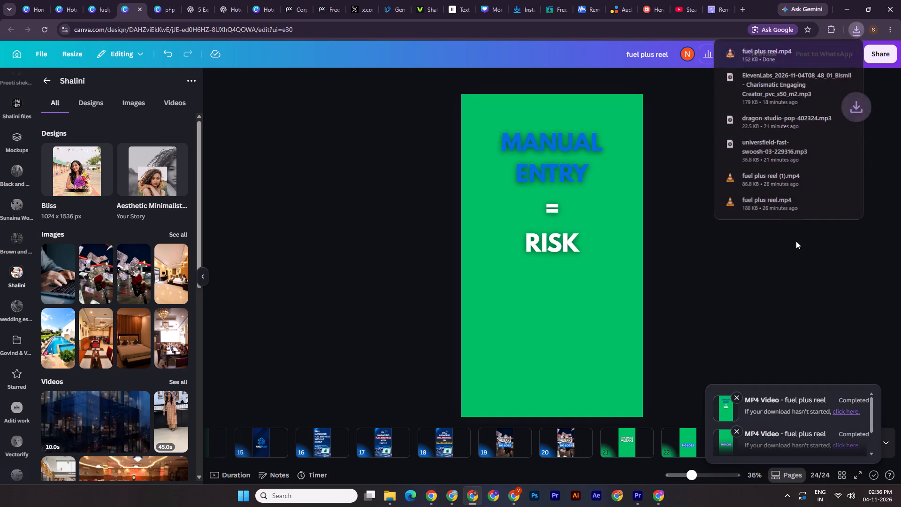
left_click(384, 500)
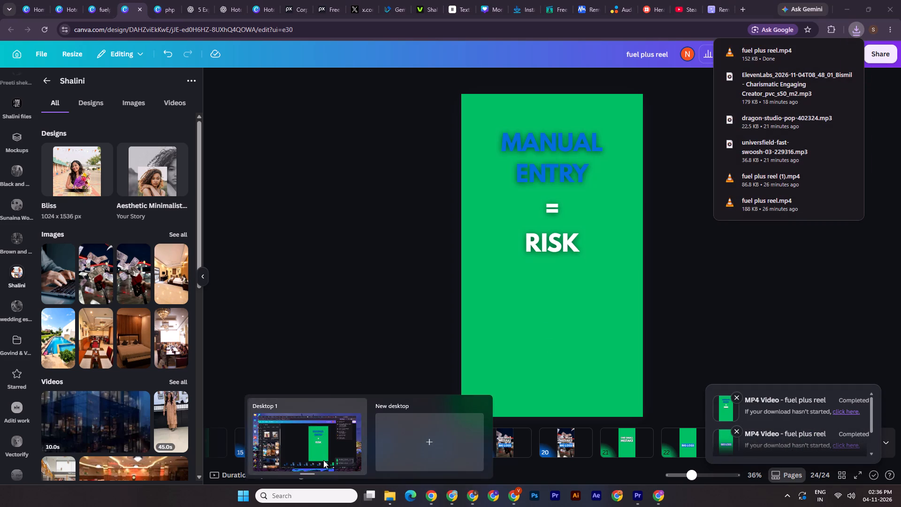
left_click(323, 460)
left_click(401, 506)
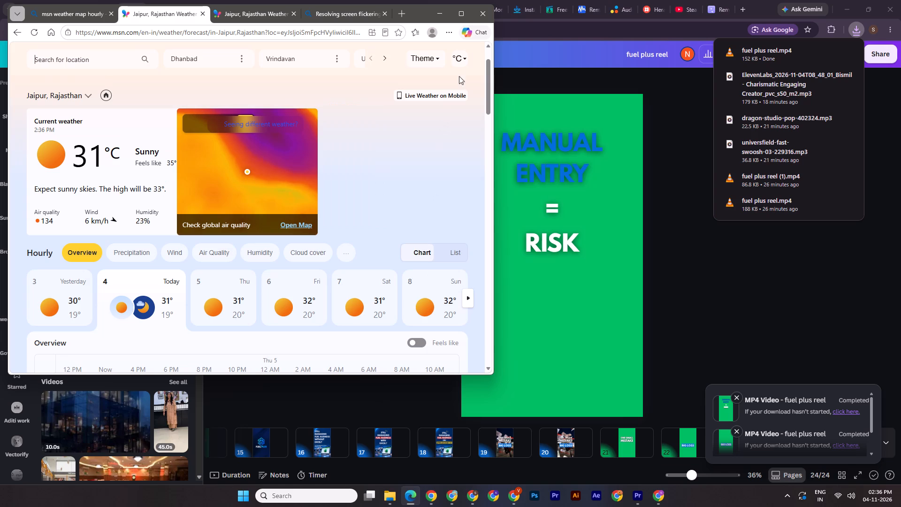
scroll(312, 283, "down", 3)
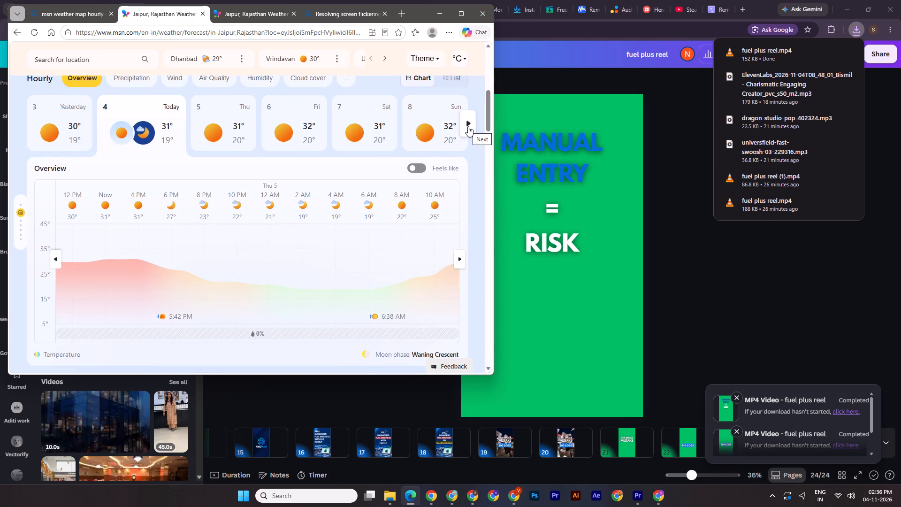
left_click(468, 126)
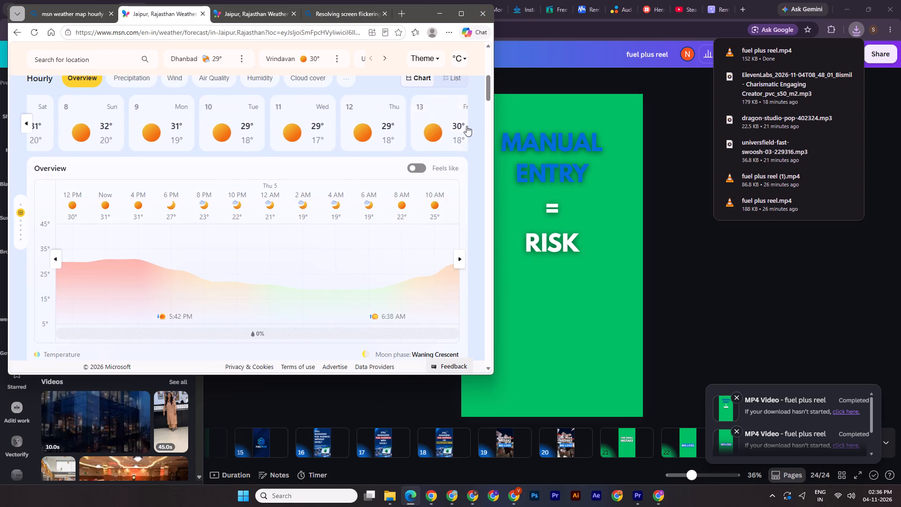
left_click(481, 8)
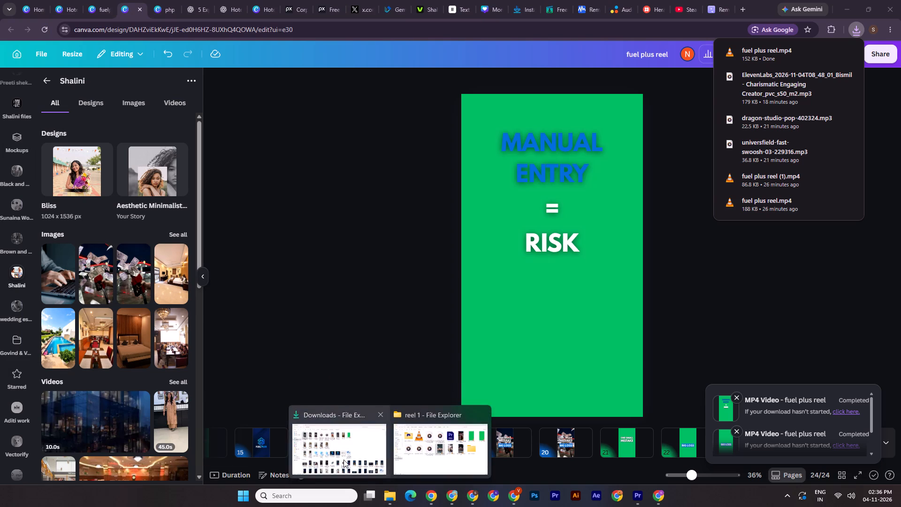
In the Downloads folder, rename the new "fuel plus reel.mp4" as "fuel plus ree_2l.mp4".
left_click(344, 460)
left_click(533, 131)
left_click(544, 134)
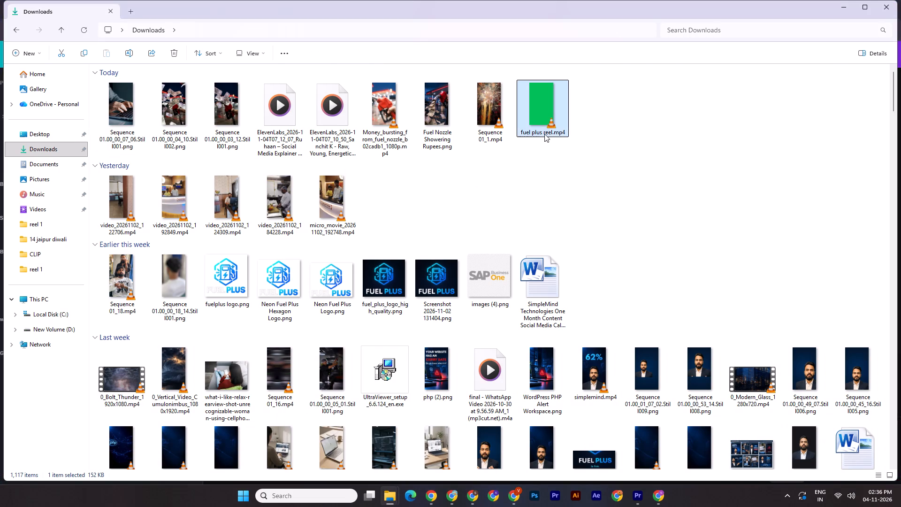
left_click(550, 133)
key("Down")
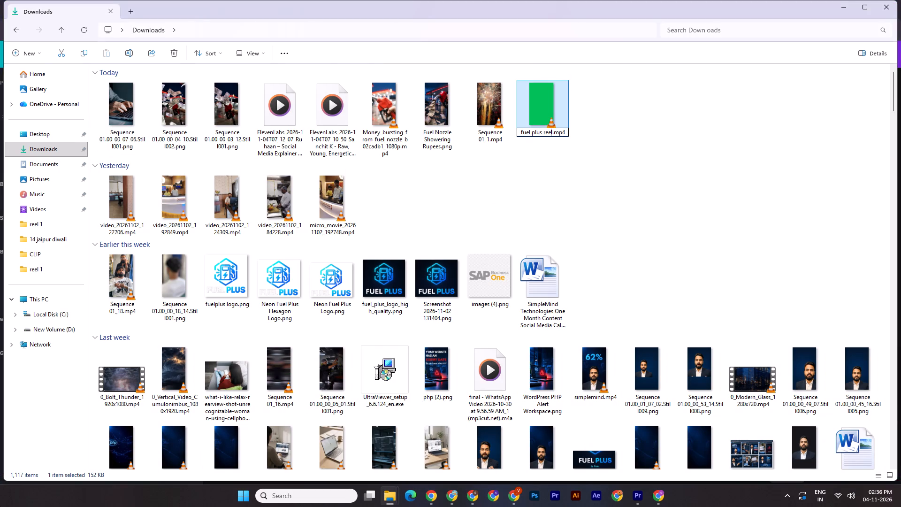
key("shift+parenright")
key("BackSpace")
type("_2")
key("Return")
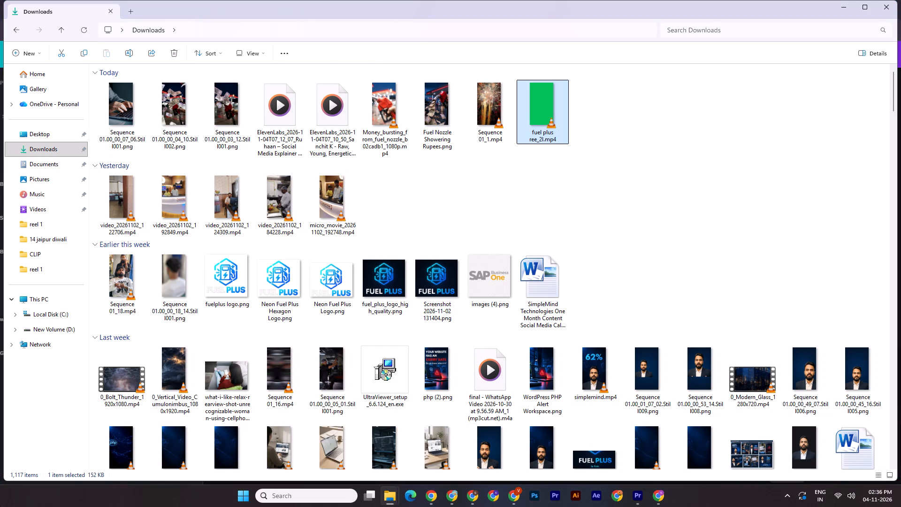
Move "fuel plus ree_2l.mp4" from Downloads into the project's "reel 1" folder.
key("ctrl+x")
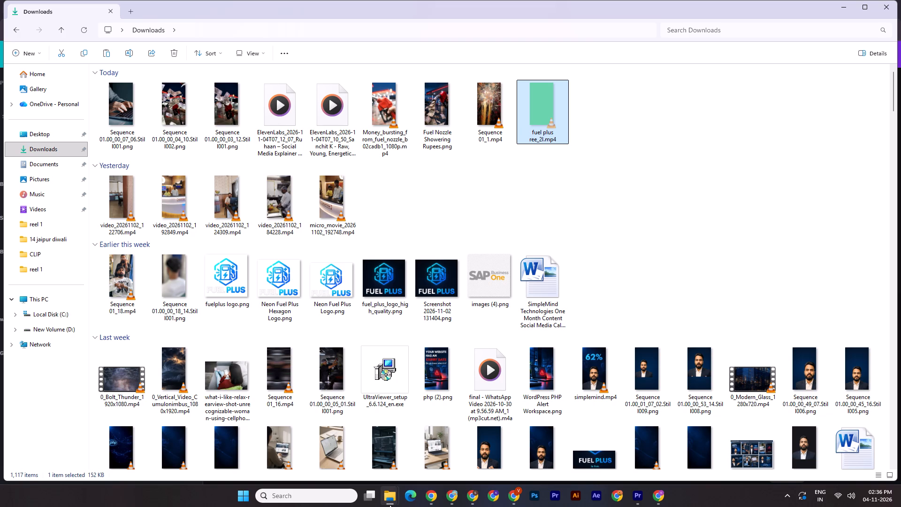
left_click(390, 505)
left_click(436, 446)
left_click(562, 368)
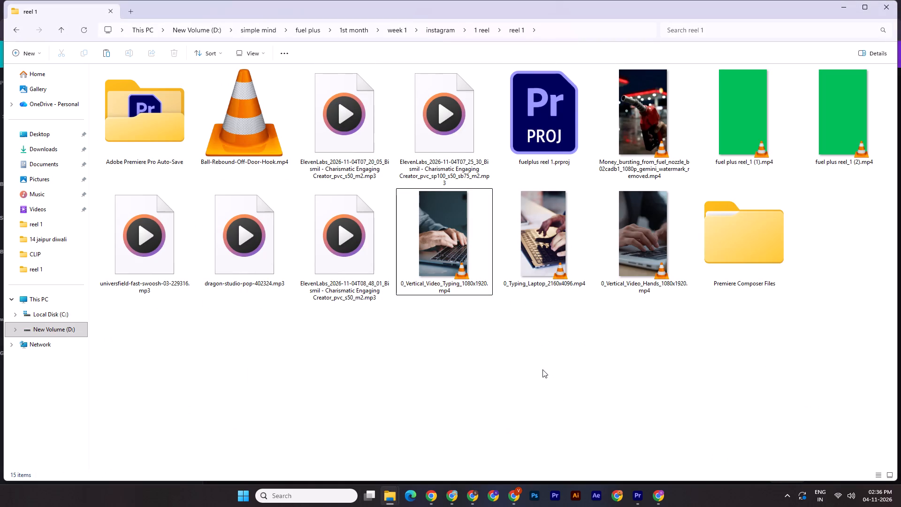
key("ctrl+v")
Bring "fuel plus ree_2l.mp4" into the Premiere Pro sequence on track V3, starting at about 7 seconds above the typing clip.
left_click_drag(825, 258, 669, 422)
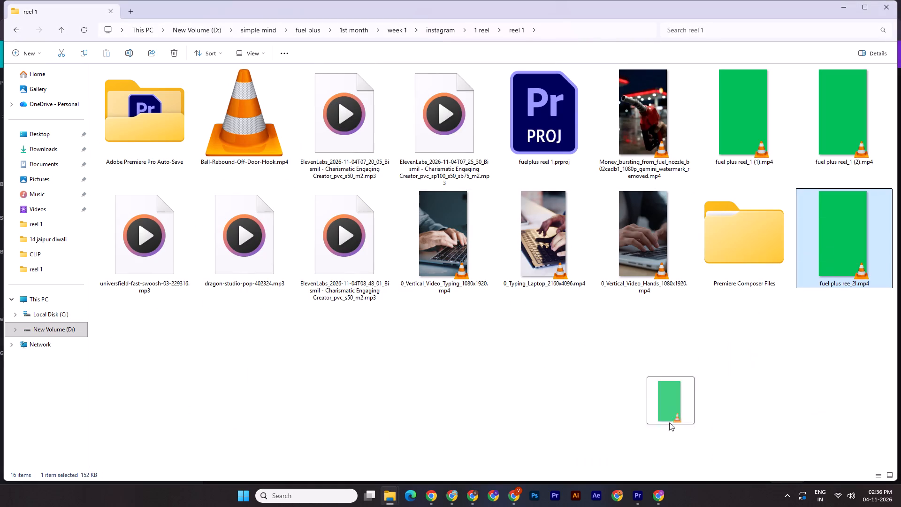
left_click_drag(669, 422, 471, 360)
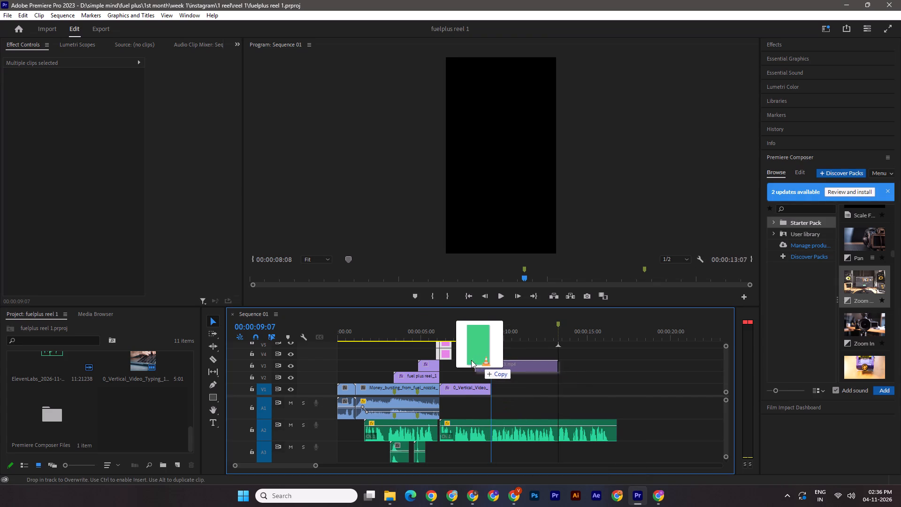
left_click_drag(471, 360, 459, 368)
left_click_drag(471, 366, 465, 365)
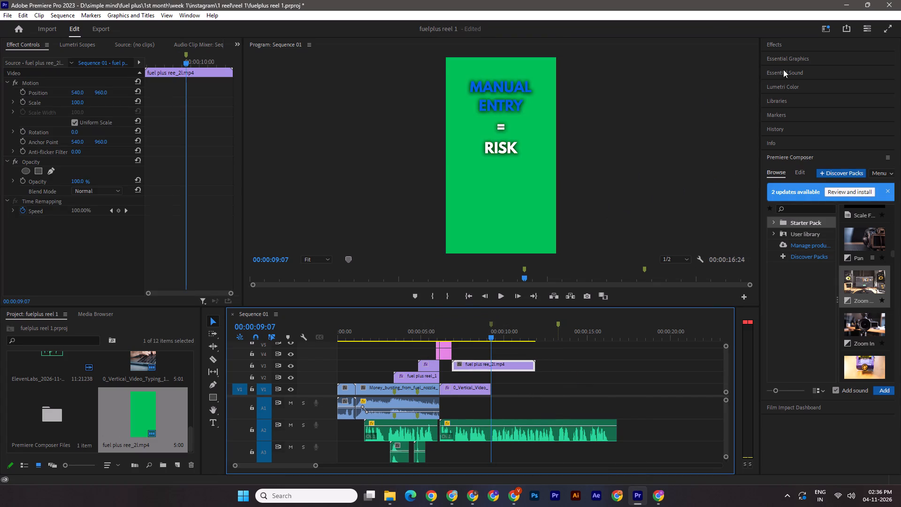
Find the Ultra Key effect by searching "ultr" and apply it to the "fuel plus ree_2l.mp4" clip on V3.
left_click(789, 48)
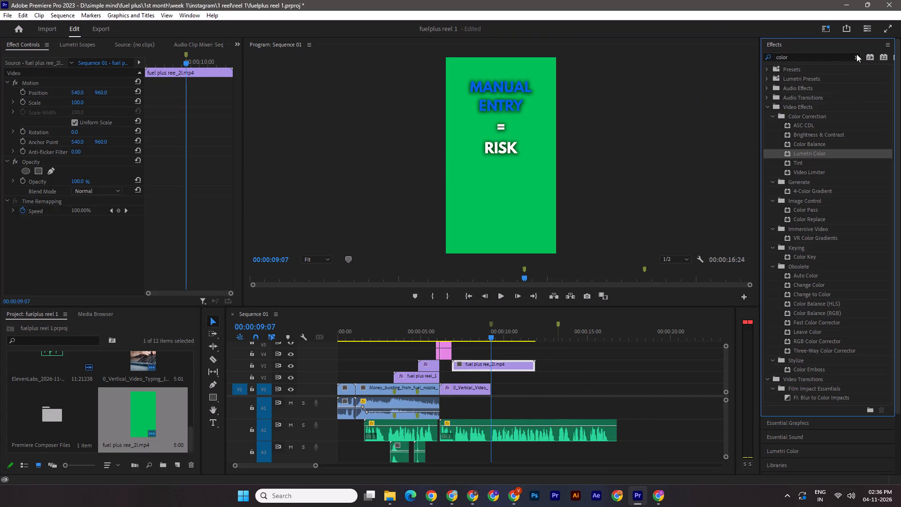
left_click(856, 54)
left_click(856, 56)
left_click(825, 54)
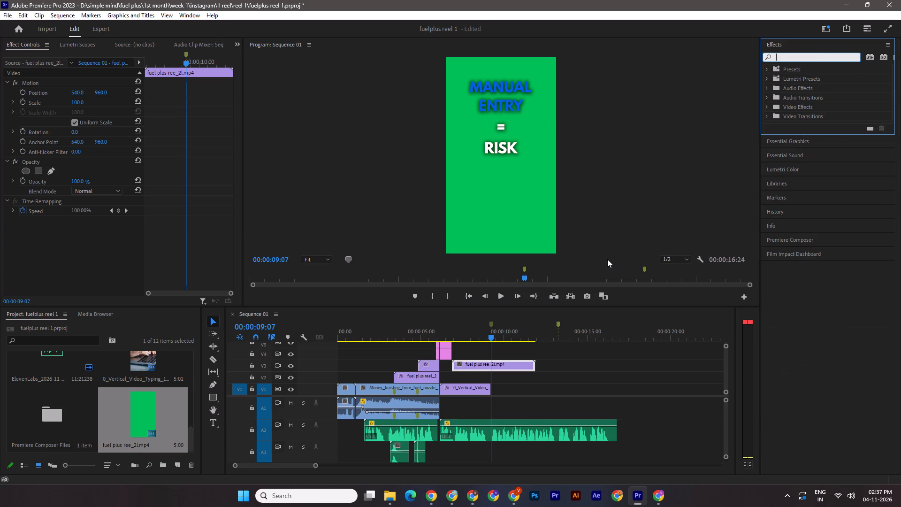
type("ultr")
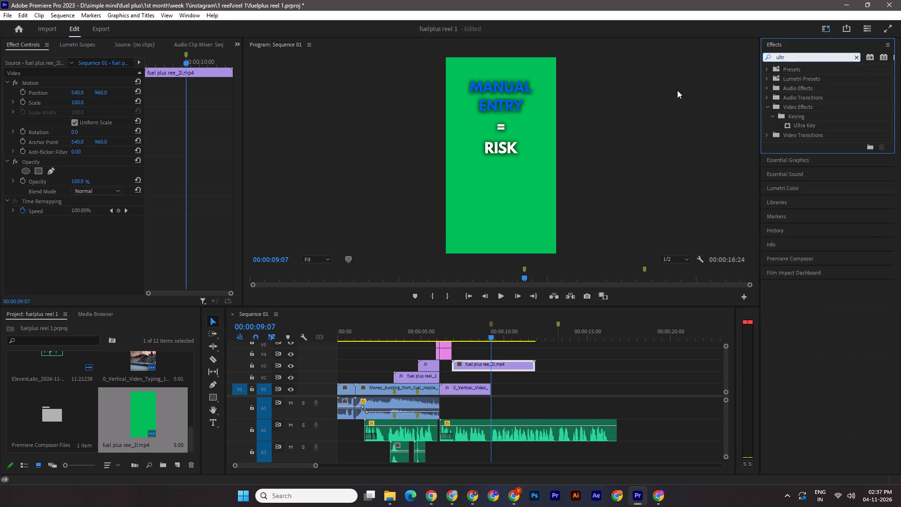
left_click(800, 123)
left_click_drag(800, 125, 512, 362)
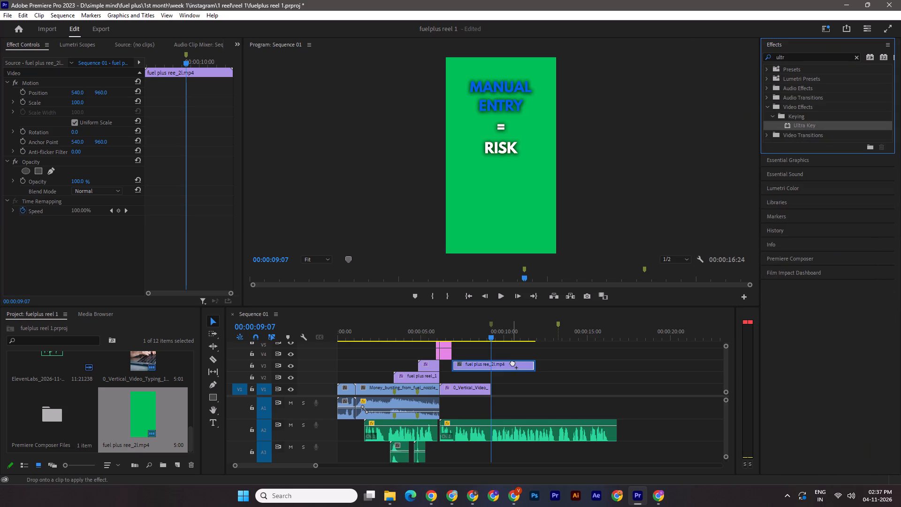
left_click_drag(512, 362, 512, 363)
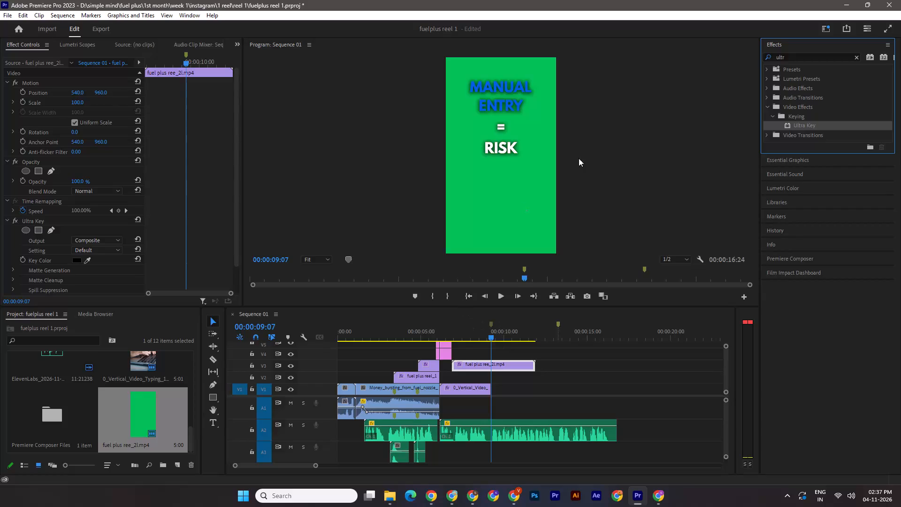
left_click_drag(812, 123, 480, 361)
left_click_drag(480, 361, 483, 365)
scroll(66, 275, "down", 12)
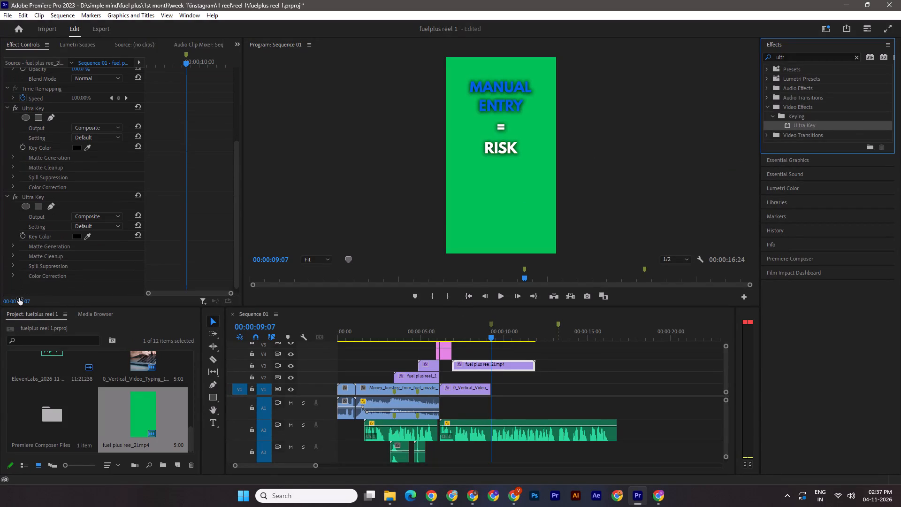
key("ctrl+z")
Sample the green background as the Ultra Key key colour for "fuel plus ree_2l.mp4" and save the project.
left_click(89, 149)
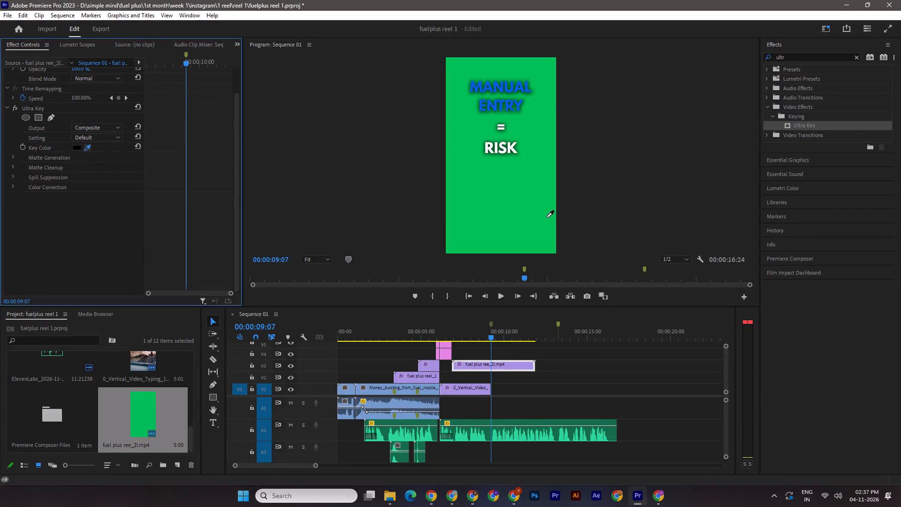
left_click(546, 216)
key("ctrl+s")
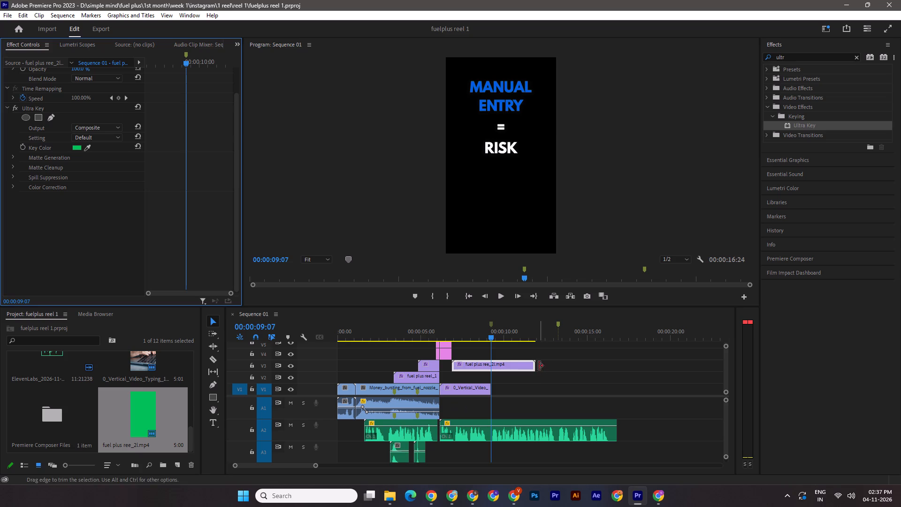
Trim the end of the V3 text clip to 00:00:09:07, matching the end of the typing clip, and save.
left_click_drag(538, 365, 495, 365)
key("ctrl+s")
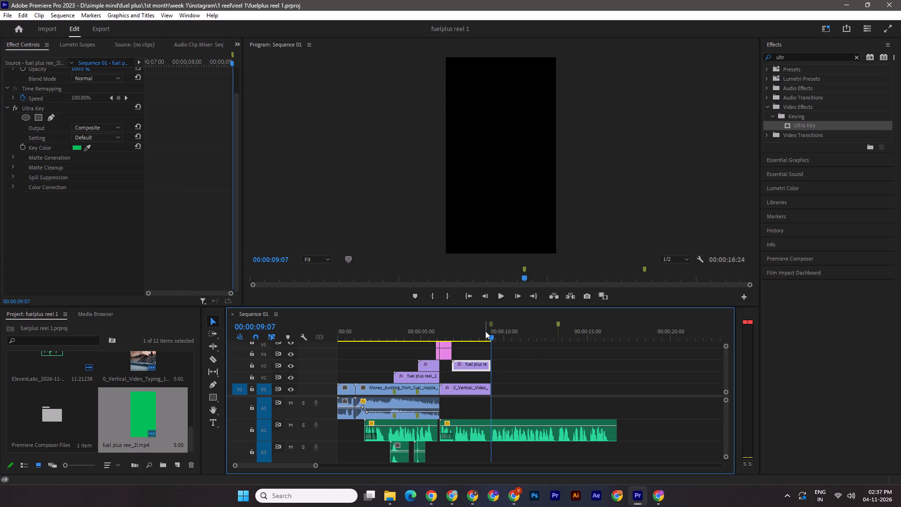
Play back the sequence to review the keyed "MANUAL ENTRY = RISK" text and the transition into the typing scene.
left_click_drag(492, 337, 324, 348)
key("space")
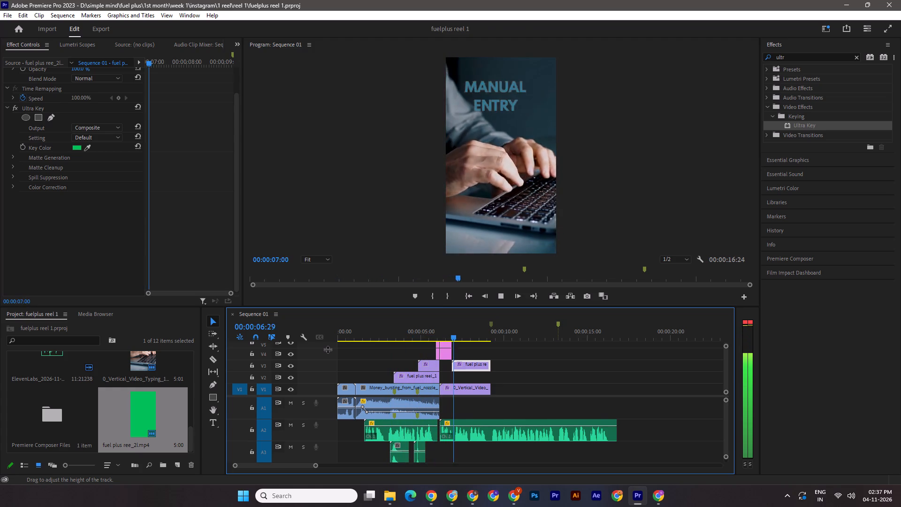
key("space")
key("space")
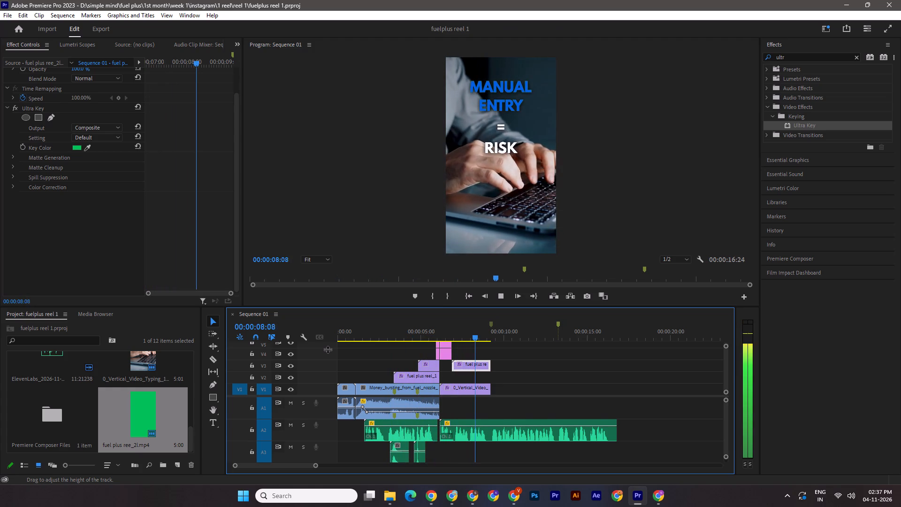
key("space")
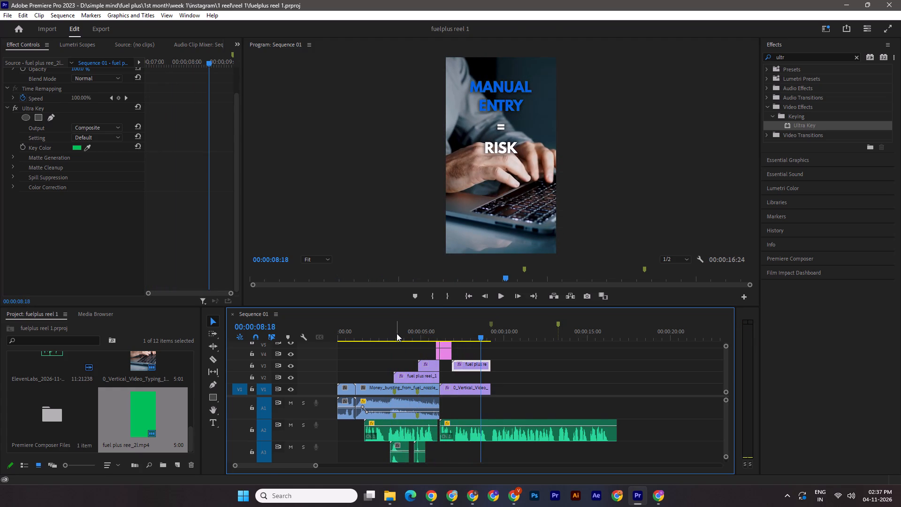
left_click_drag(484, 331, 443, 338)
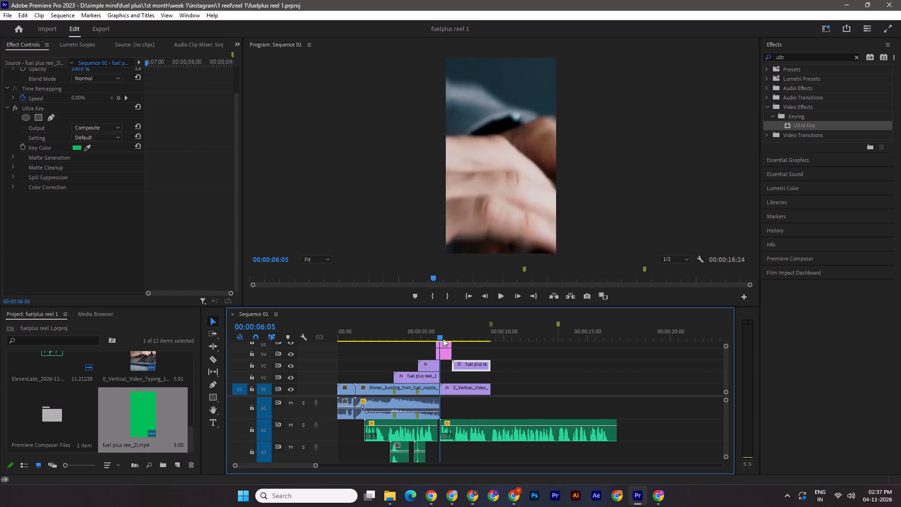
left_click_drag(443, 338, 404, 350)
key("space")
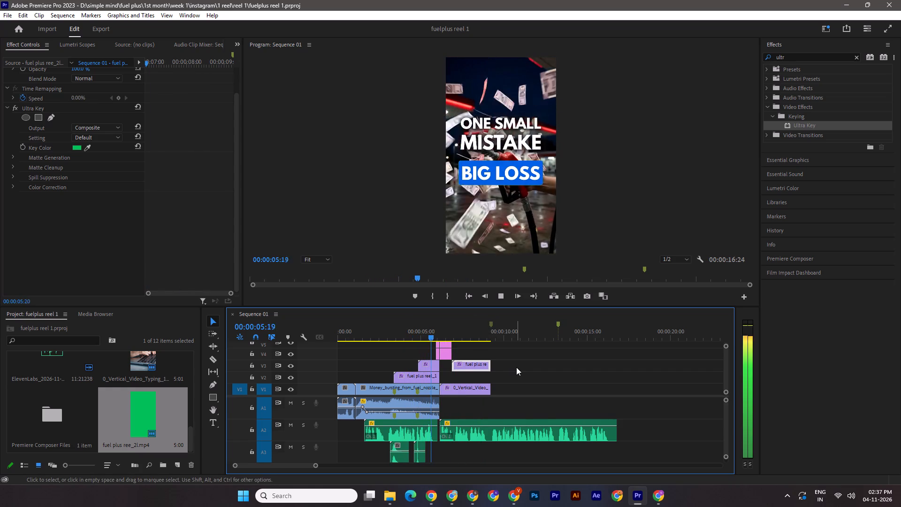
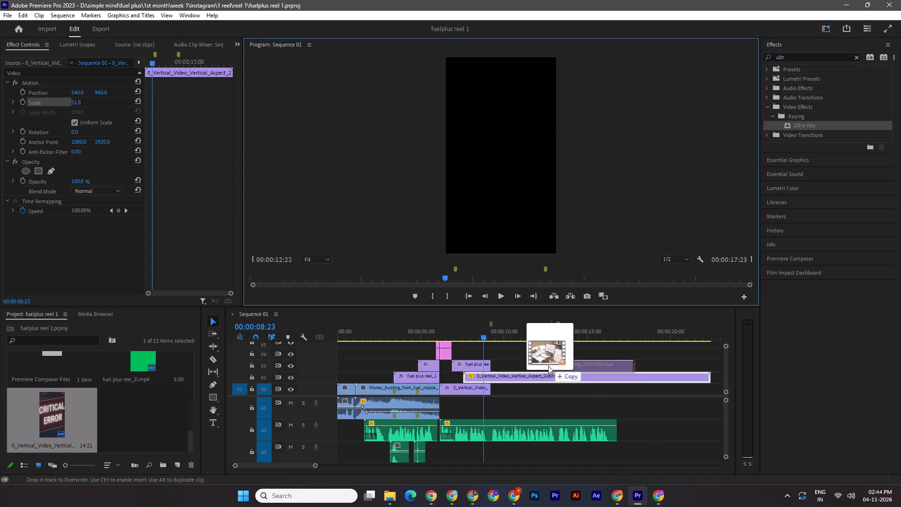
left_click_drag(548, 366, 496, 365)
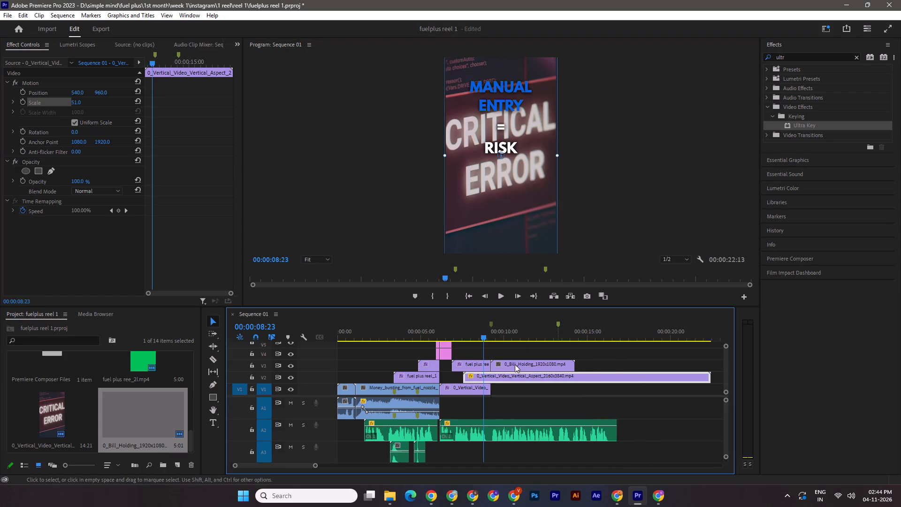
Play back the typing and "CRITICAL ERROR" section, and move the Bill_Holding clip to track V4 starting at 00:00:08:07.
left_click_drag(481, 336, 444, 332)
key("space")
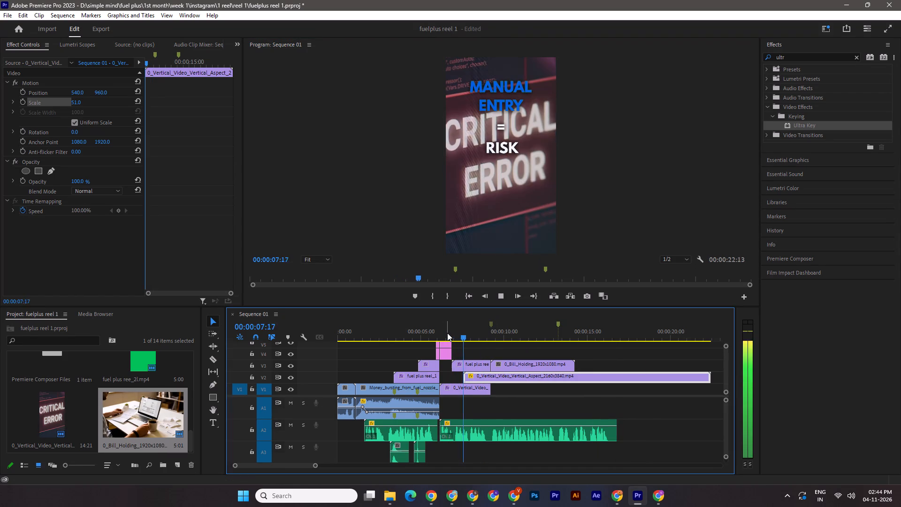
key("space")
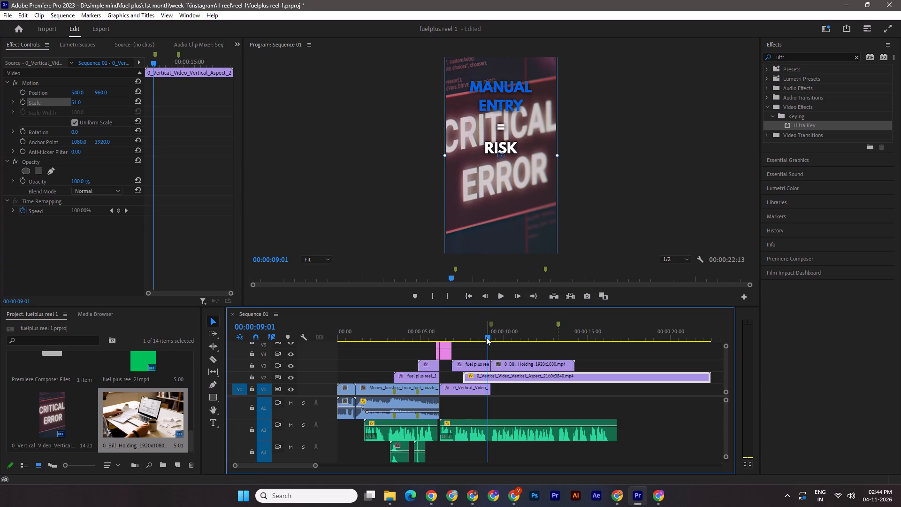
left_click_drag(486, 337, 440, 333)
key("space")
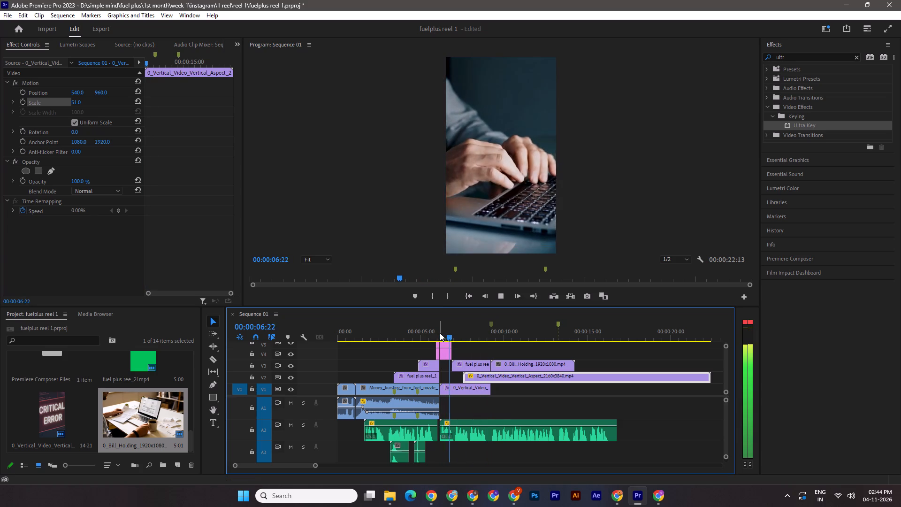
key("space")
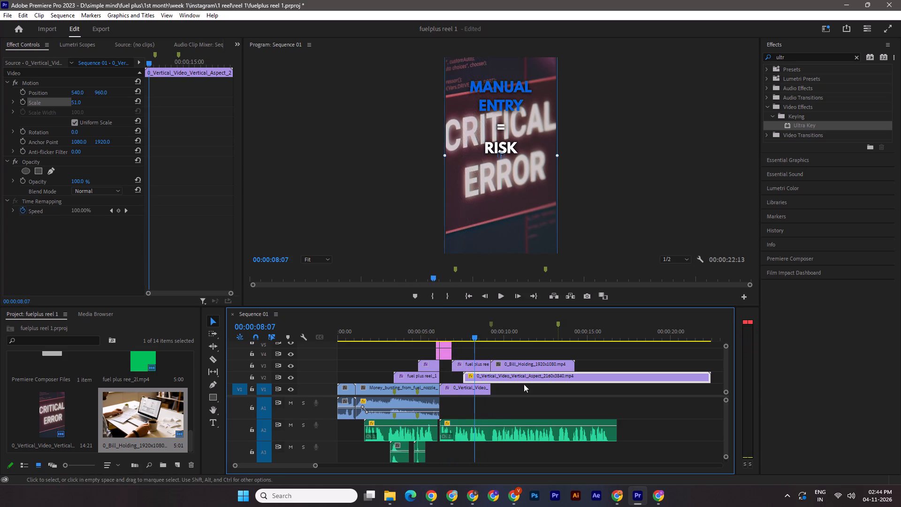
left_click_drag(513, 367, 493, 353)
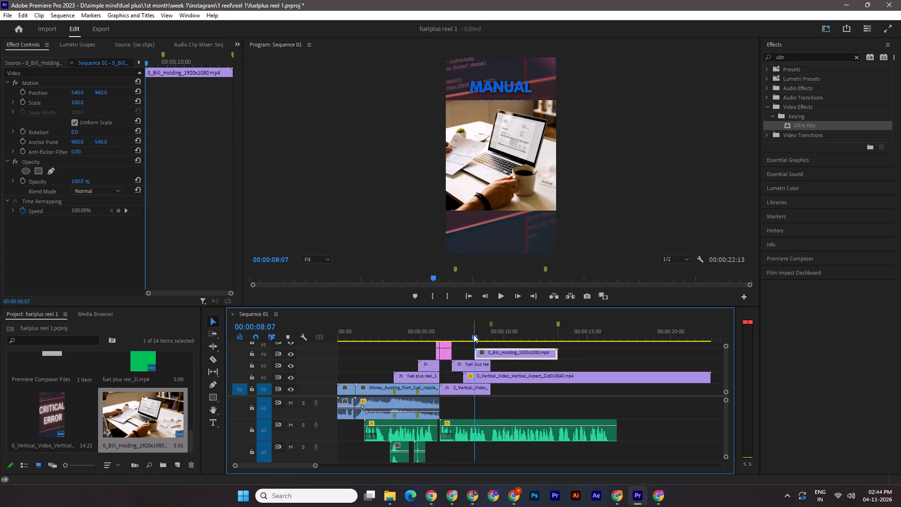
Fill the vertical frame with the Bill_Holding clip by setting its Scale to 179 and horizontal Position to 885.
left_click(507, 355)
left_click_drag(77, 104, 123, 110)
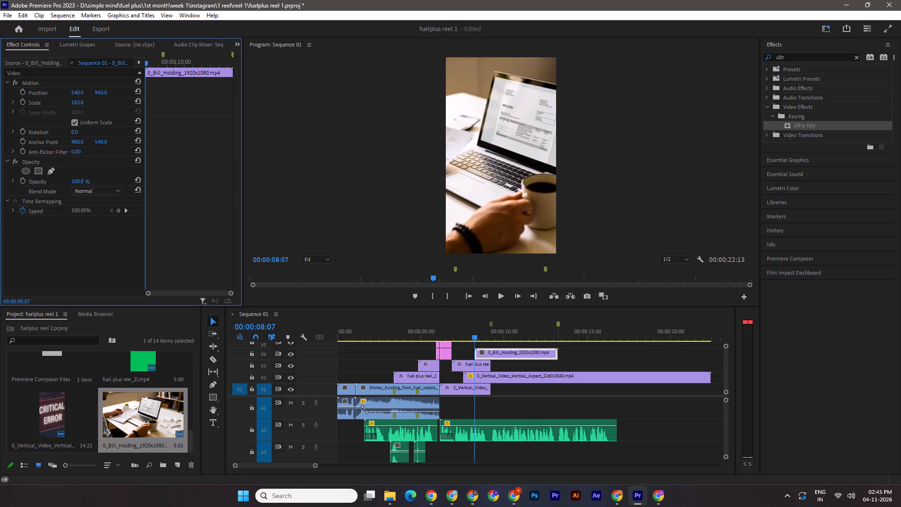
left_click_drag(123, 110, 121, 110)
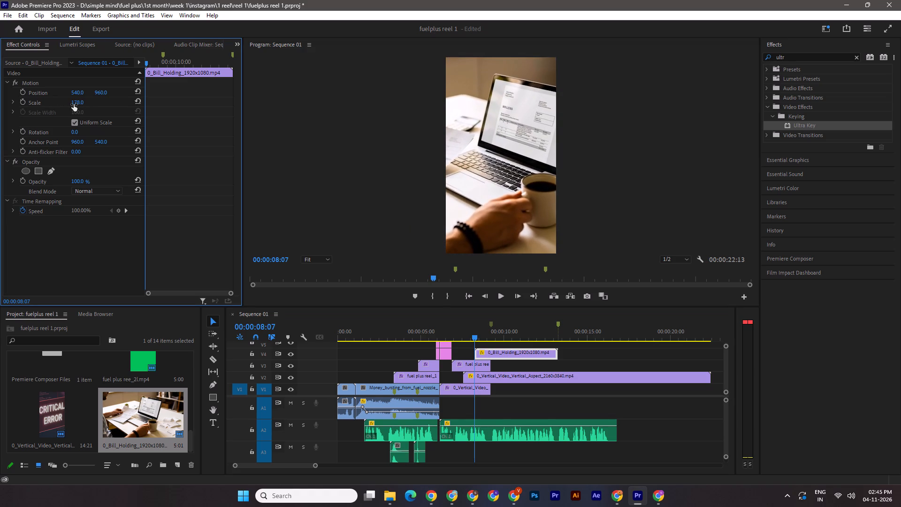
left_click(38, 100)
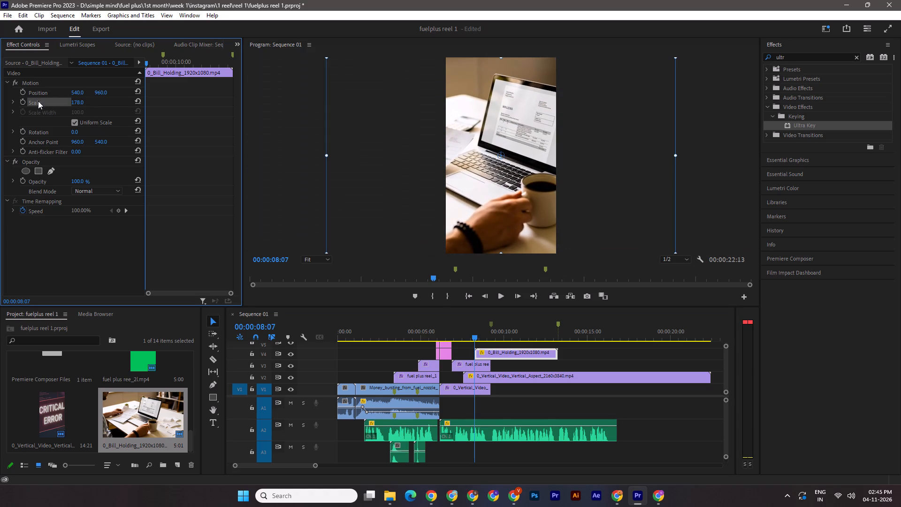
left_click(76, 103)
type("179")
key("Return")
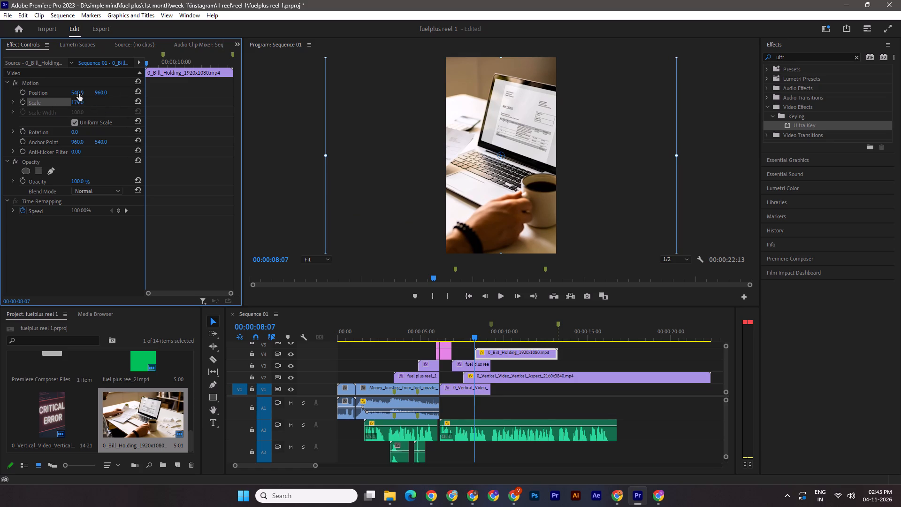
left_click_drag(76, 92, 82, 91)
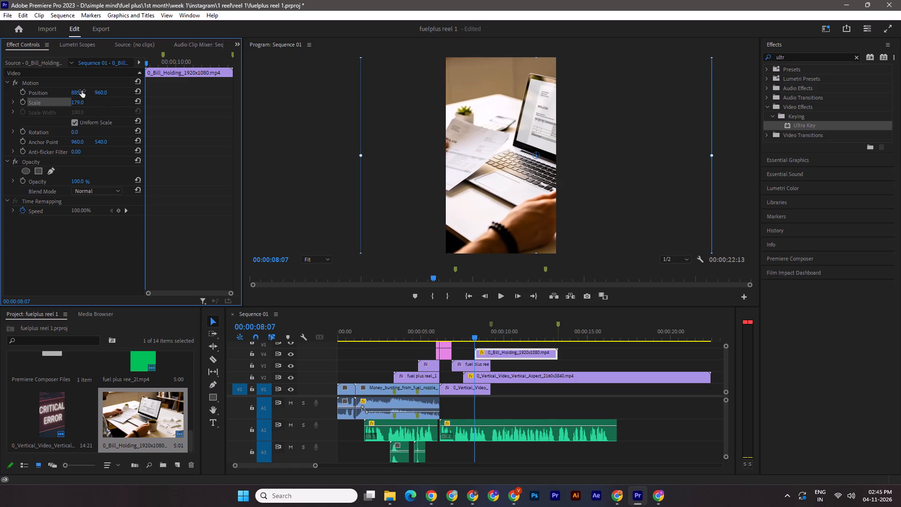
left_click_drag(82, 91, 238, 85)
Split the Bill_Holding clip at 00:00:09:10 and move its second part back over the first, starting at 00:00:08:07.
left_click_drag(474, 335, 491, 337)
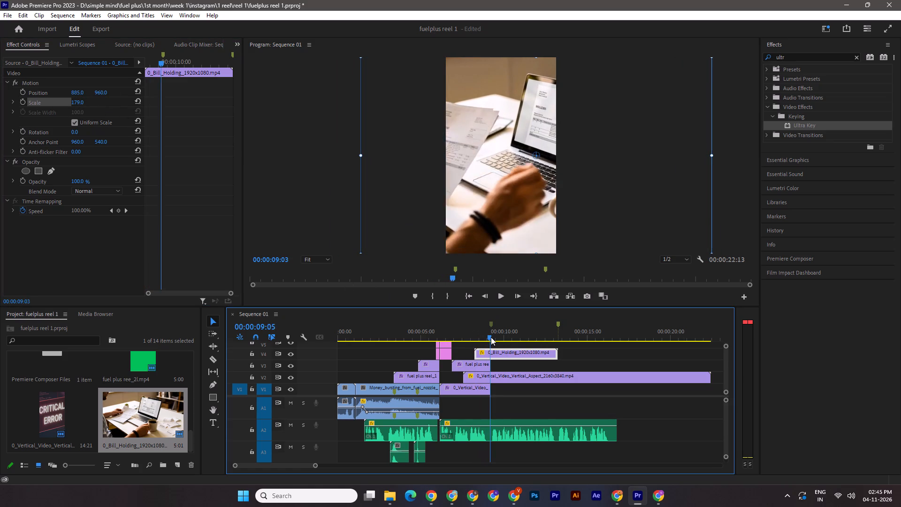
left_click_drag(491, 337, 488, 336)
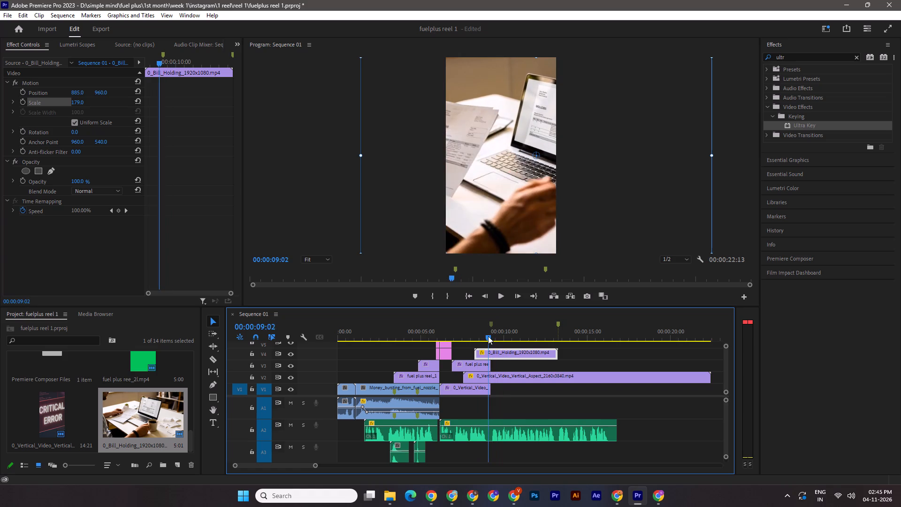
left_click_drag(488, 336, 492, 338)
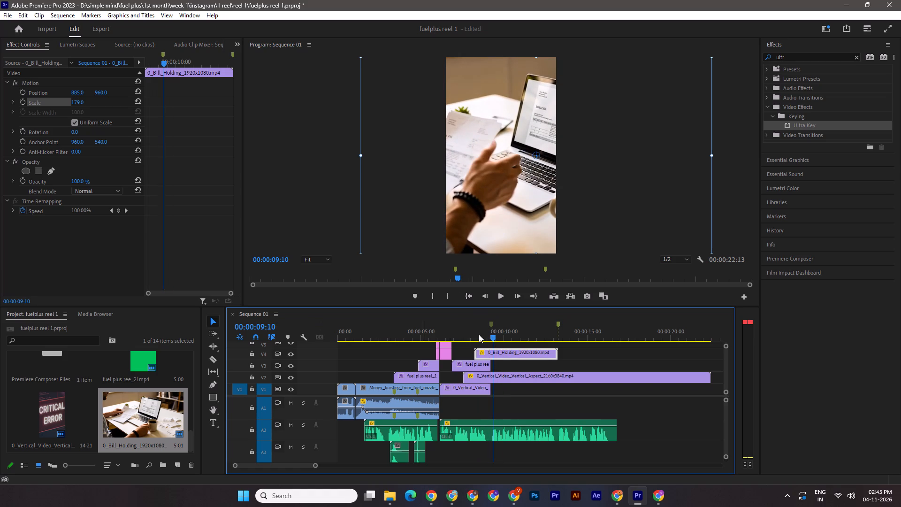
left_click(214, 358)
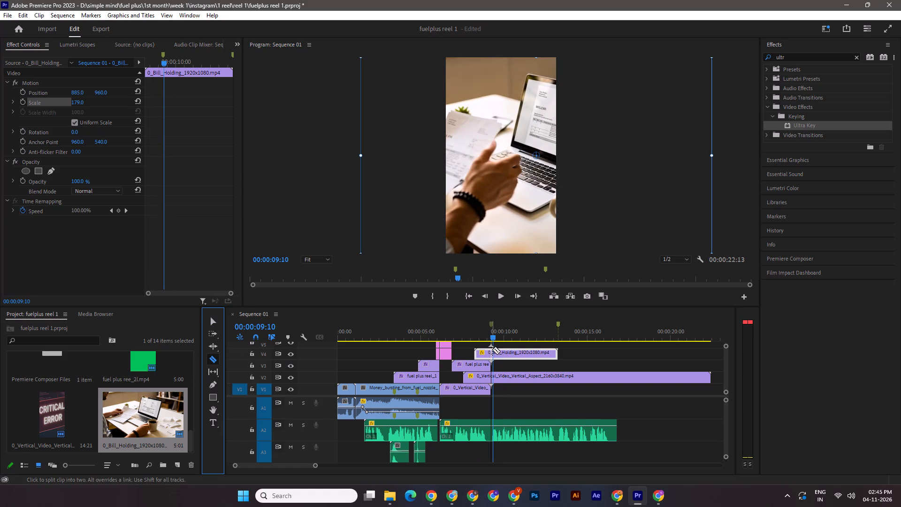
left_click(494, 352)
left_click(212, 322)
left_click_drag(518, 355, 502, 350)
Review the sequence from its start, trim the Bill_Holding clip's end to 00:00:09:07, and save the project.
left_click_drag(493, 329, 293, 325)
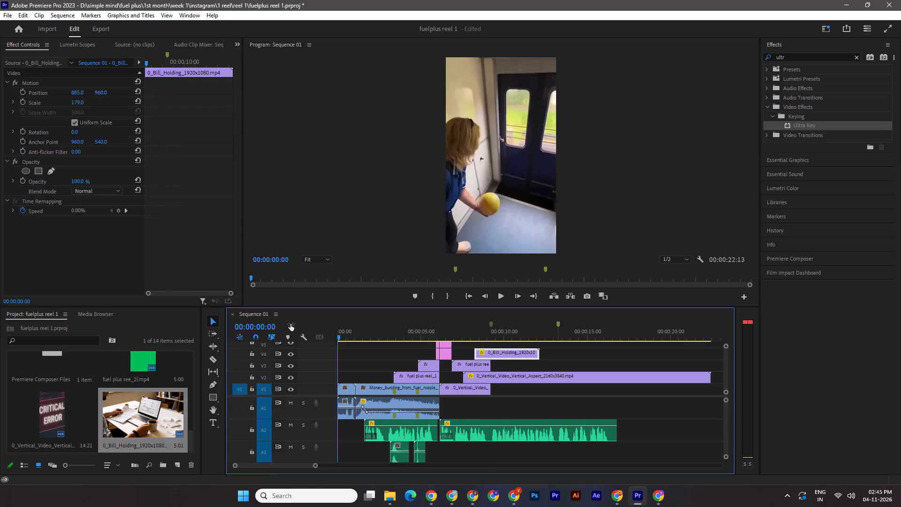
key("ctrl+s")
key("space")
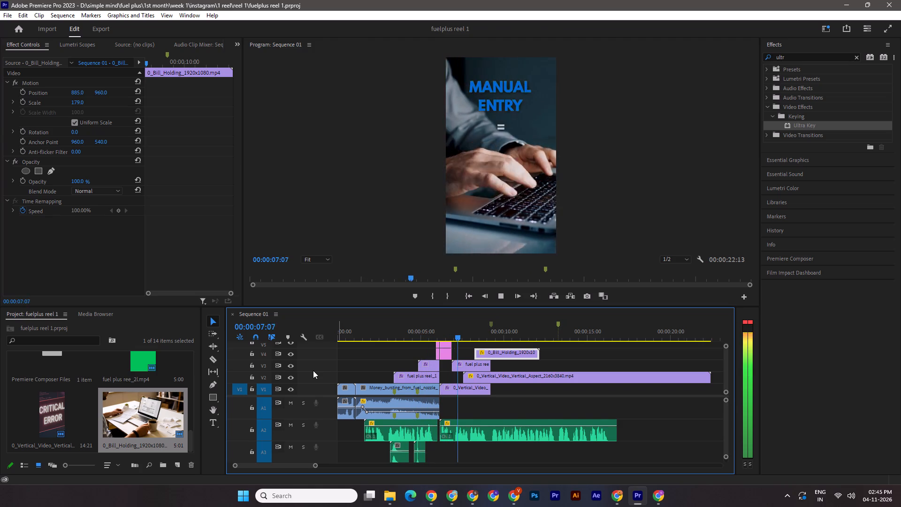
key("space")
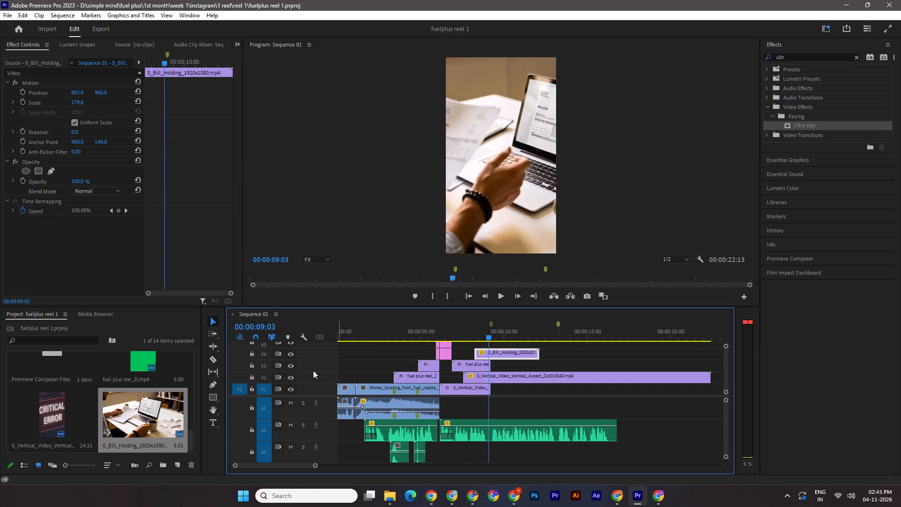
left_click(488, 334, "shift")
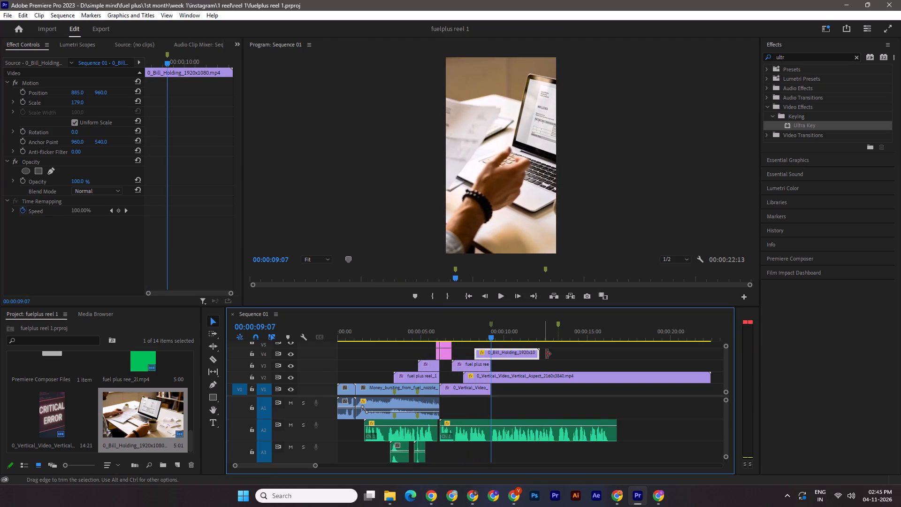
left_click_drag(546, 353, 495, 353)
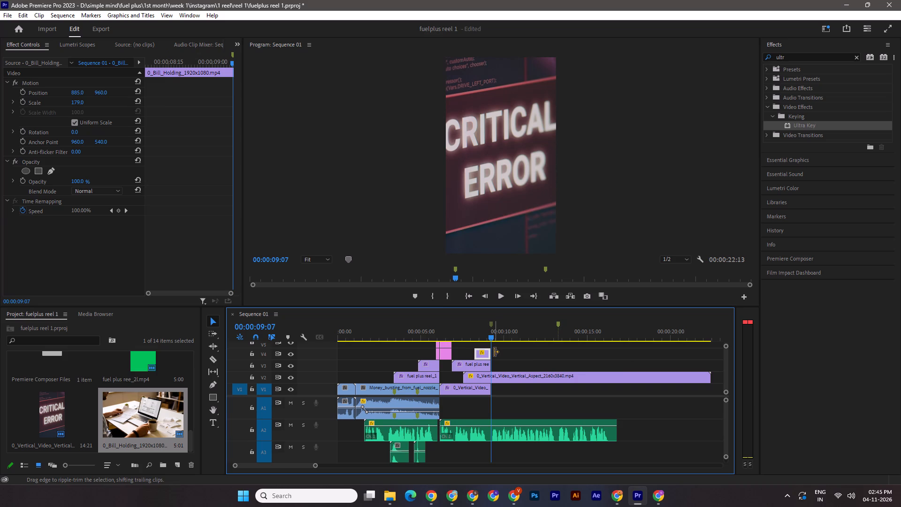
key("ctrl+s")
Trim the end of the "CRITICAL ERROR" clip on V2 to match the end of the Bill_Holding clip.
left_click_drag(717, 379, 505, 378)
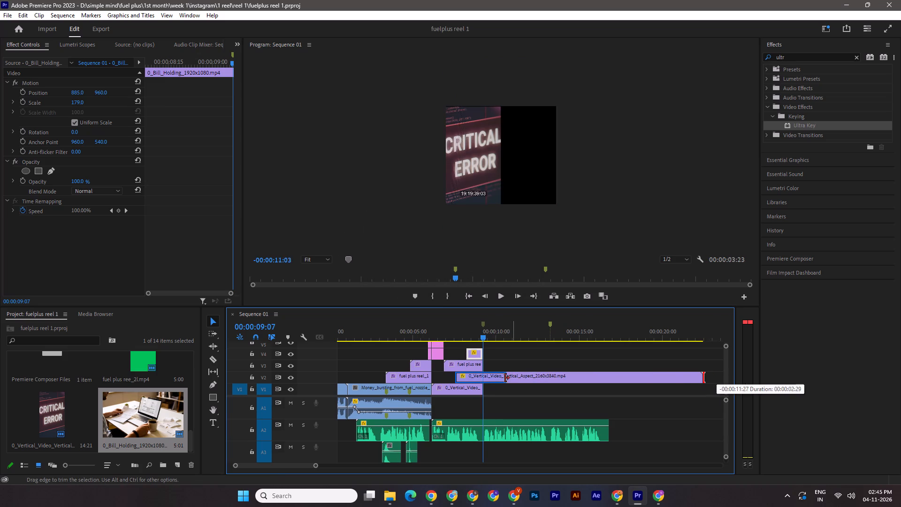
left_click_drag(505, 378, 490, 378)
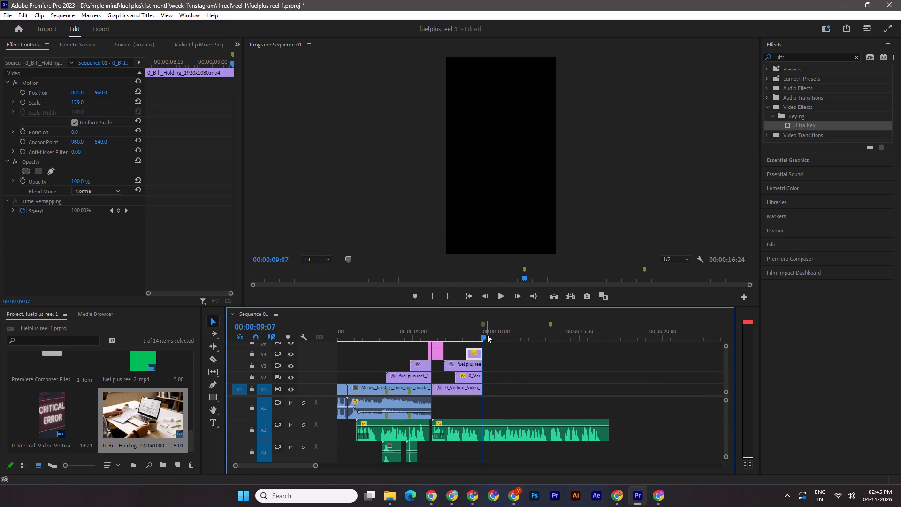
left_click_drag(488, 335, 450, 339)
left_click(456, 367)
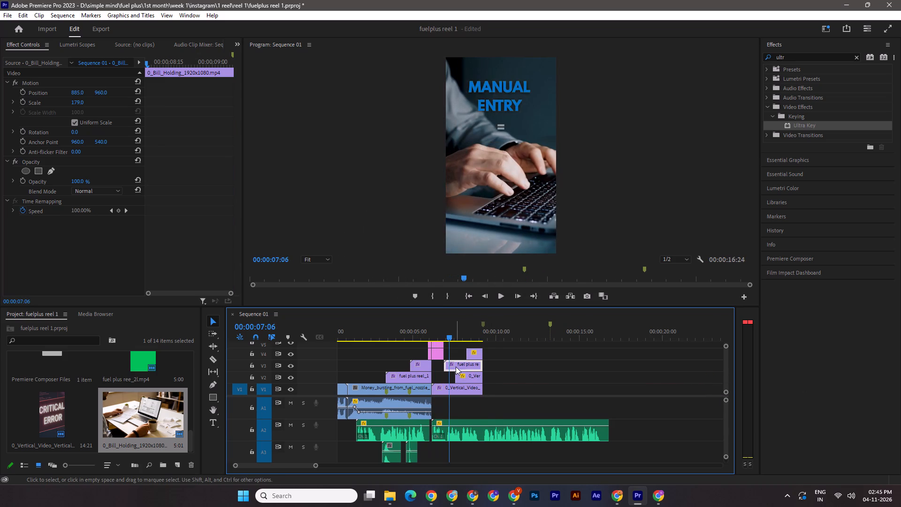
left_click_drag(473, 365, 475, 346)
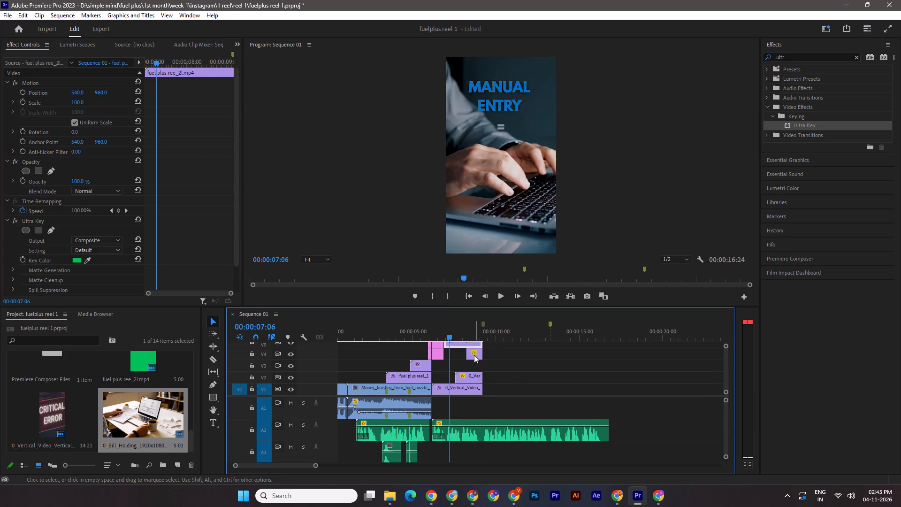
left_click_drag(473, 353, 473, 363, "shift")
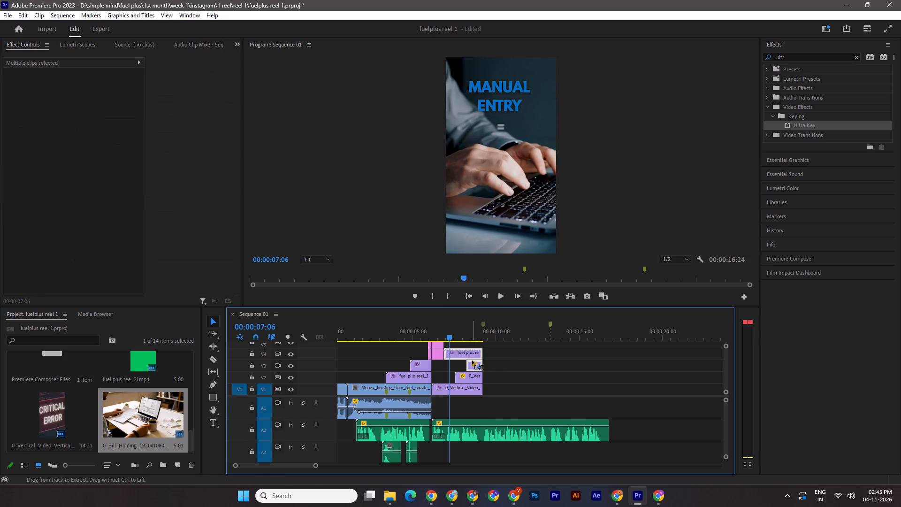
key("ctrl+s")
key("space")
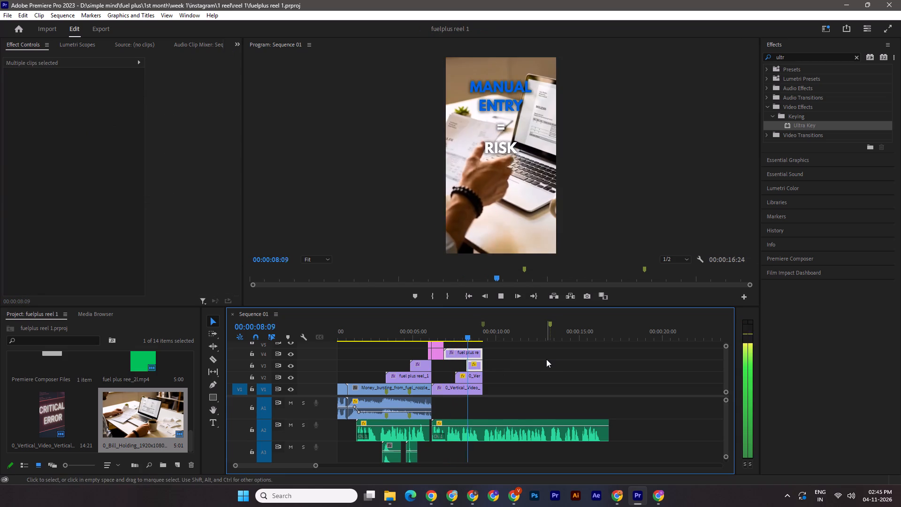
key("space")
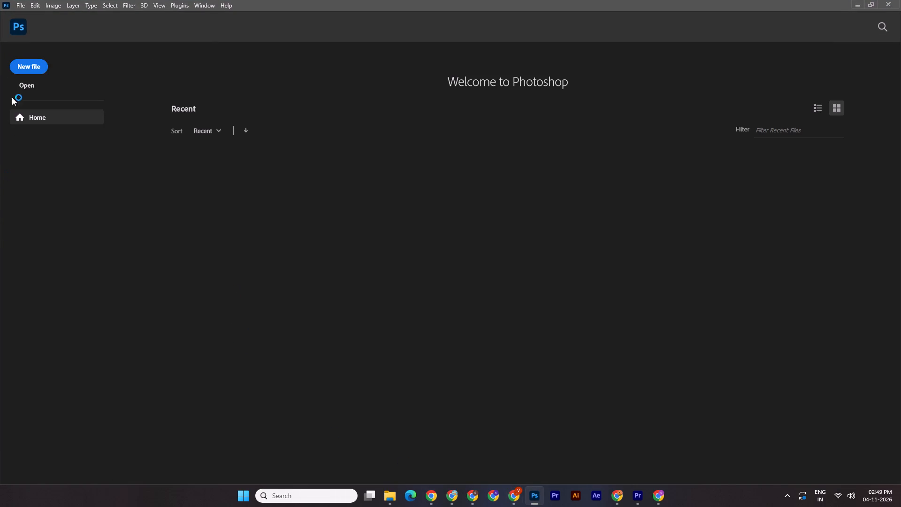
left_click(23, 67)
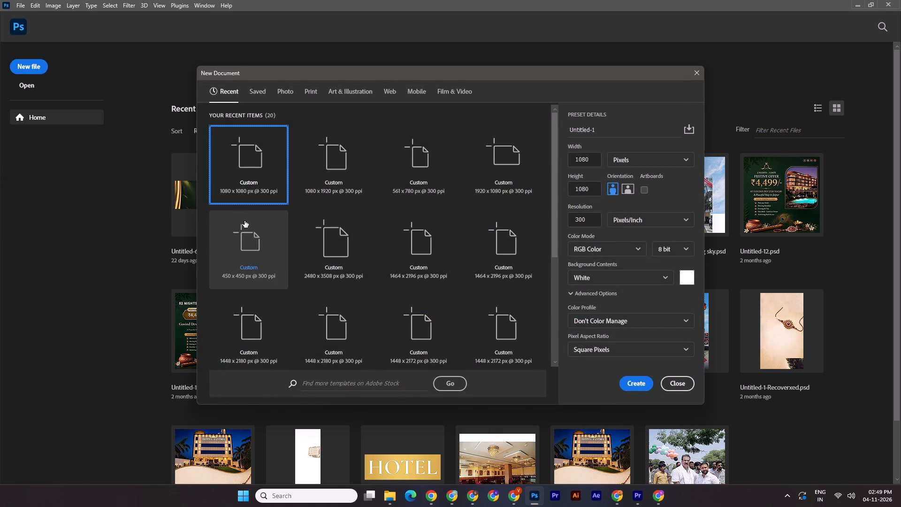
left_click(328, 198)
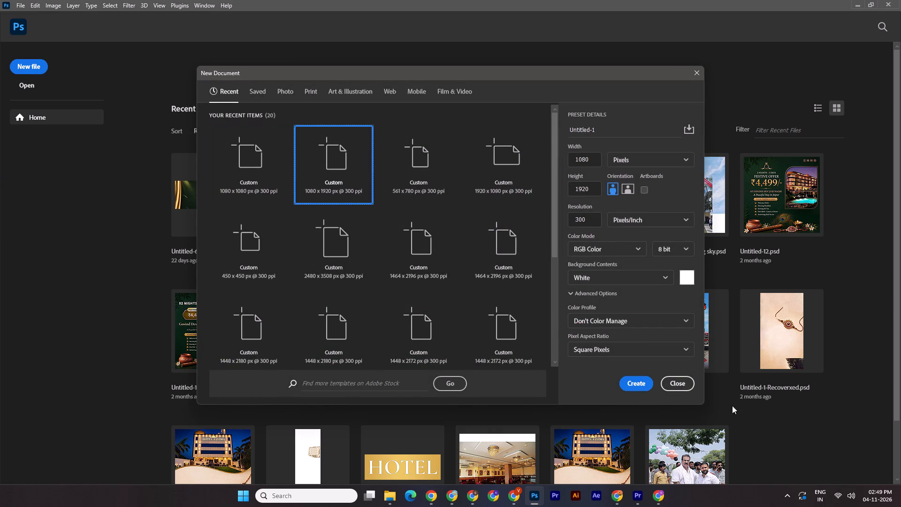
left_click(642, 379)
Place "Automated SAP Business One Integration.png" from the Downloads folder into the new Photoshop document at its fitted size.
left_click(394, 500)
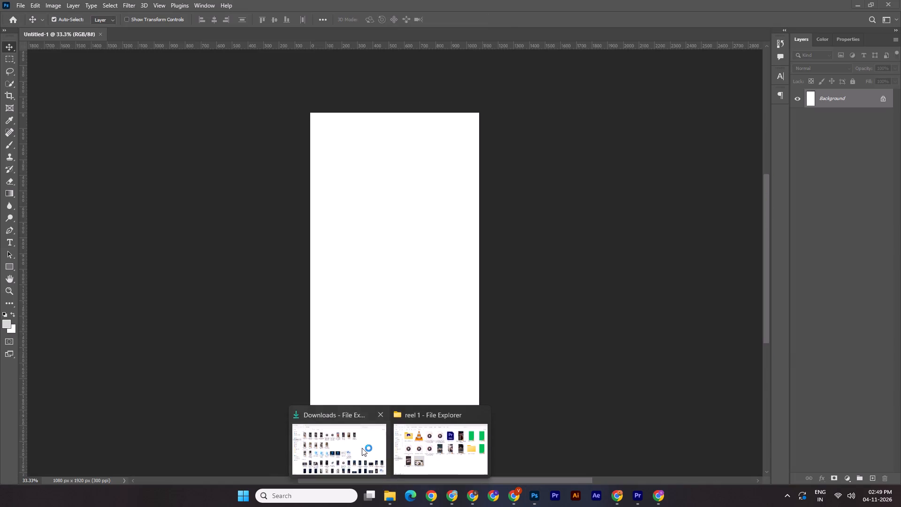
left_click(362, 448)
left_click(29, 146)
left_click_drag(120, 115, 250, 137)
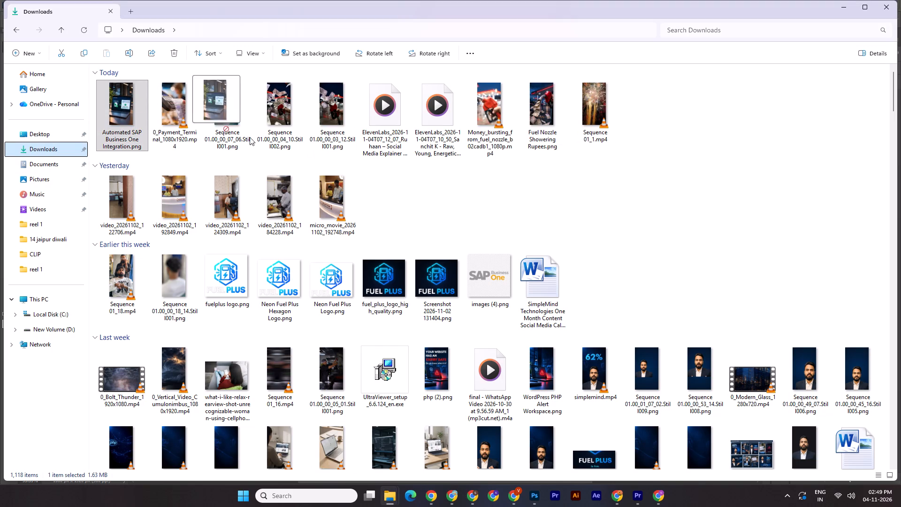
left_click_drag(250, 137, 618, 491)
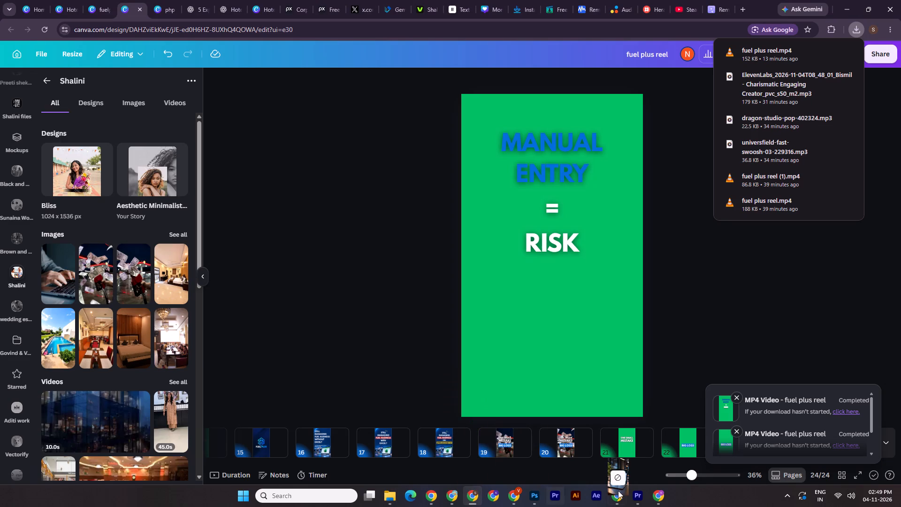
left_click_drag(618, 491, 540, 493)
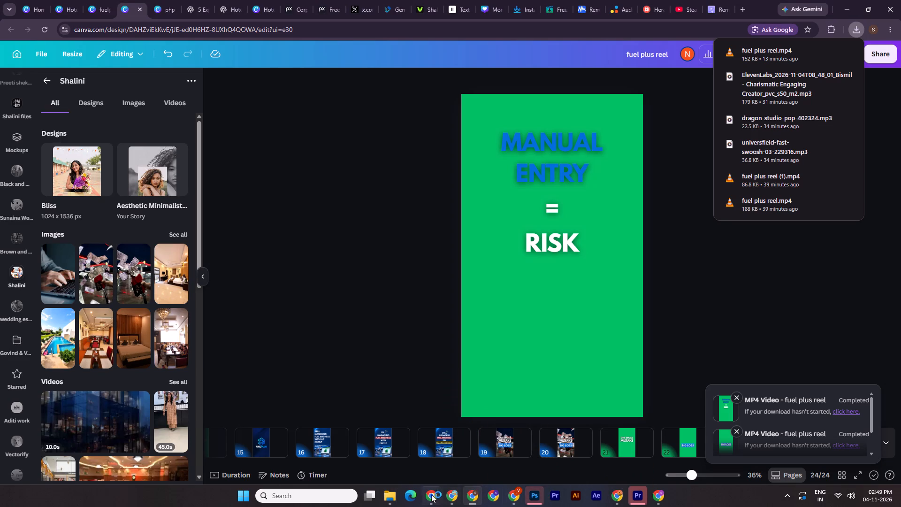
left_click(396, 495)
left_click(369, 460)
left_click_drag(117, 104, 465, 462)
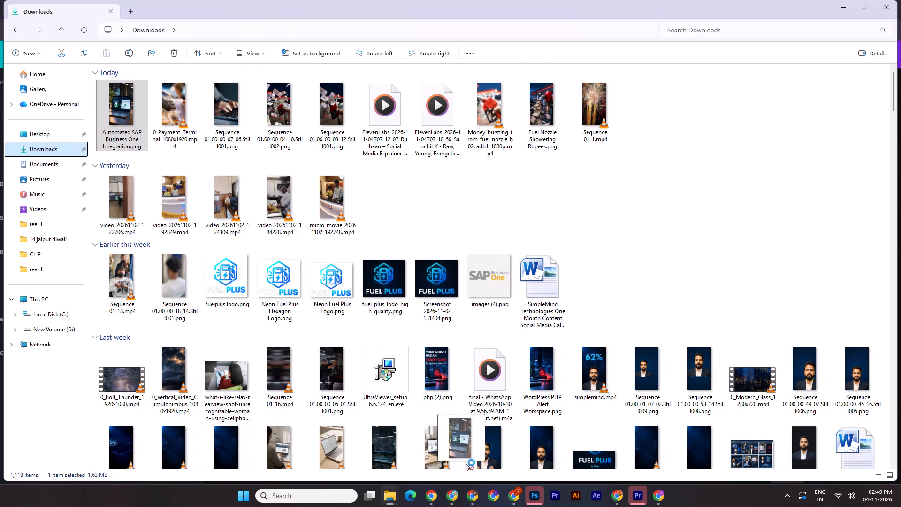
left_click_drag(465, 462, 391, 282)
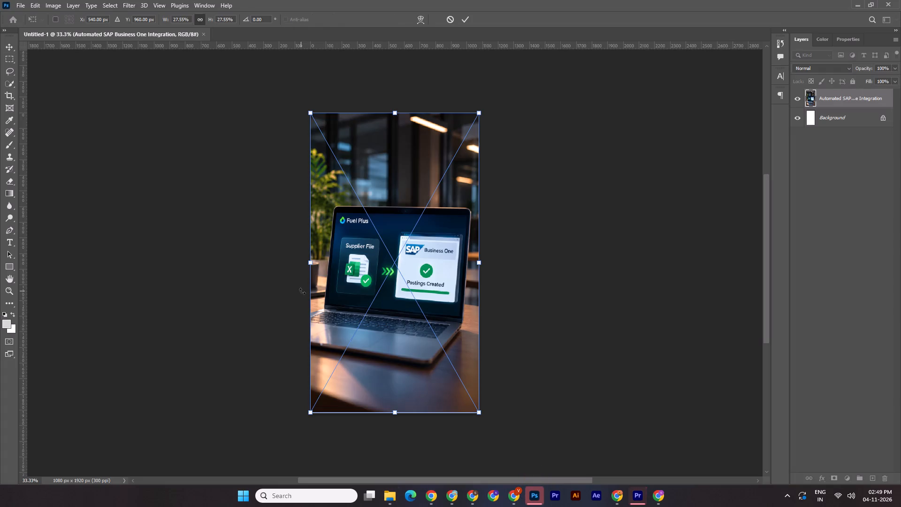
key("Return")
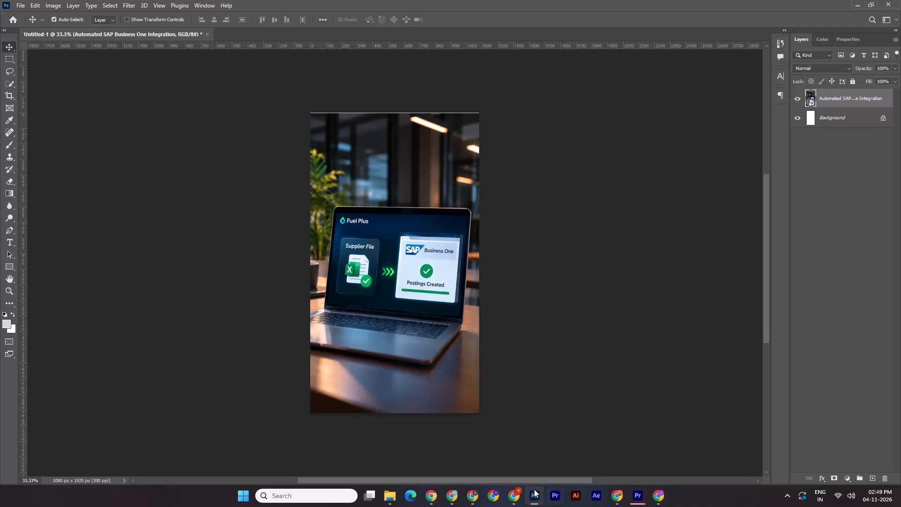
double_click(636, 492)
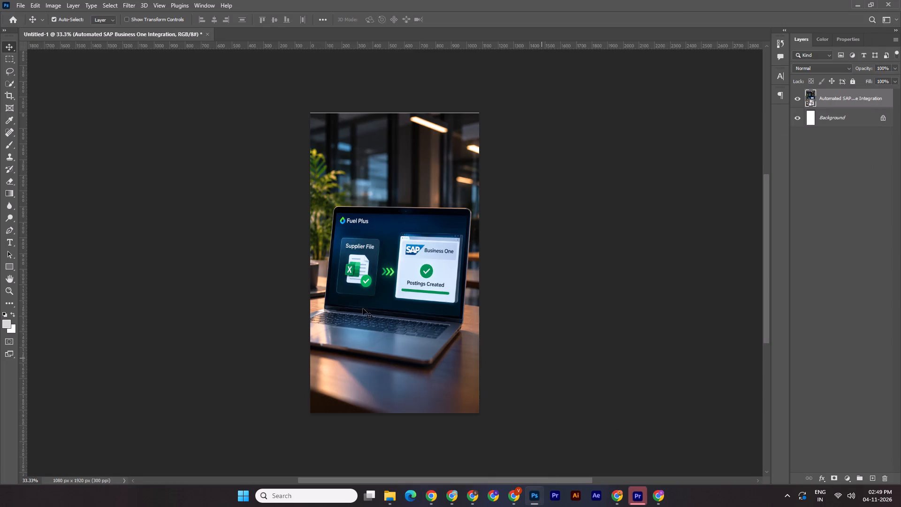
Remove the Fuel Plus logo from the laptop screen on a new layer using a rectangular selection and Content-Aware Fill, then deselect.
key("ctrl+equal")
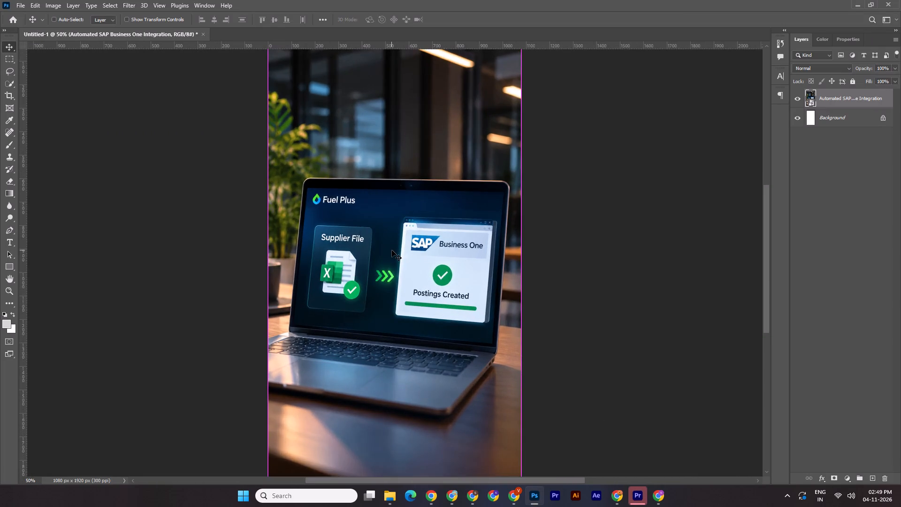
key("ctrl+equal")
left_click(877, 478)
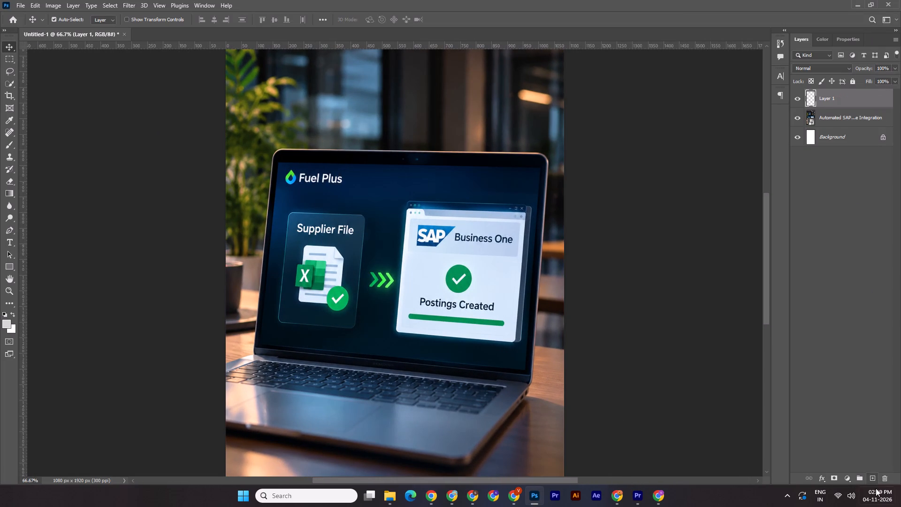
left_click(8, 57)
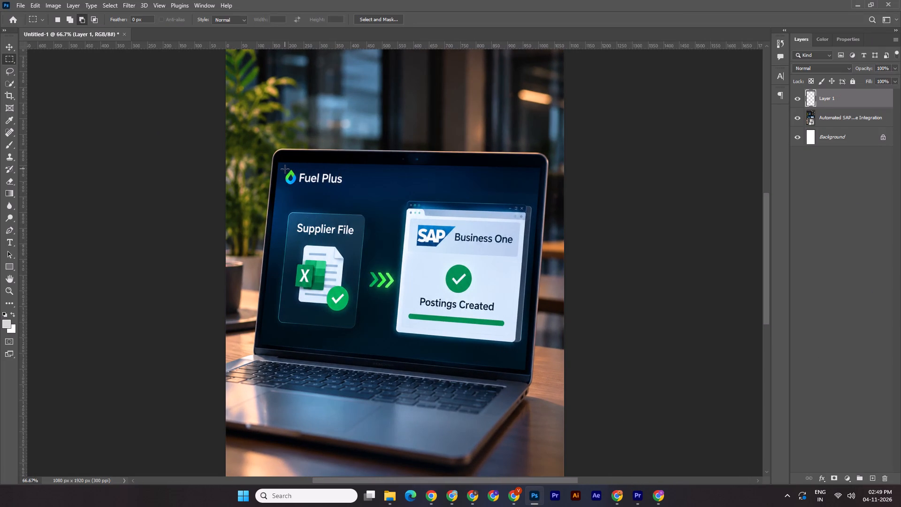
left_click_drag(285, 169, 345, 188)
left_click_drag(281, 167, 302, 187)
left_click(69, 24)
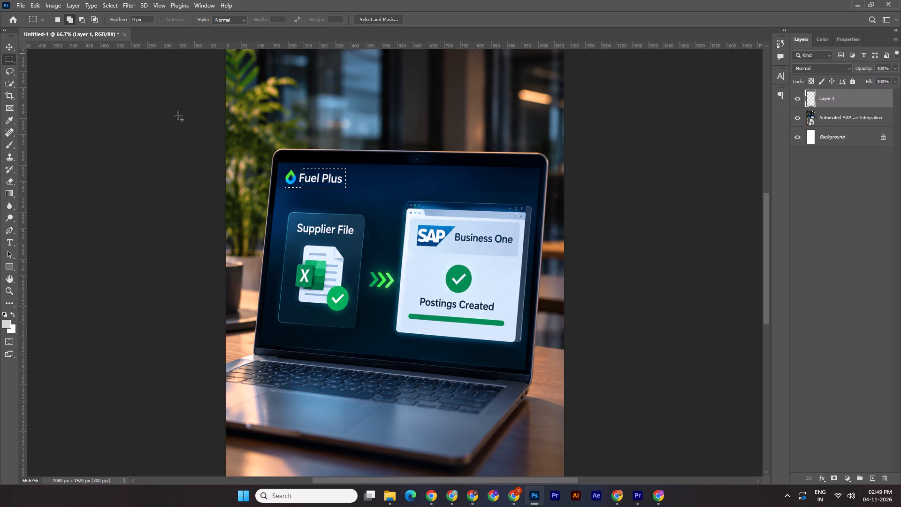
left_click_drag(282, 165, 308, 188)
left_click(38, 3)
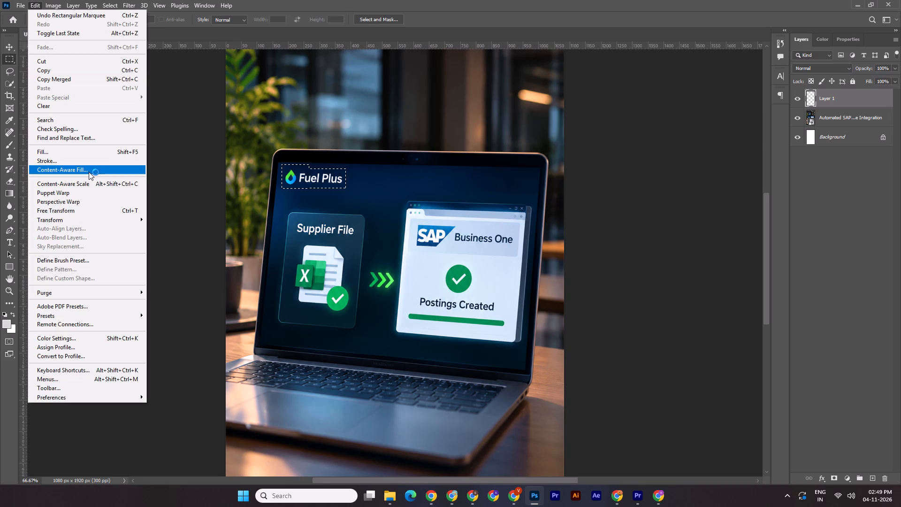
left_click(89, 172)
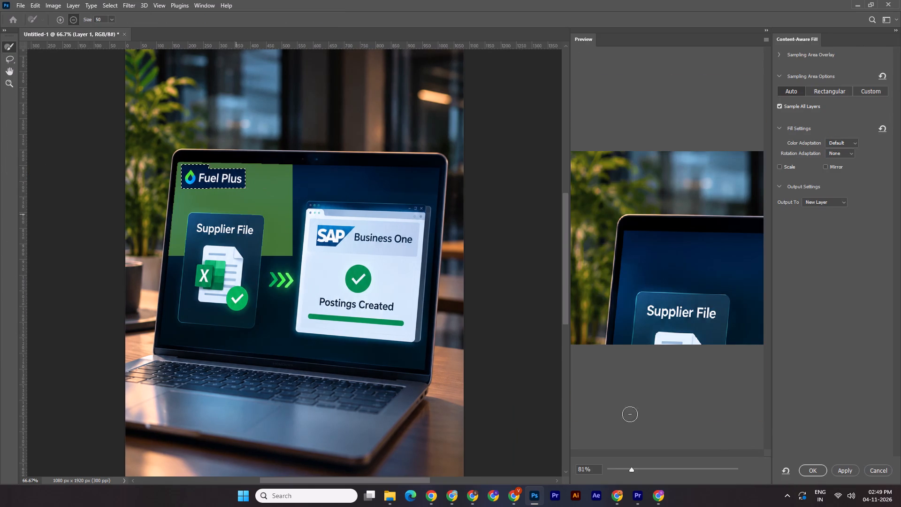
left_click(810, 467)
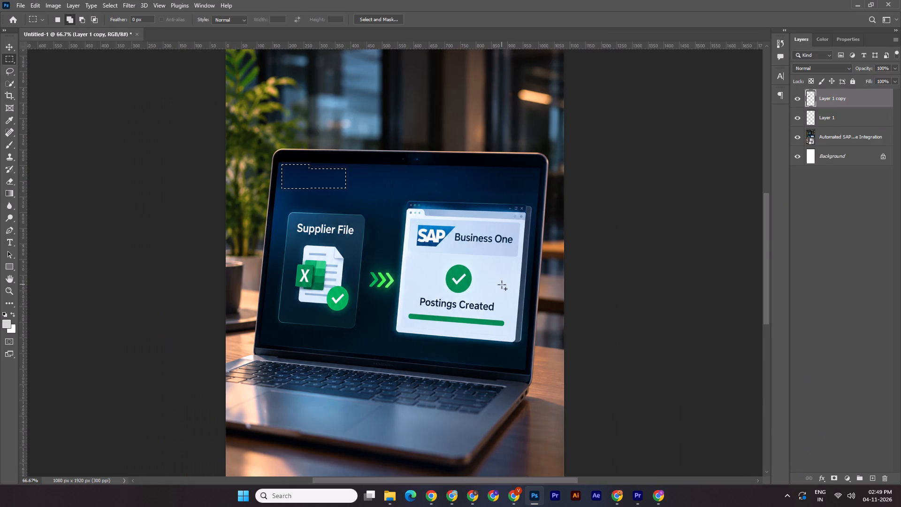
key("ctrl+d")
Save a copy of the edited image as PNG named "Untitlcced-1.png" in the Downloads folder.
left_click(21, 7)
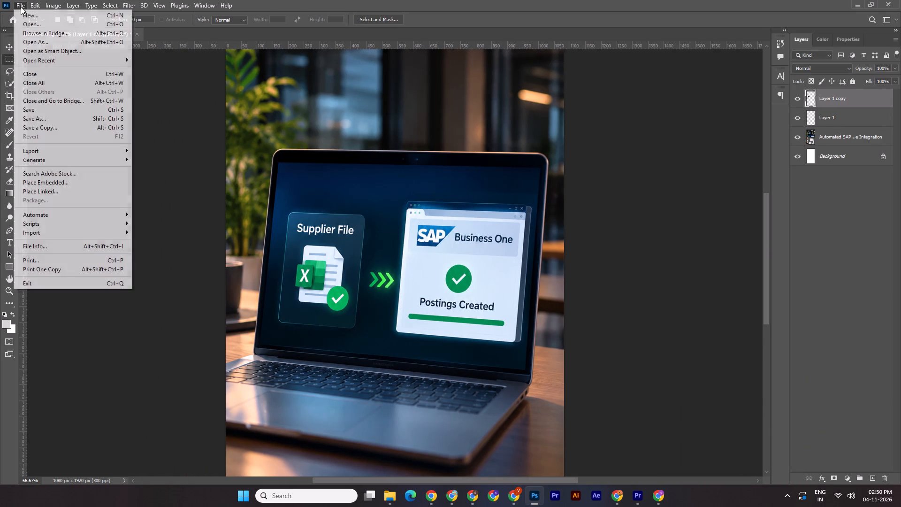
left_click(59, 126)
left_click(78, 172)
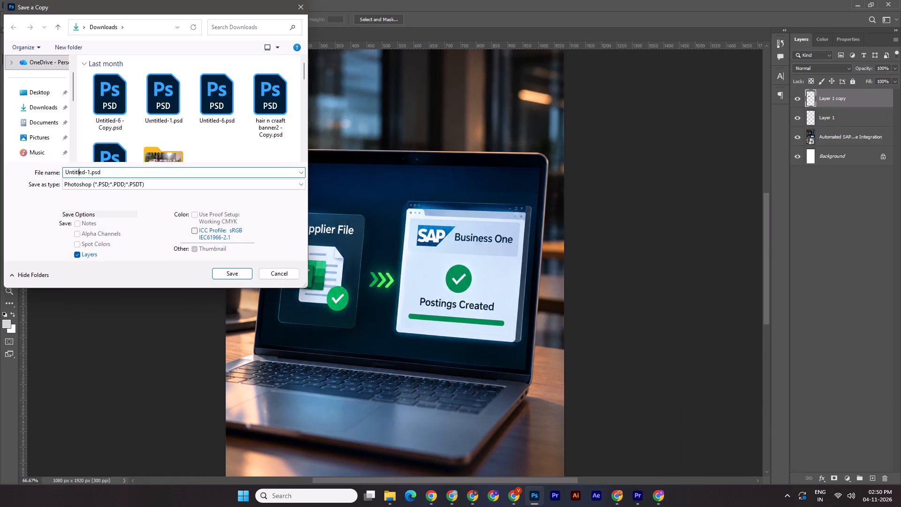
type("cc")
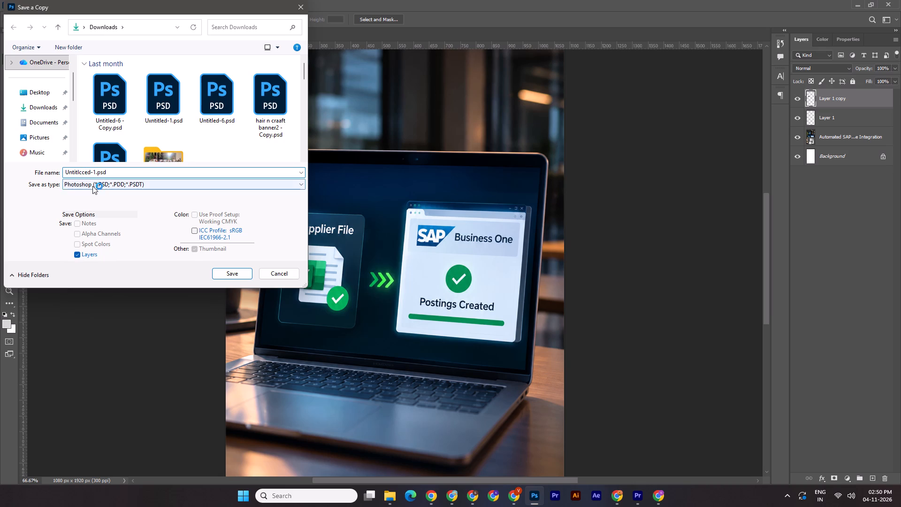
left_click(92, 186)
left_click(82, 312)
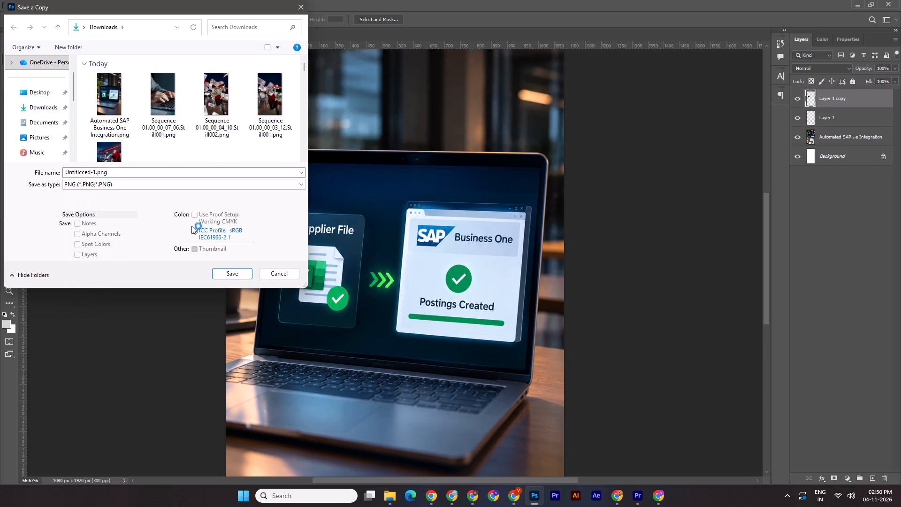
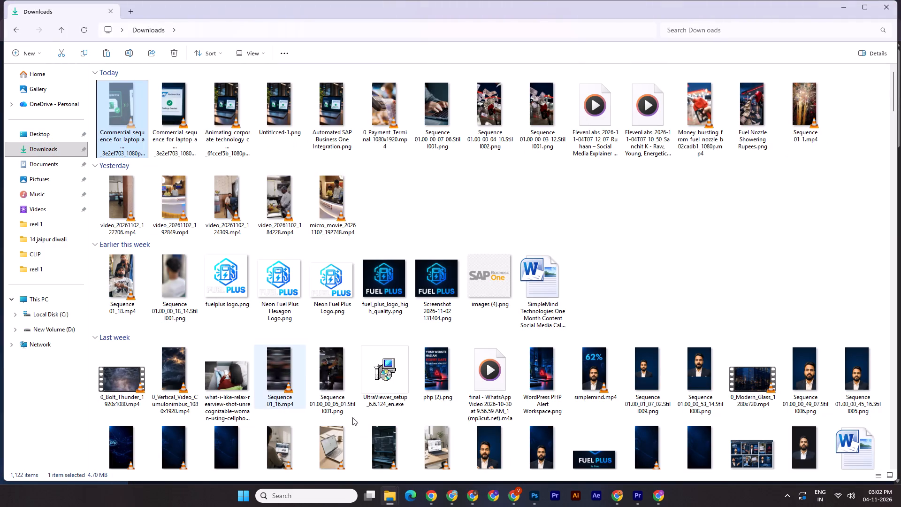
left_click(392, 496)
left_click(466, 465)
key("ctrl+v")
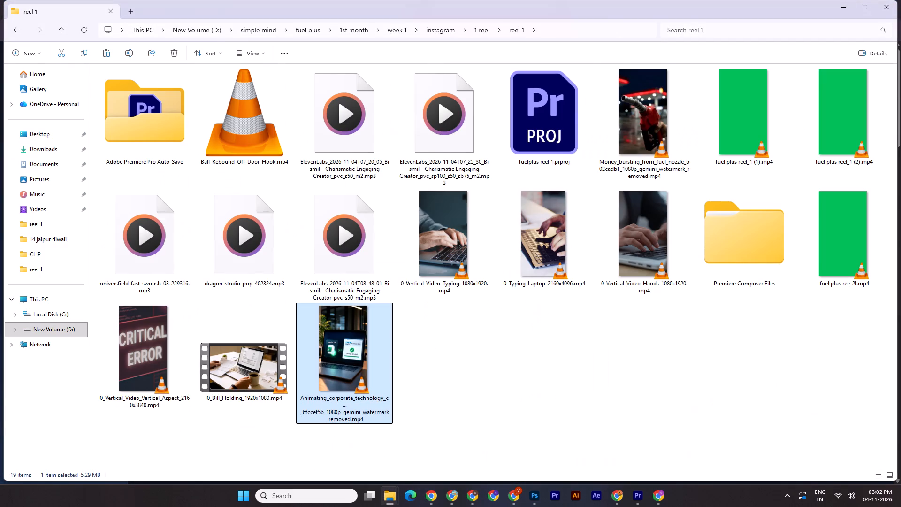
Add the watermark-removed commercial sequence video to Sequence 01 in Premiere Pro, on V2 above the old laptop clip, starting at 00:00:09:07.
left_click_drag(445, 351, 637, 494)
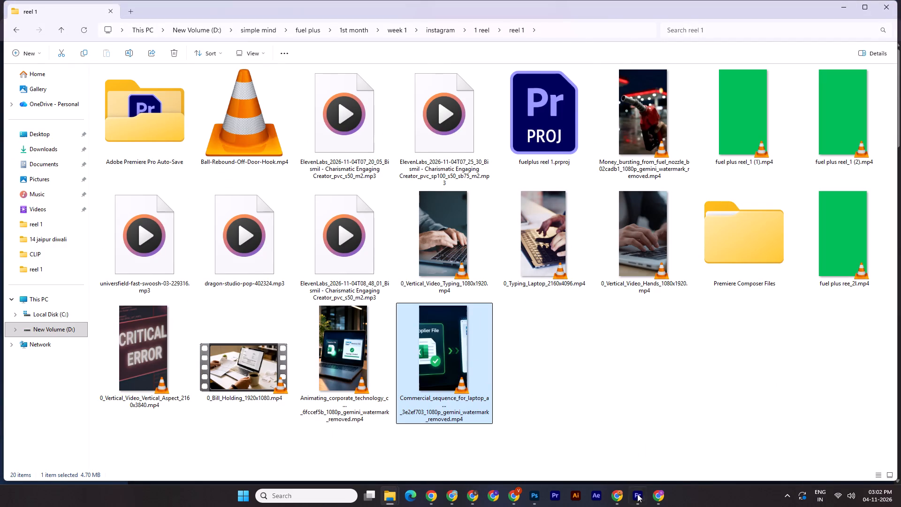
left_click_drag(637, 494, 547, 374)
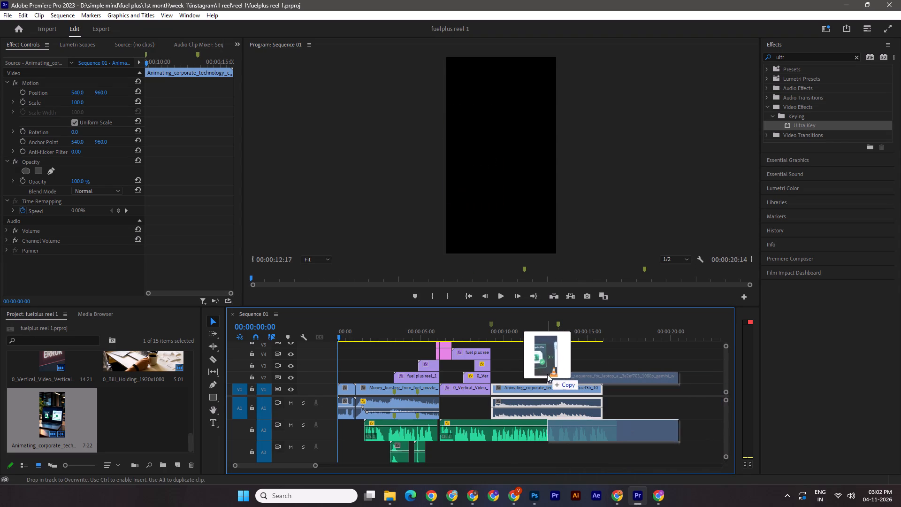
left_click_drag(547, 374, 494, 372)
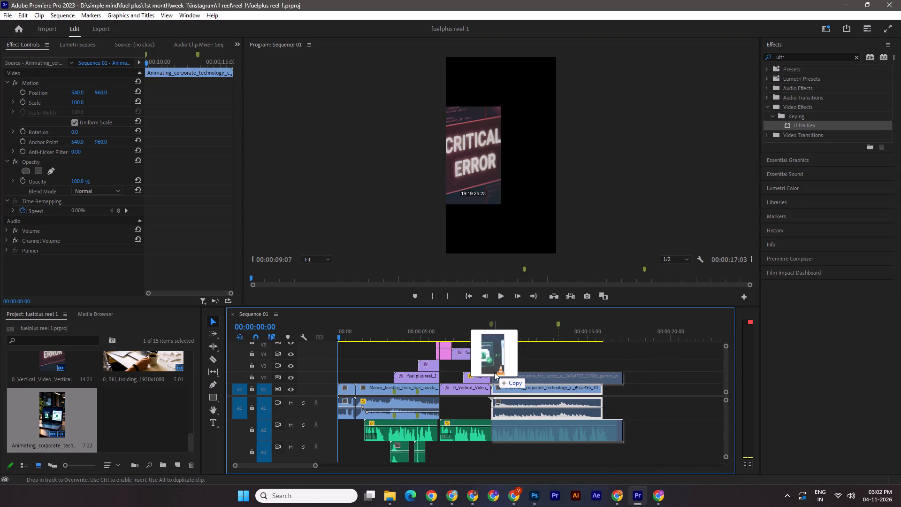
left_click_drag(494, 372, 495, 365)
left_click_drag(503, 367, 503, 372)
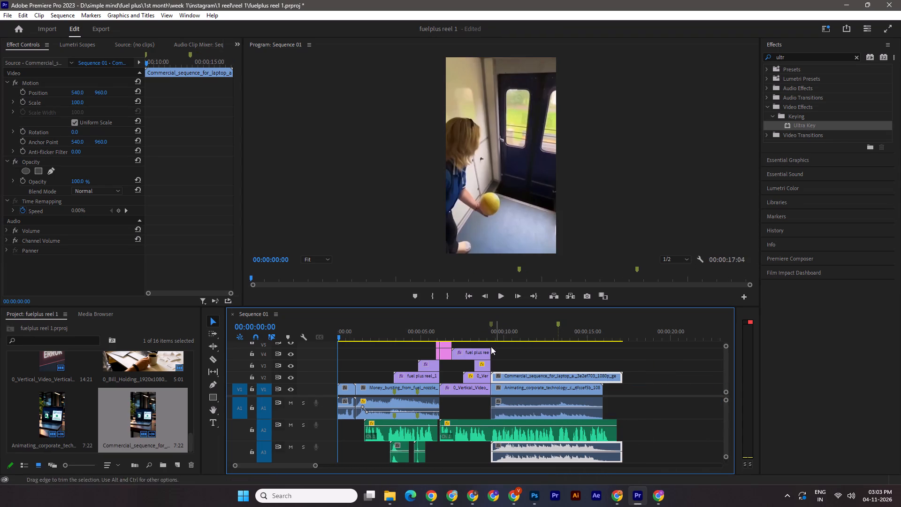
Trim the new laptop clip's start at 00:00:09:23 and shift the clip back against the preceding clips at 00:00:09:07.
left_click_drag(338, 337, 501, 326)
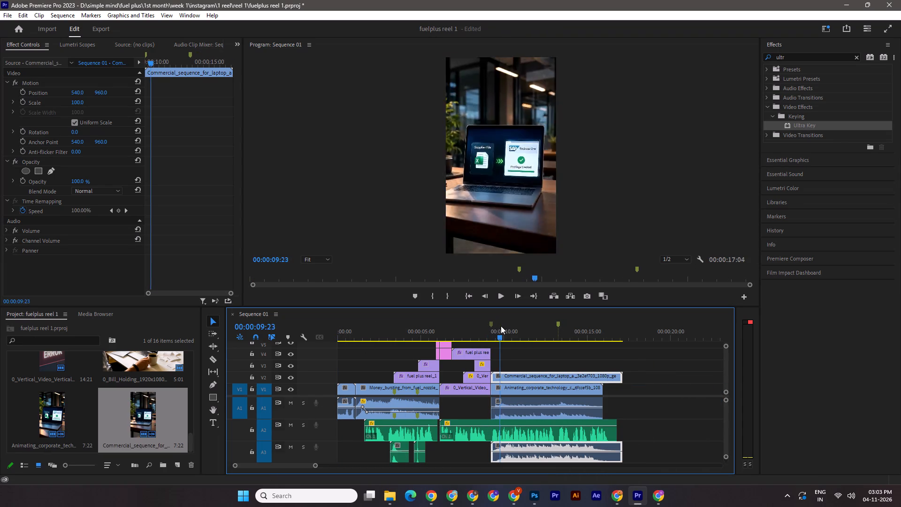
left_click_drag(501, 326, 553, 336)
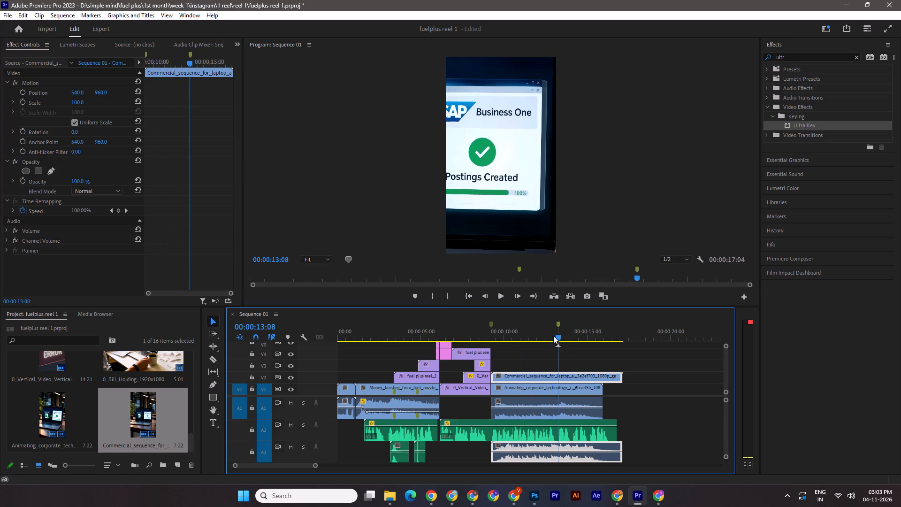
left_click_drag(553, 336, 488, 334)
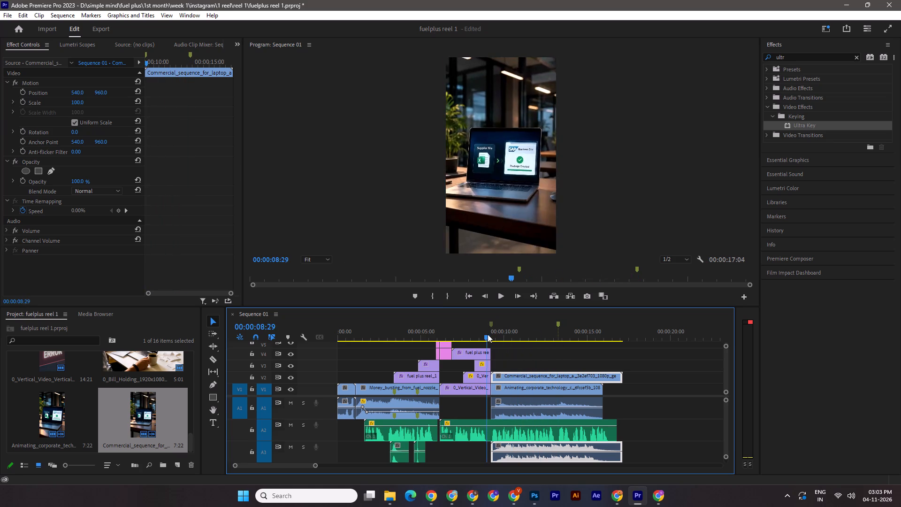
left_click_drag(488, 334, 501, 334)
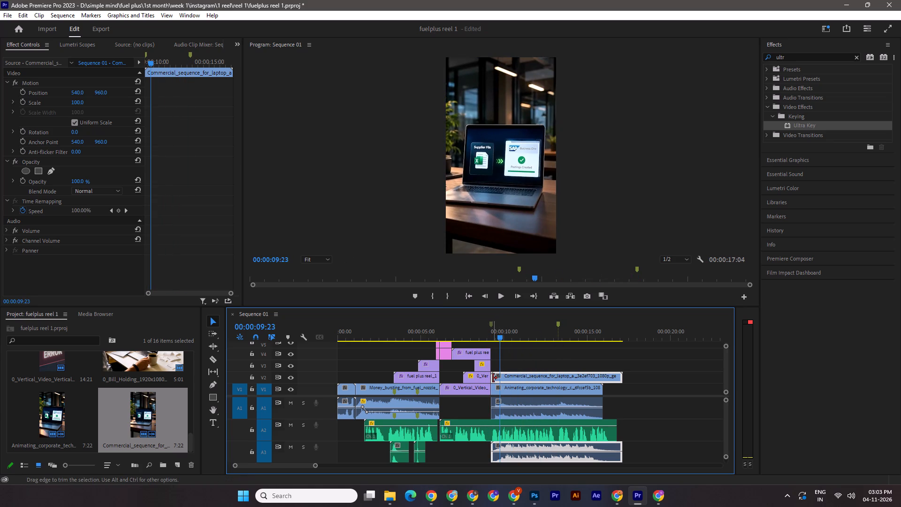
left_click_drag(493, 378, 500, 377)
left_click_drag(517, 379, 513, 378)
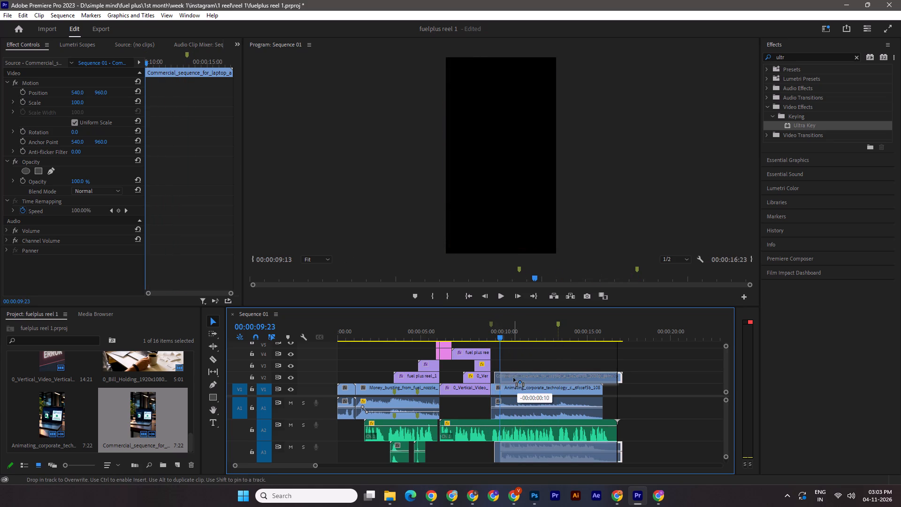
left_click_drag(513, 378, 509, 378)
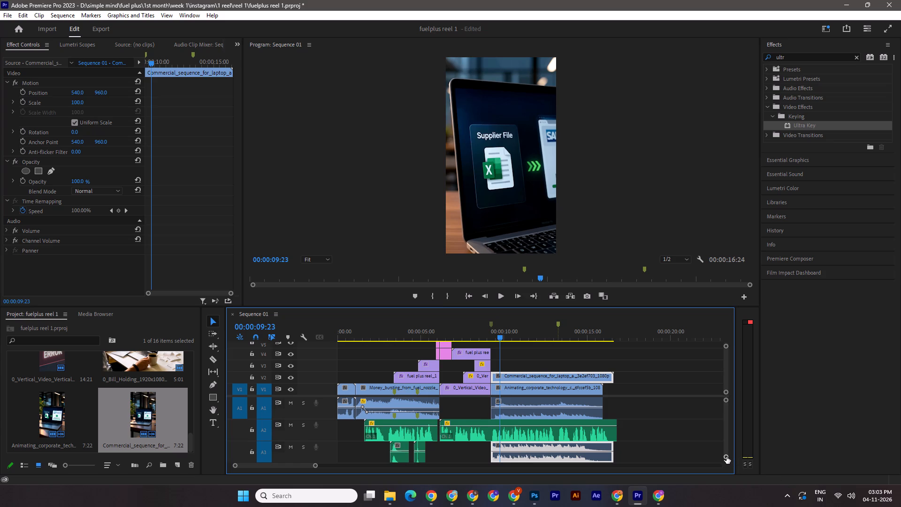
Lower the audio level of the new laptop clip on A3.
left_click(726, 457)
left_click_drag(550, 447, 551, 450)
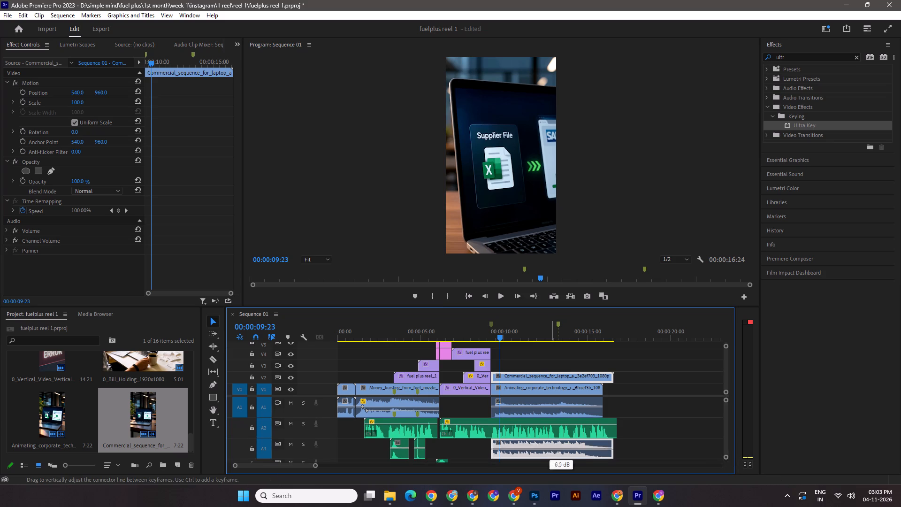
left_click_drag(551, 450, 551, 453)
Trim the ends of the new laptop clip on V2 and the old one on V1 to the 00:00:13:08 marker, saving the project.
left_click_drag(498, 333, 559, 334, "shift")
left_click_drag(613, 376, 557, 374)
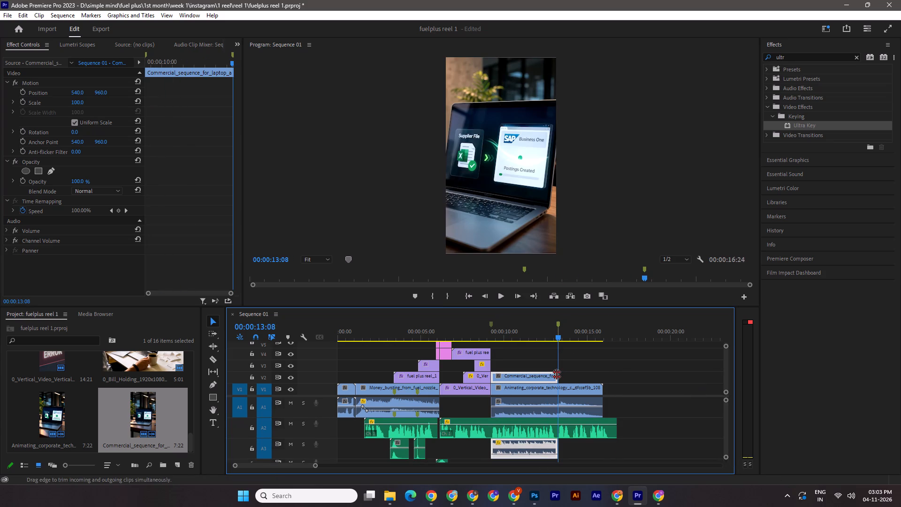
key("ctrl+s")
left_click_drag(556, 333, 244, 363)
left_click_drag(603, 389, 587, 389)
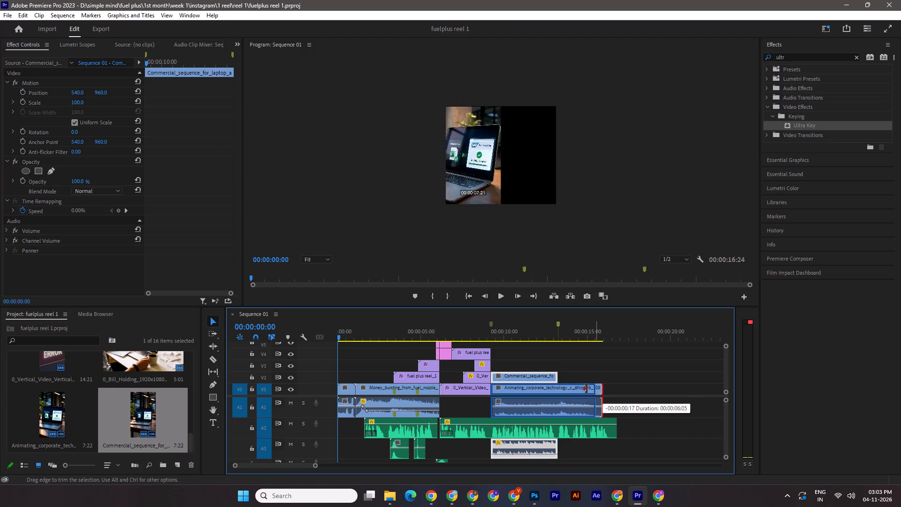
left_click_drag(587, 389, 557, 384)
key("ctrl+s")
Play the sequence, split the A2 voiceover at 00:00:13:08, and move its remaining part about 21 frames later.
key("space")
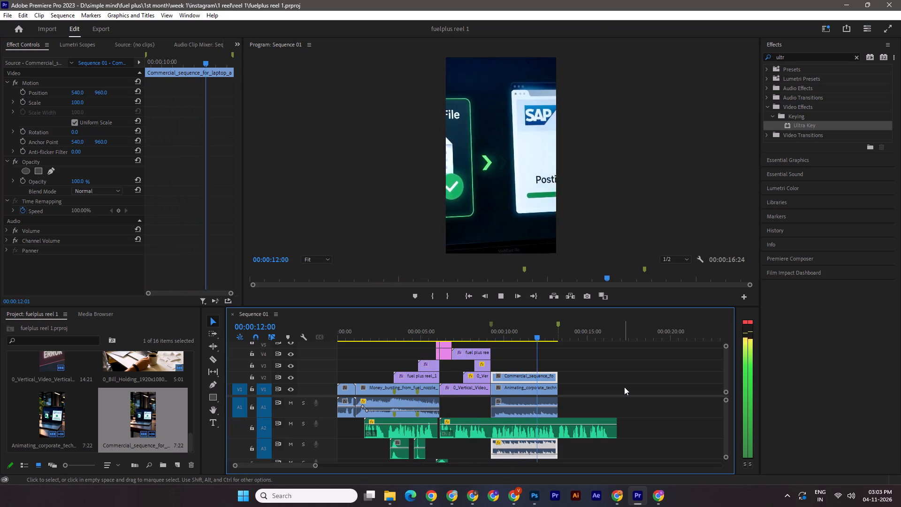
key("space")
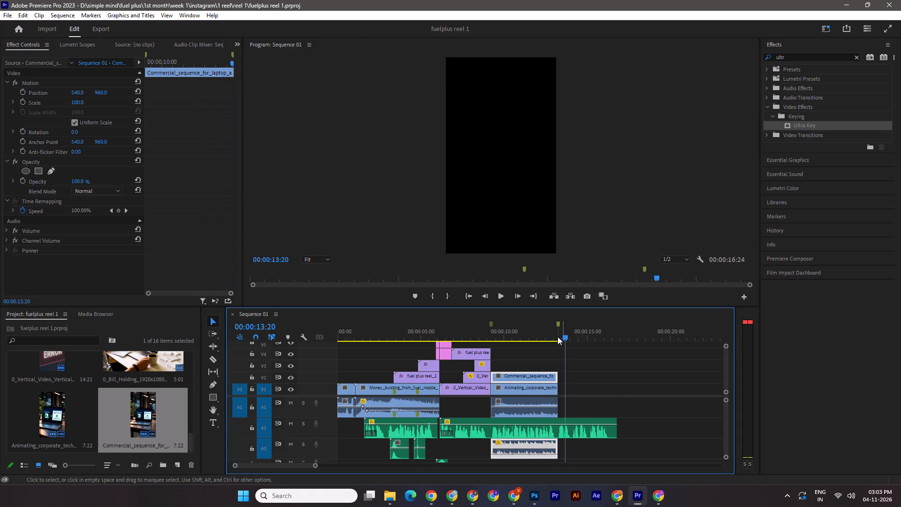
left_click_drag(565, 335, 559, 336)
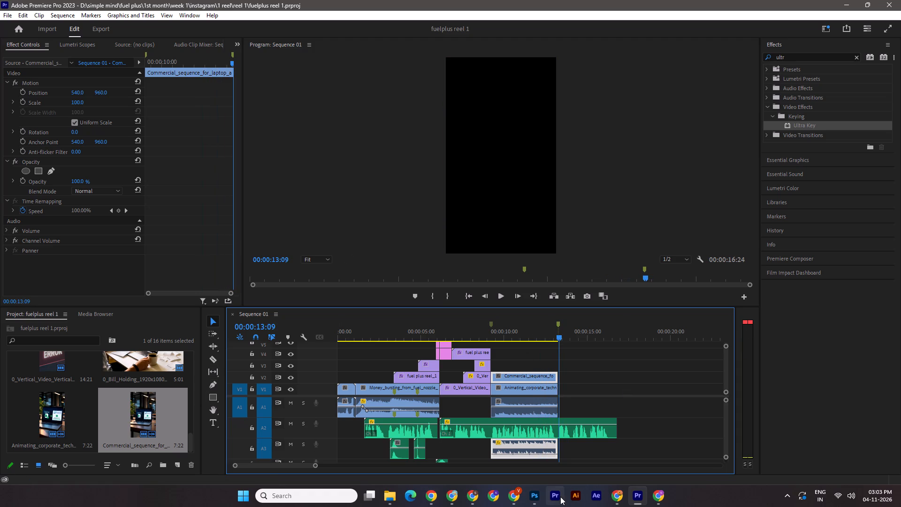
key("Left")
left_click(211, 361)
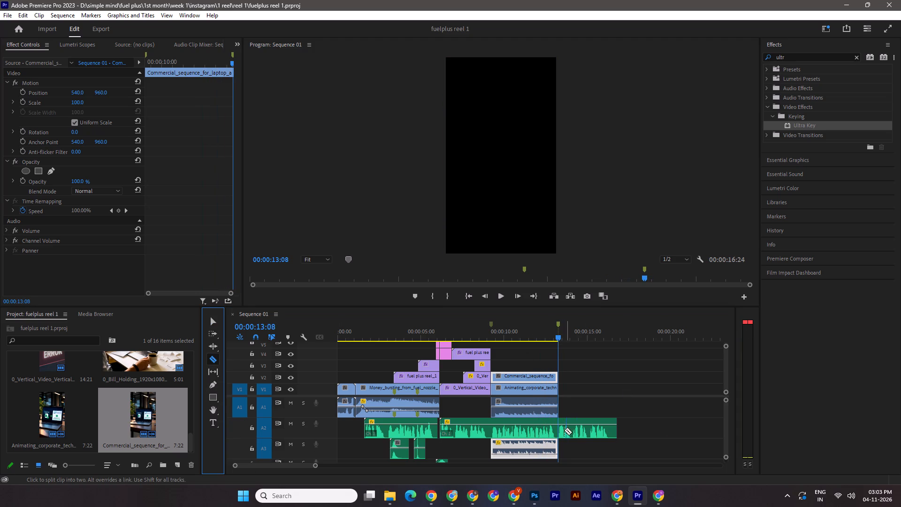
left_click(561, 428)
left_click(208, 318)
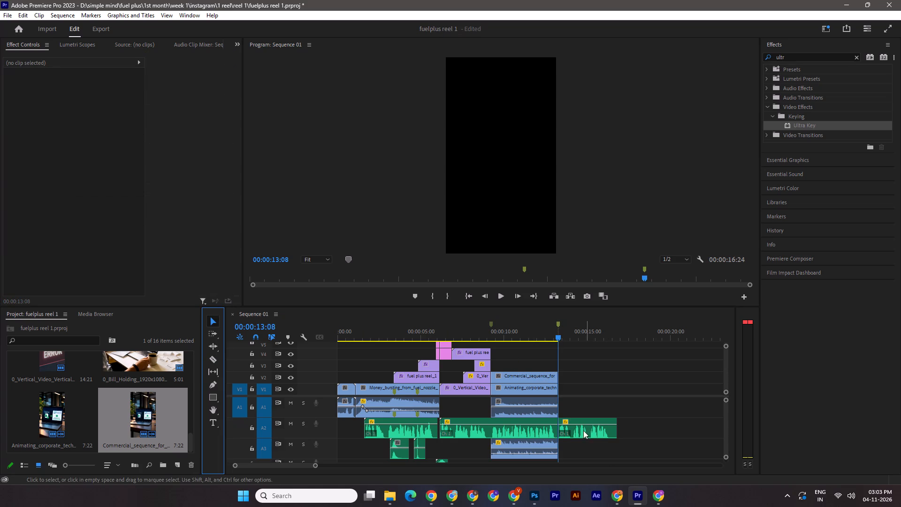
left_click_drag(586, 432, 597, 432)
Play through the end of the laptop section and extend the new laptop clip's end to 00:00:13:12.
left_click_drag(557, 333, 520, 335)
key("space")
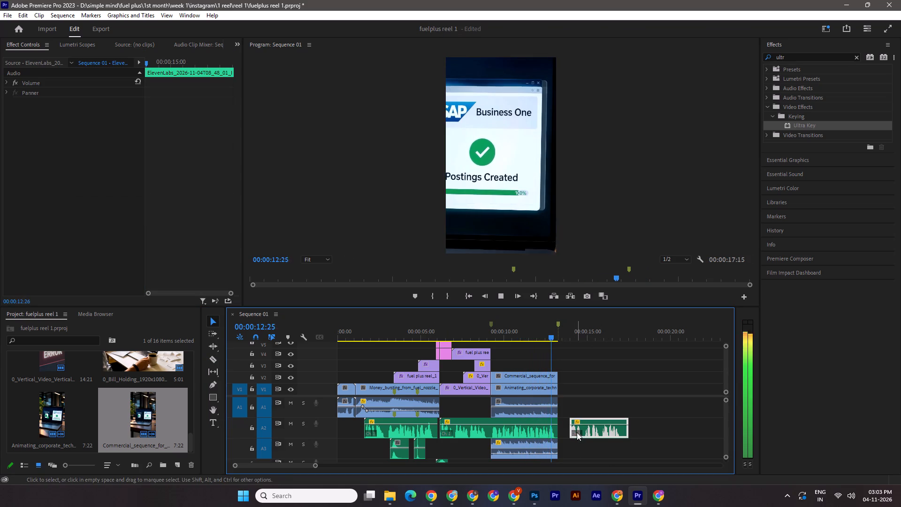
key("space")
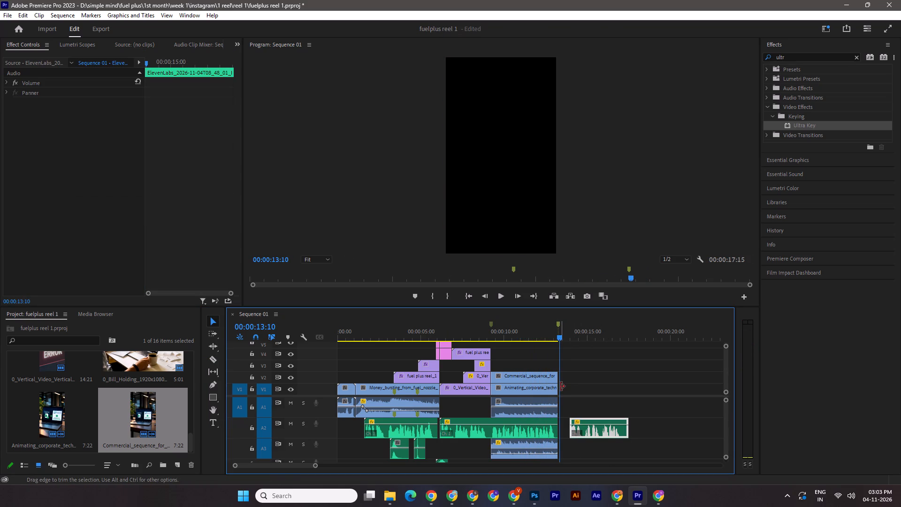
key("space")
key("space")
key("Left")
key("Left")
key("Left")
key("Left")
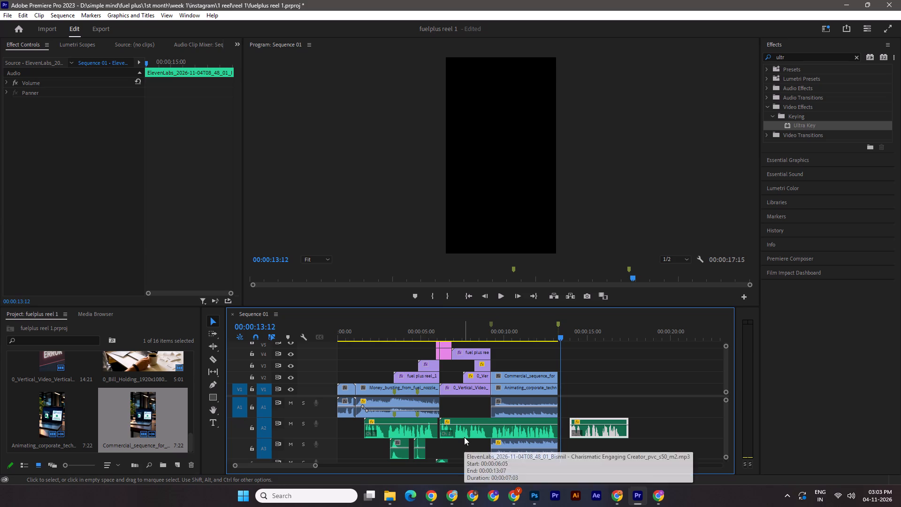
left_click_drag(557, 378, 561, 378)
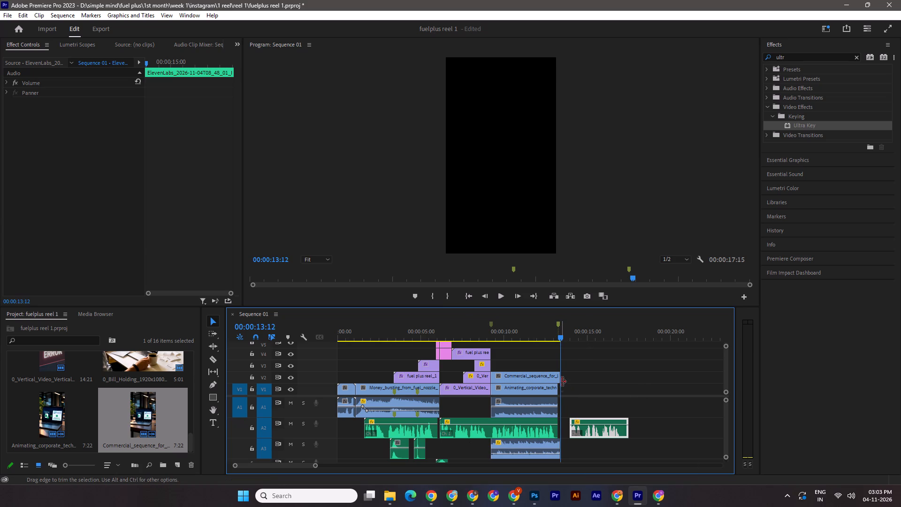
Play the laptop section again and examine its final moments against the voiceover.
left_click_drag(560, 334, 509, 333)
key("space")
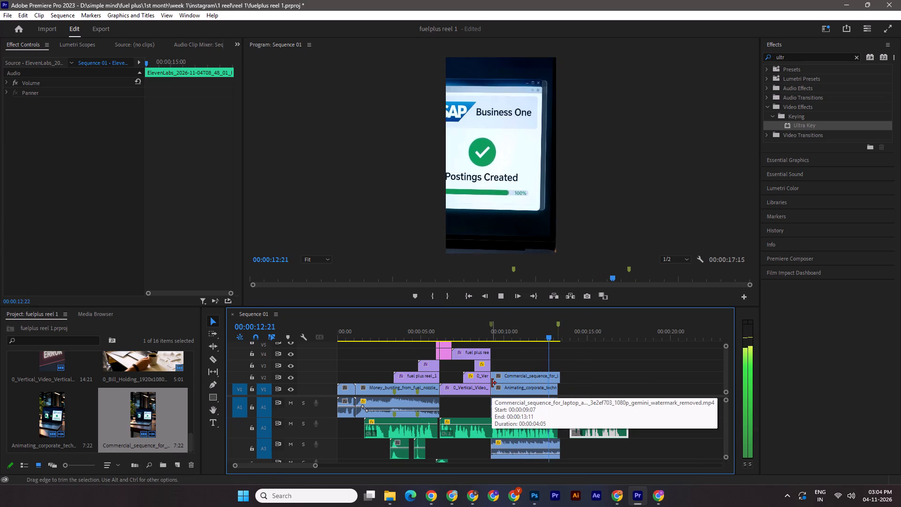
key("space")
left_click_drag(566, 334, 555, 333)
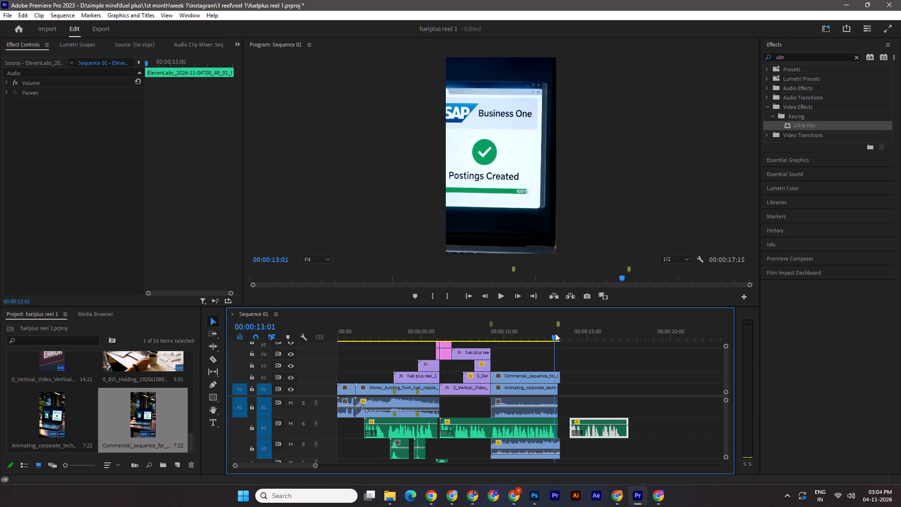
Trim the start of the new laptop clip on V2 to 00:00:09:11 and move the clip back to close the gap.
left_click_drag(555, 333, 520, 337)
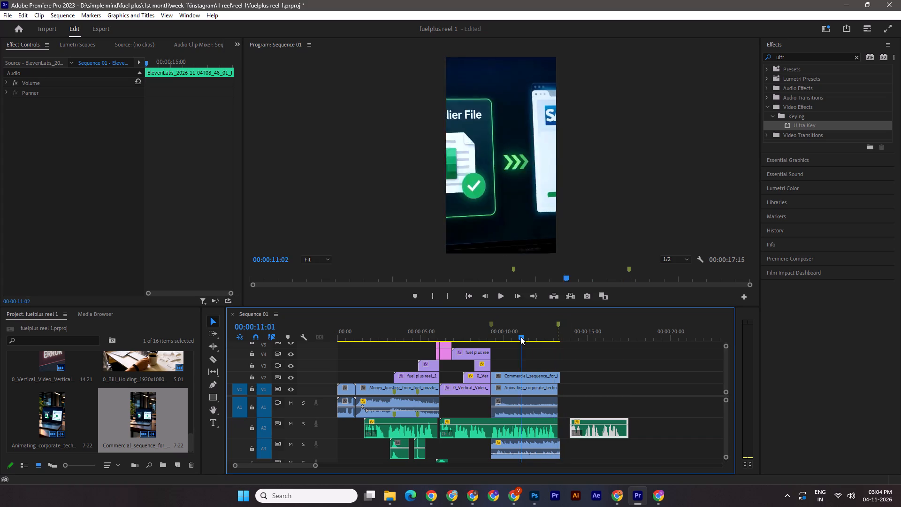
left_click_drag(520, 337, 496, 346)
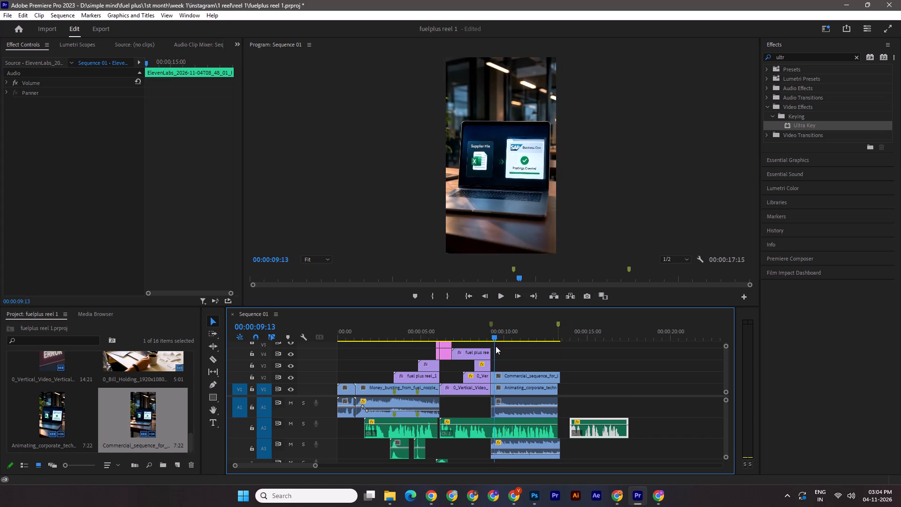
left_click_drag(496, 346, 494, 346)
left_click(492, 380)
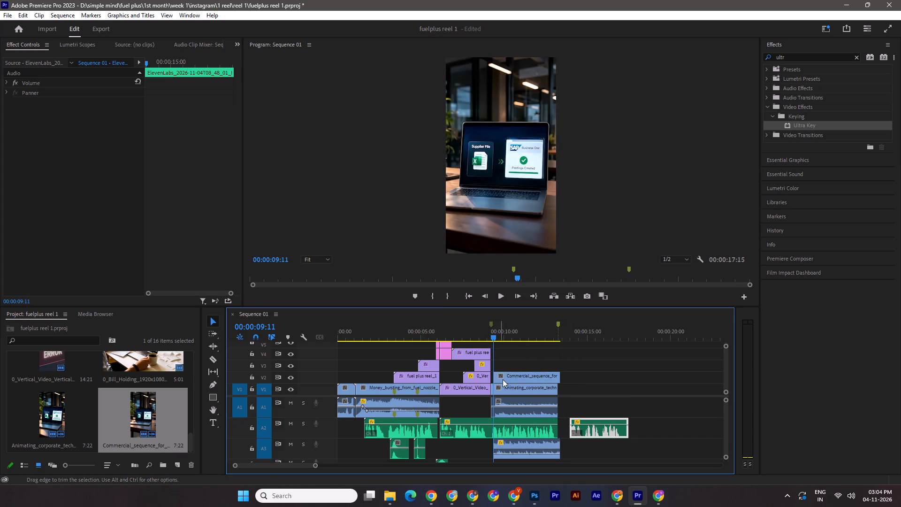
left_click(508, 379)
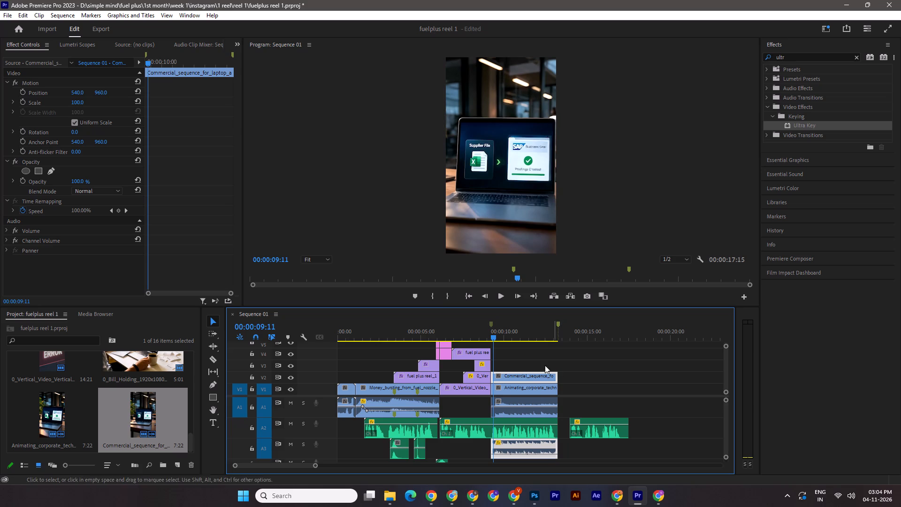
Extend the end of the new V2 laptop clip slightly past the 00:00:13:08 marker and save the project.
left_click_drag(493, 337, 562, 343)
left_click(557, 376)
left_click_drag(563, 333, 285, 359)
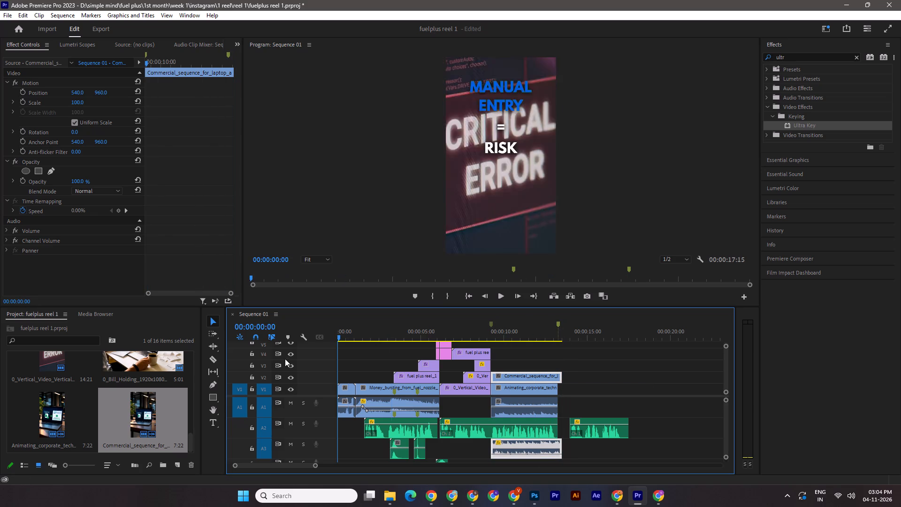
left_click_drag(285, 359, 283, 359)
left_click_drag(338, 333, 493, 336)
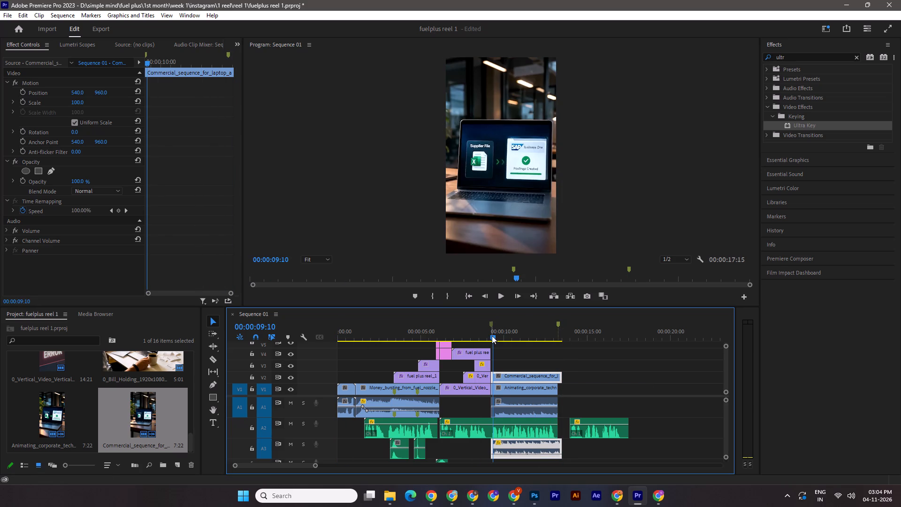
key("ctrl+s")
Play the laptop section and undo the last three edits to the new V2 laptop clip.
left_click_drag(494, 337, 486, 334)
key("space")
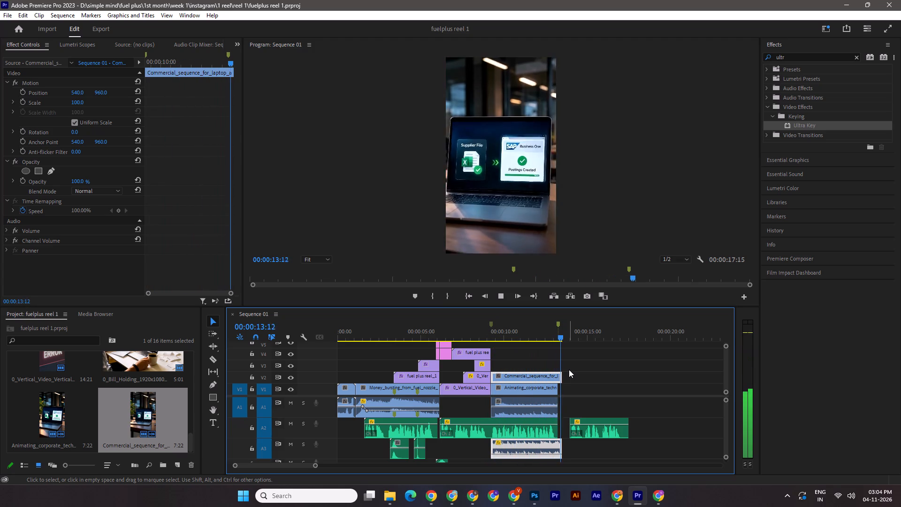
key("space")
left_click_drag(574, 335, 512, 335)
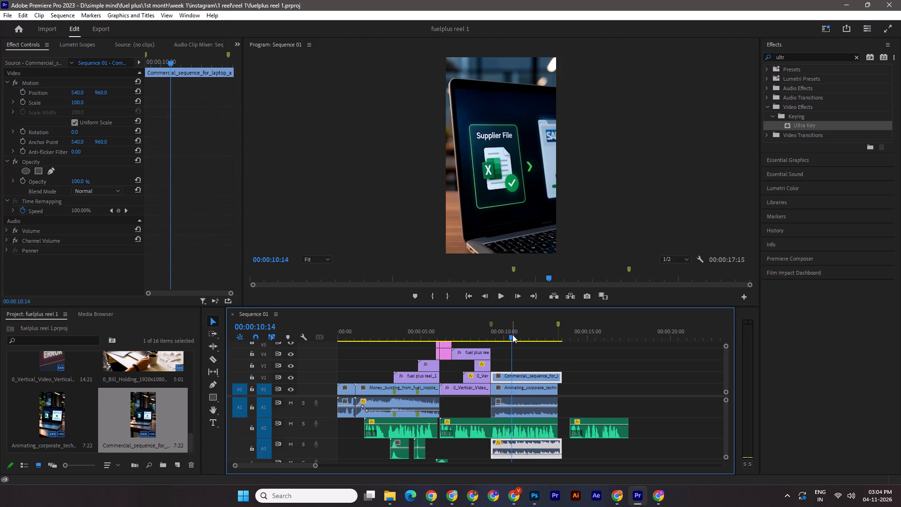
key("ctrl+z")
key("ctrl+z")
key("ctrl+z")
Find the frame at 00:00:13:05 and trim the end of the new V2 laptop clip to it.
left_click_drag(512, 335, 547, 333)
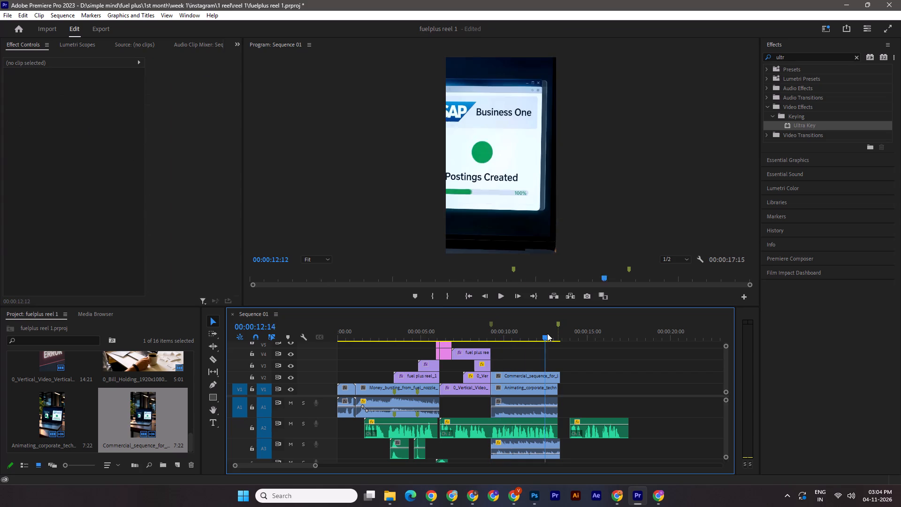
left_click_drag(547, 333, 551, 334)
key("Right")
key("Right")
key("Right")
key("Right")
key("Right")
key("Right")
key("Right")
key("Right")
key("Right")
key("Right")
key("Right")
key("Right")
key("Right")
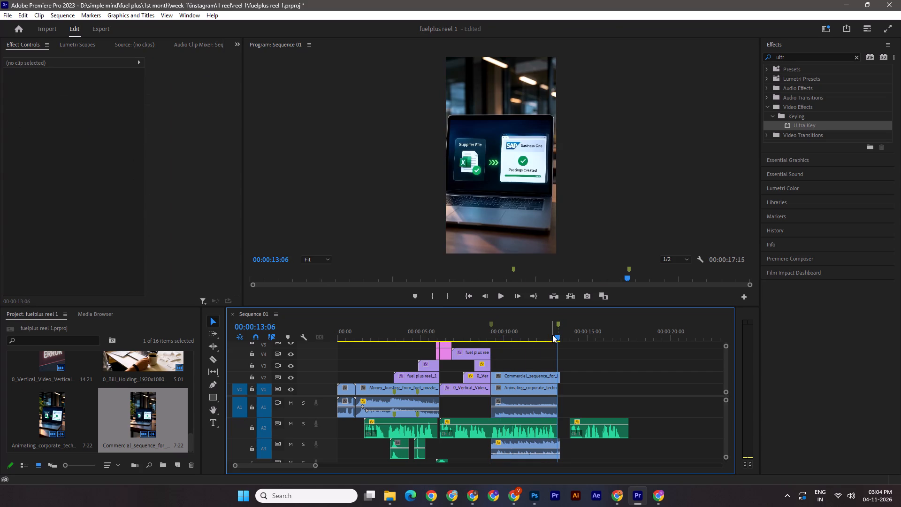
key("Left")
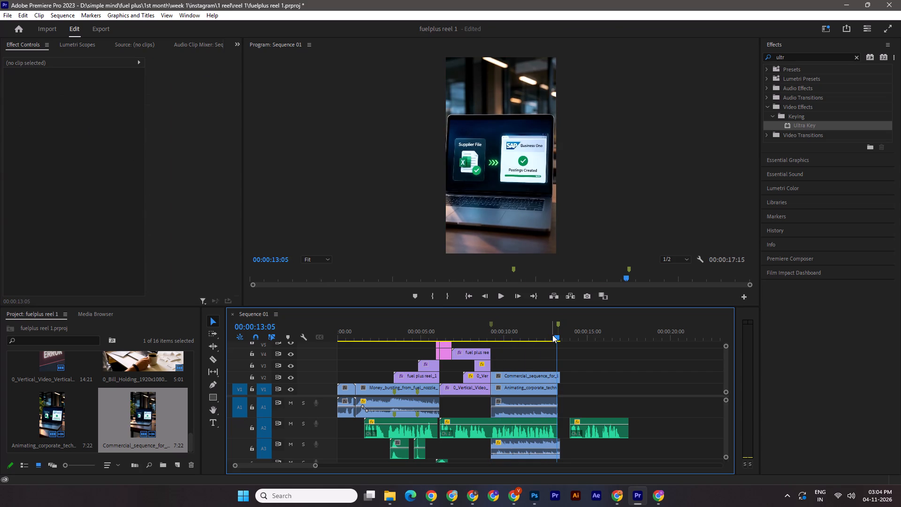
key("Left")
key("Right")
left_click_drag(564, 379, 558, 376)
Move the new V2 laptop clip to end at 00:00:13:13, extend its start back to the preceding clip, and save.
left_click_drag(554, 335, 558, 337)
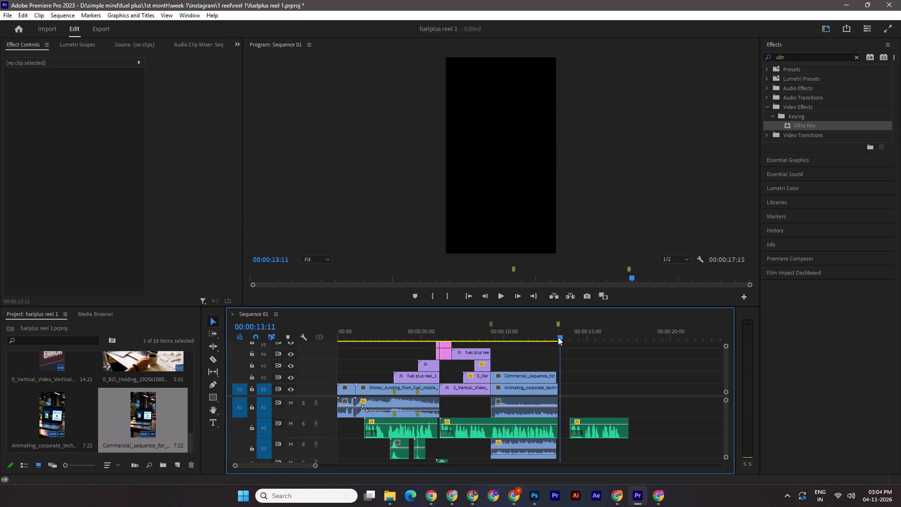
left_click_drag(558, 337, 559, 339)
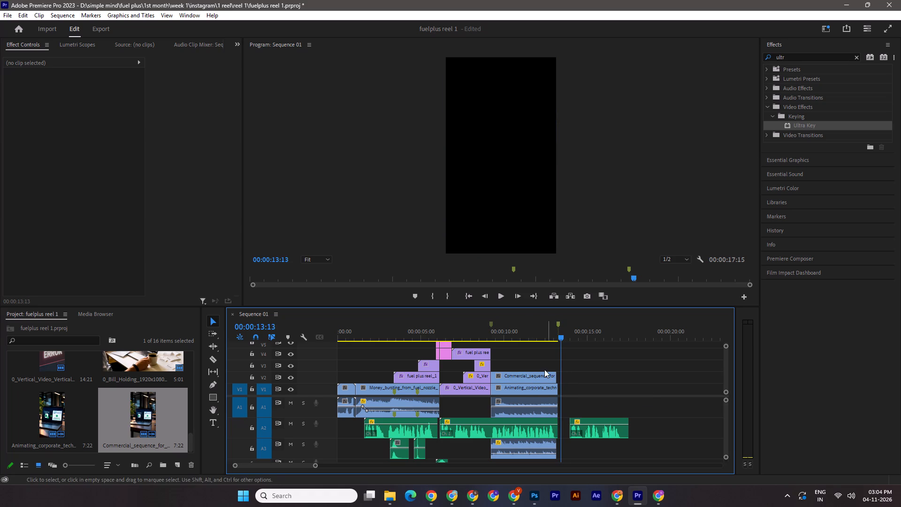
left_click(539, 373)
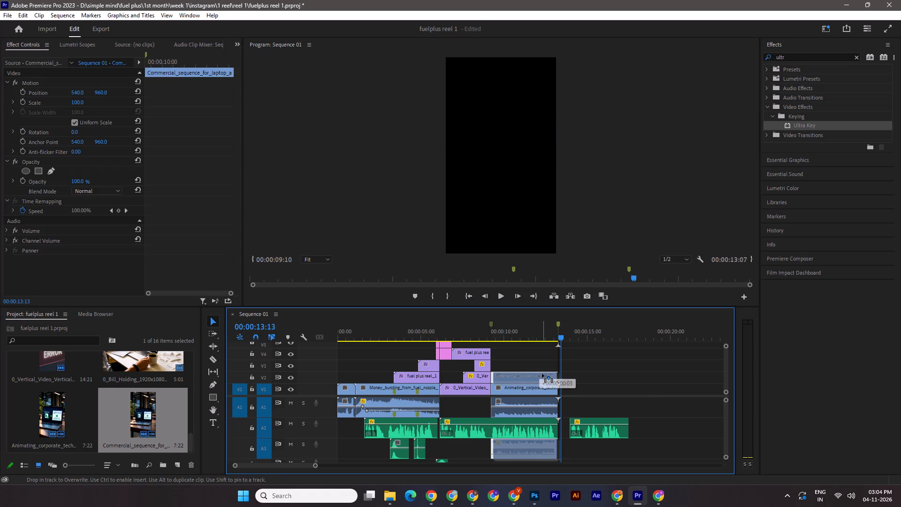
left_click_drag(498, 377, 492, 376)
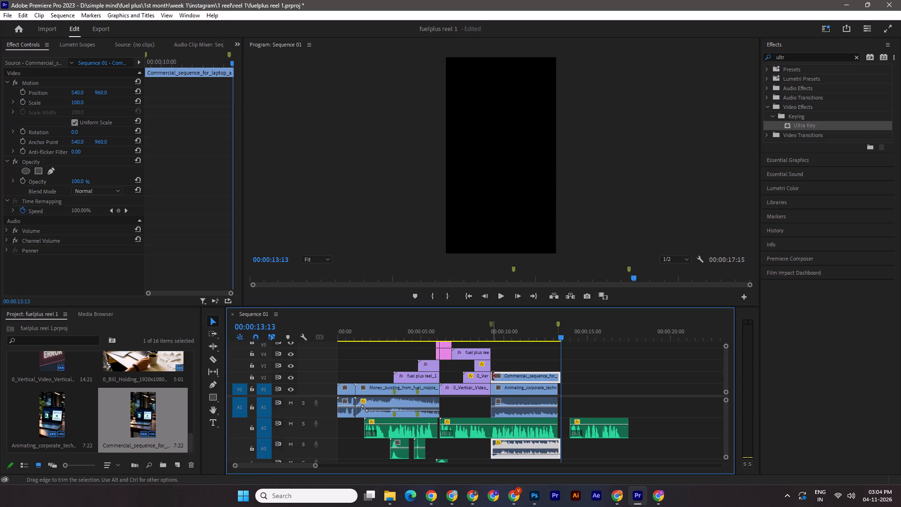
key("ctrl+s")
Play the laptop section and unlink the new V2 laptop clip from its A3 audio.
left_click(487, 338)
key("space")
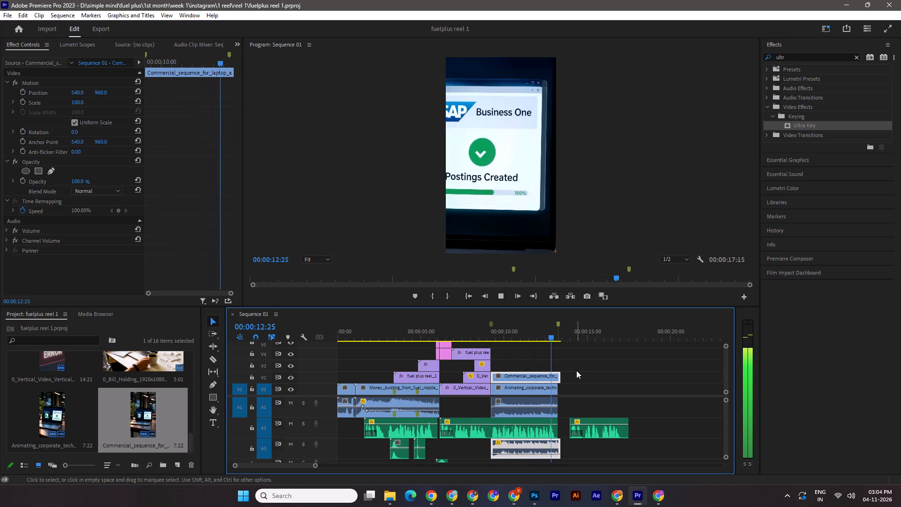
key("space")
left_click_drag(574, 337, 565, 337)
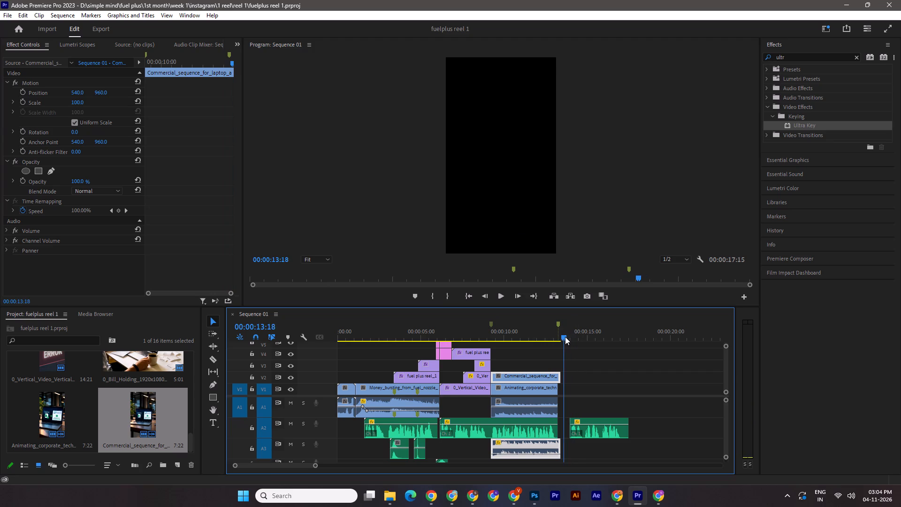
left_click_drag(565, 337, 564, 338)
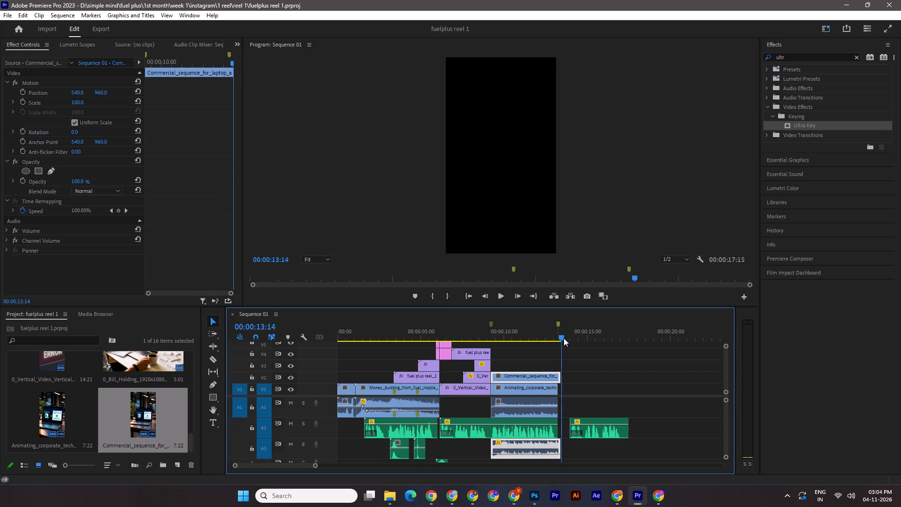
left_click_drag(564, 338, 562, 337)
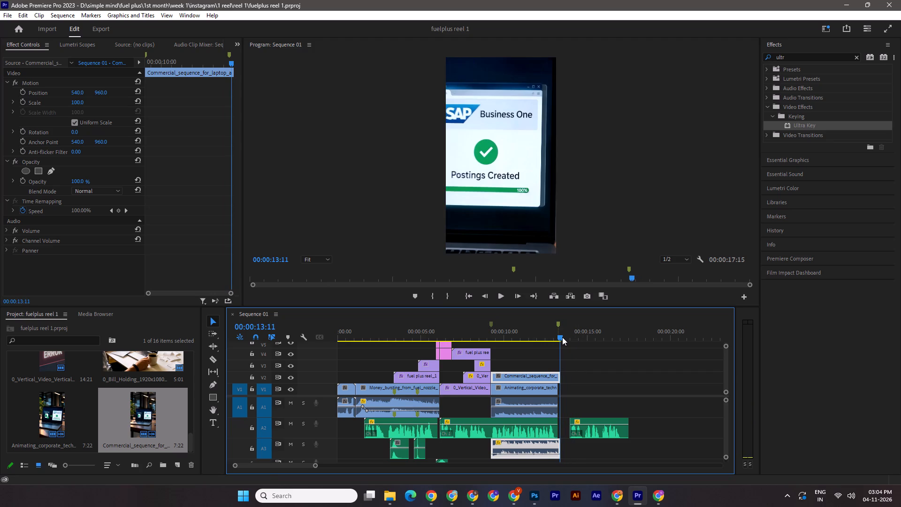
left_click_drag(562, 337, 563, 338)
right_click(552, 377)
left_click(580, 177)
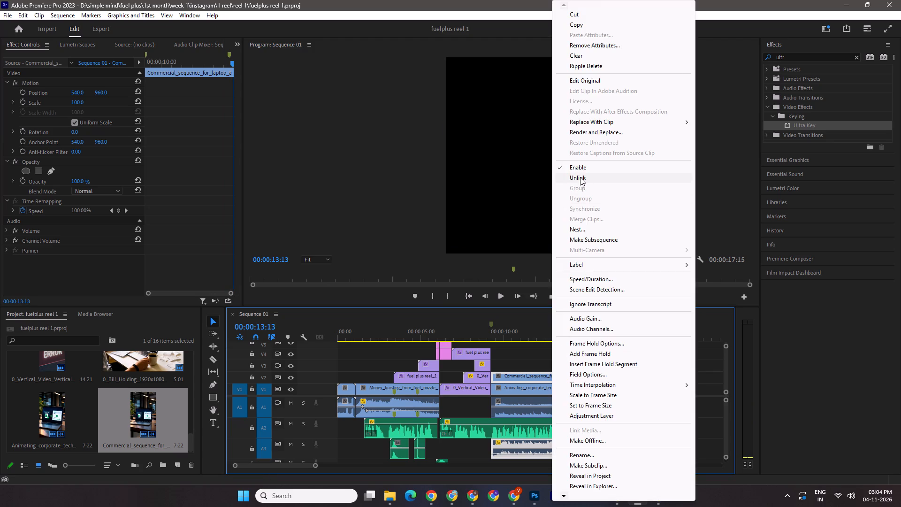
Move the last A2 voiceover part to start at 00:00:13:13 and play through the transition.
left_click_drag(583, 434, 578, 431)
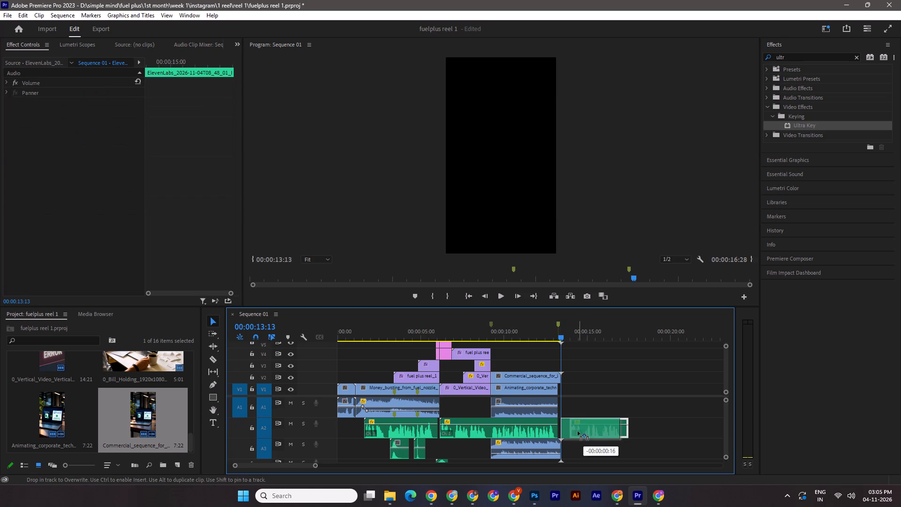
left_click_drag(578, 431, 576, 431)
left_click_drag(557, 333, 521, 329)
key("space")
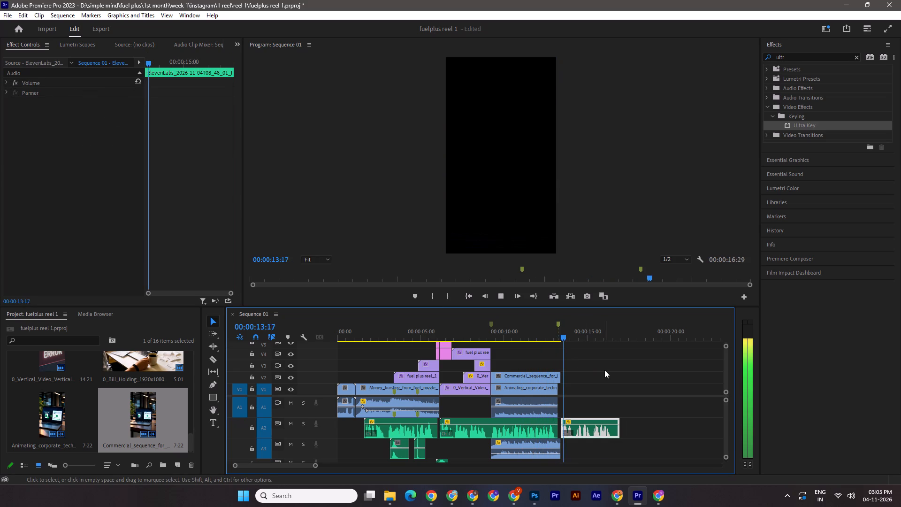
key("space")
left_click_drag(580, 338, 573, 336)
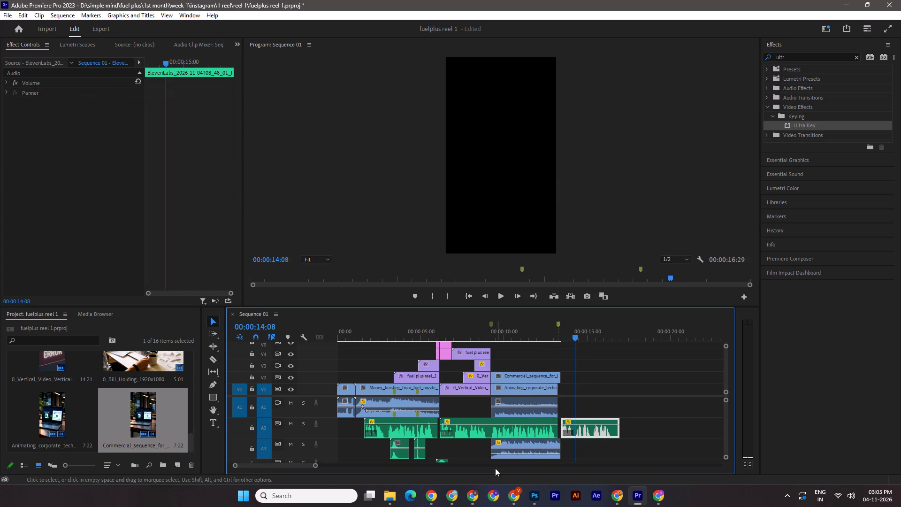
Fade out the laptop audio on A3 with two volume keyframes near its end, lowering the last to -999.0 dB, and save.
left_click(725, 458)
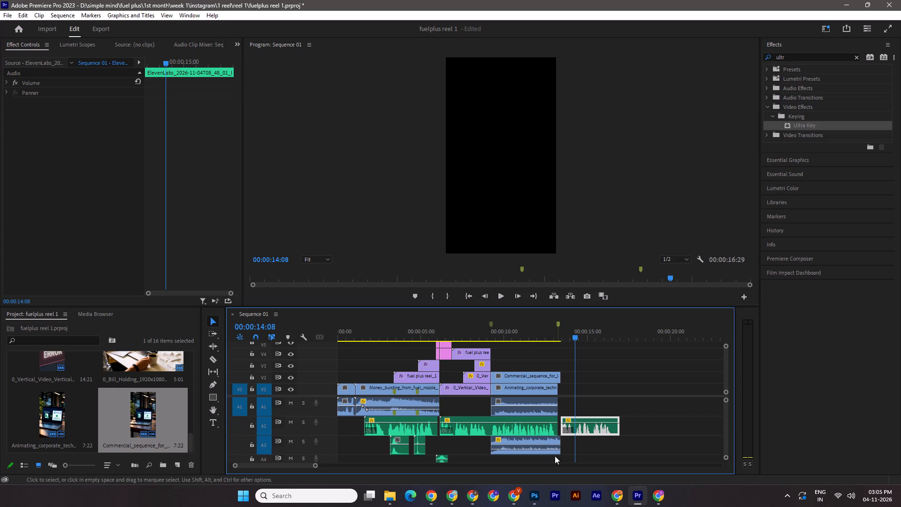
left_click(213, 378)
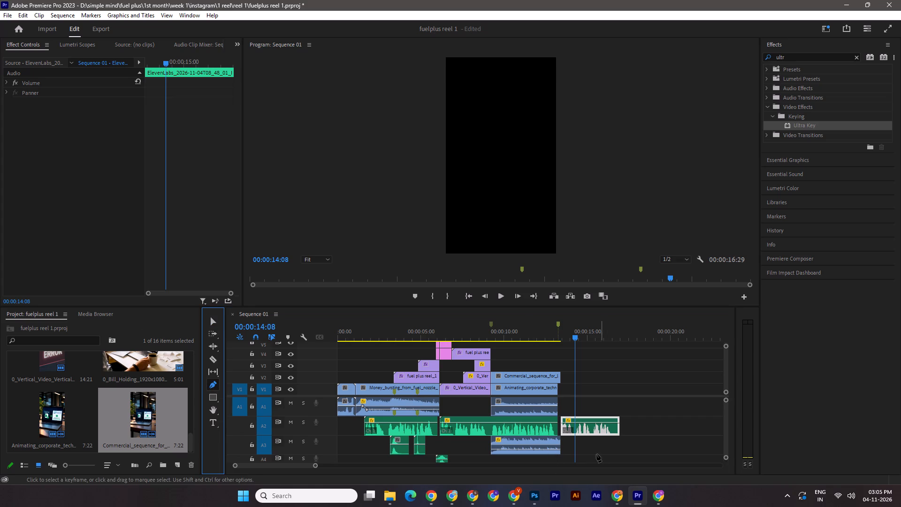
left_click(549, 449)
left_click(558, 449)
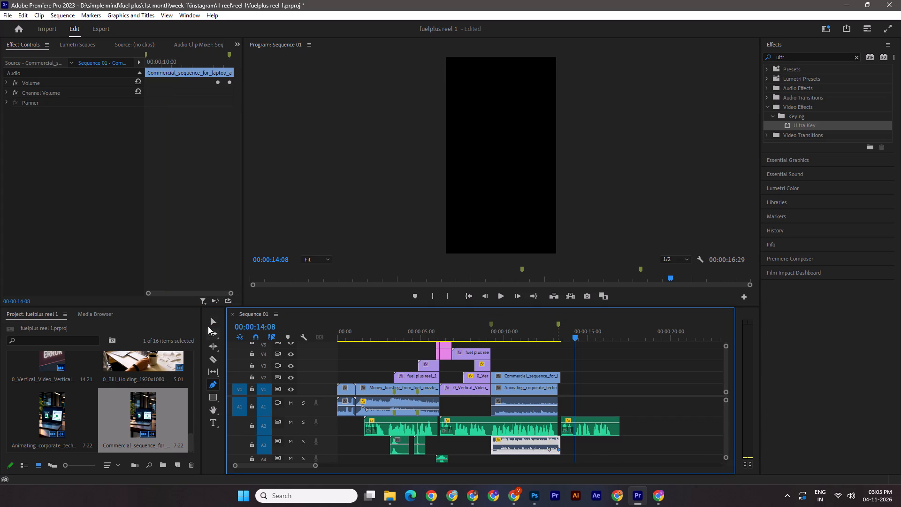
left_click(216, 318)
left_click_drag(558, 450, 563, 454)
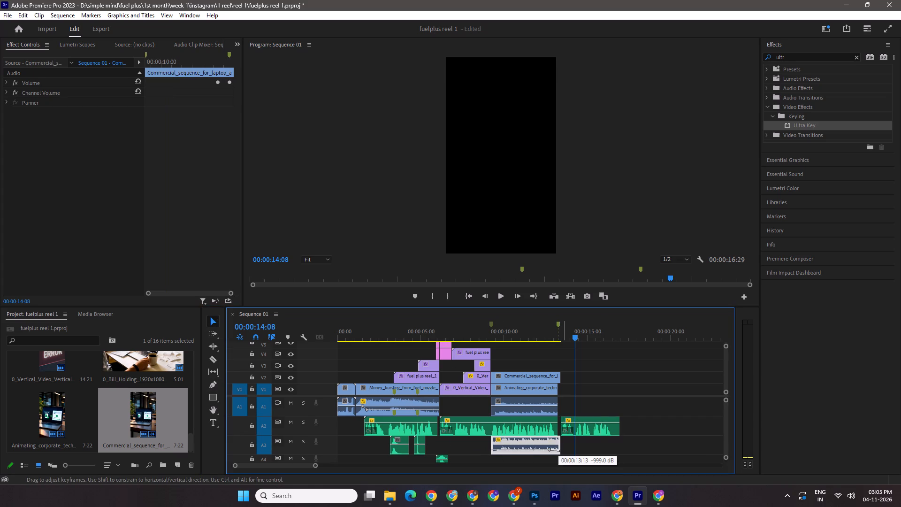
left_click_drag(563, 454, 564, 458)
key("ctrl+s")
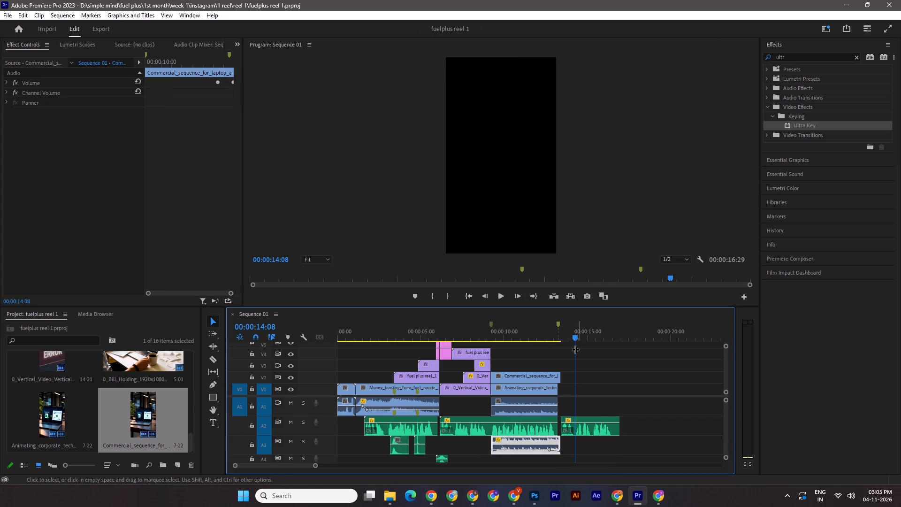
Move the last A2 voiceover part to start at 00:00:13:15, extend the new laptop video and A3 audio to that point, and save.
left_click_drag(568, 332, 564, 333)
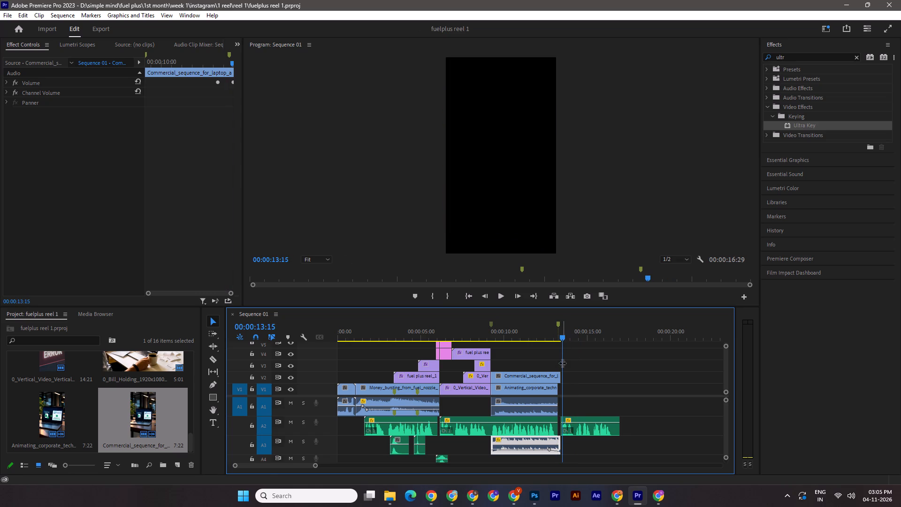
left_click(576, 427)
left_click(560, 379)
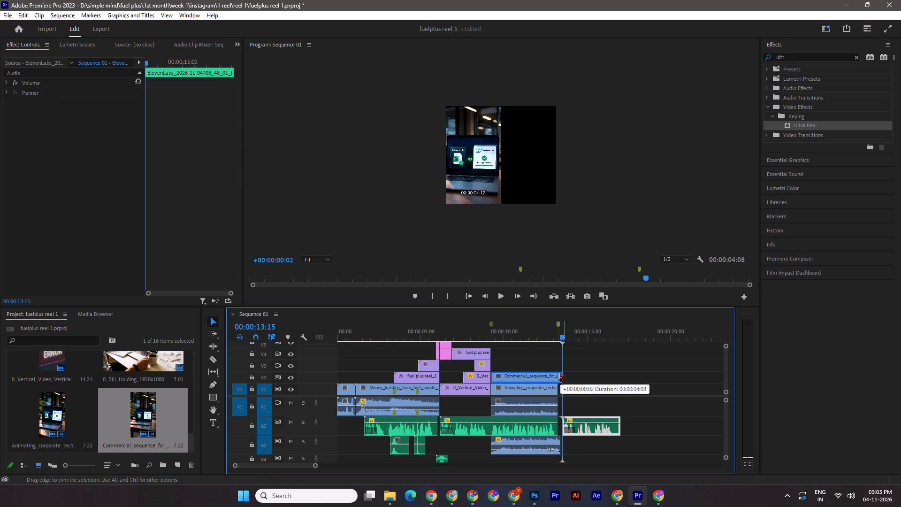
left_click(559, 444)
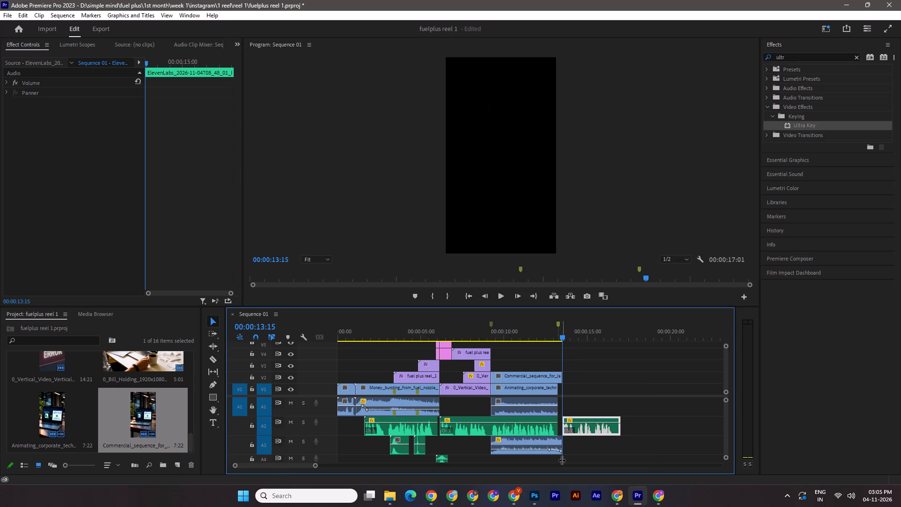
key("ctrl+s")
Play from 00:00:09:00 through the laptop section and check its ending against the start of the last voiceover part.
left_click_drag(559, 332, 489, 323)
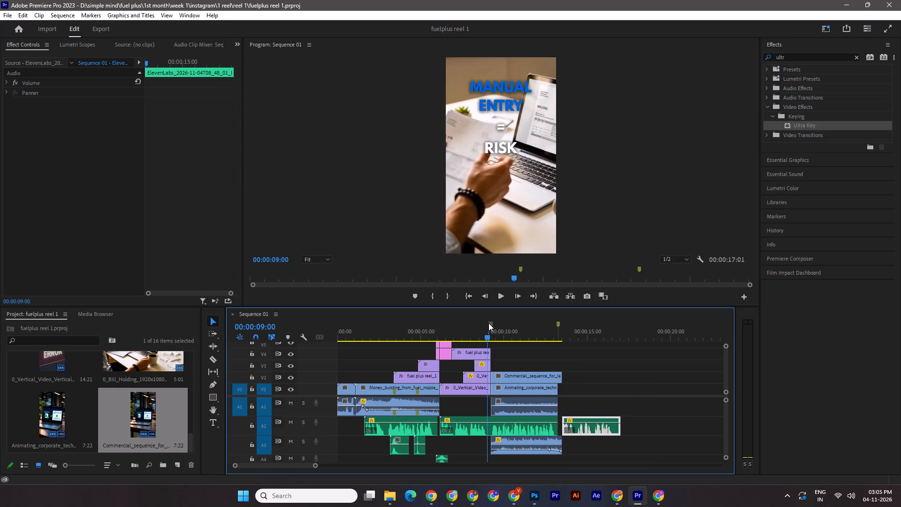
key("space")
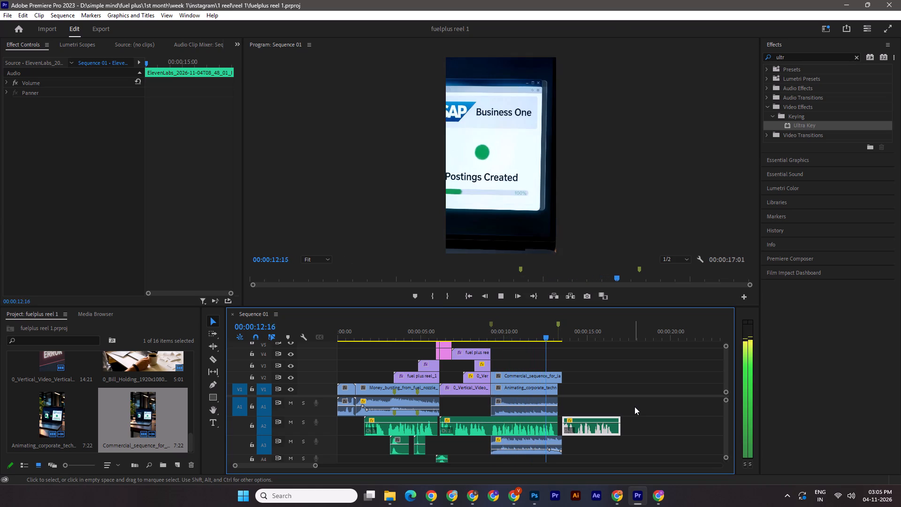
key("space")
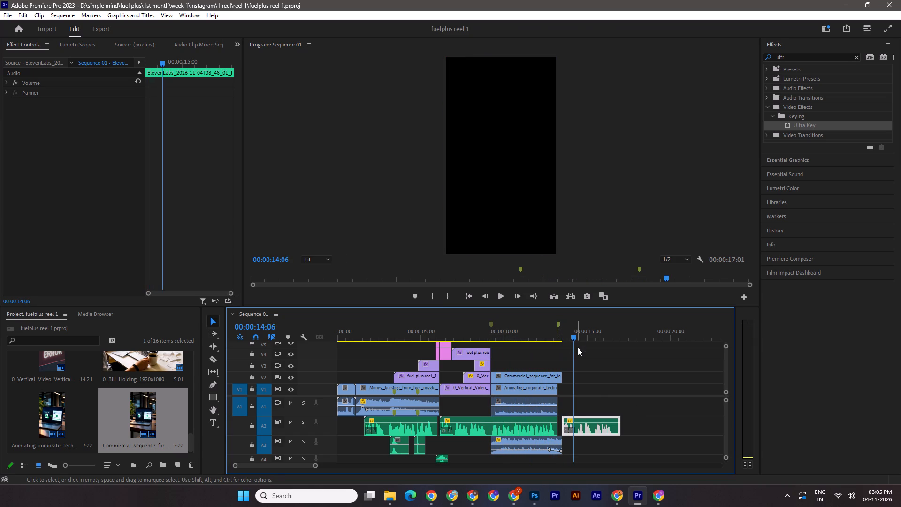
left_click_drag(578, 338, 562, 338)
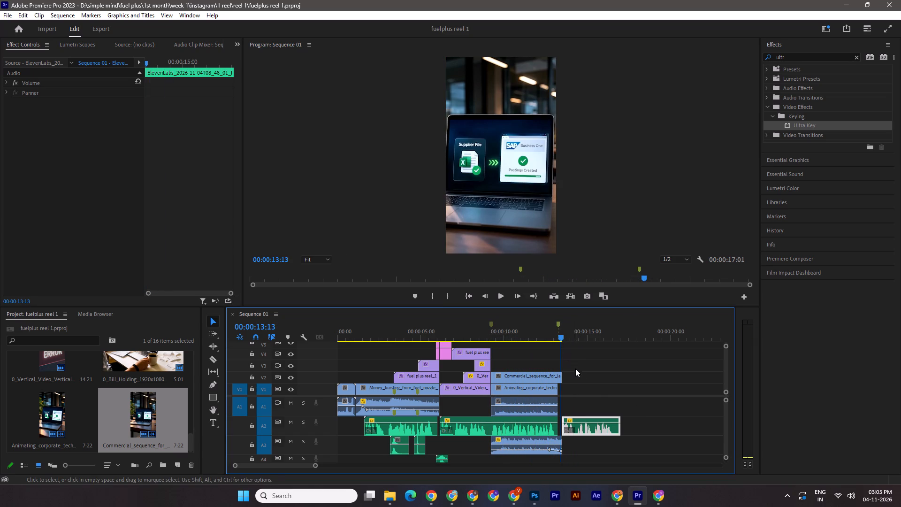
Trim the V2 laptop clip's end to 00:00:13:12, shift it to meet the last voiceover part, extend its start to the preceding clip, and save.
key("Left")
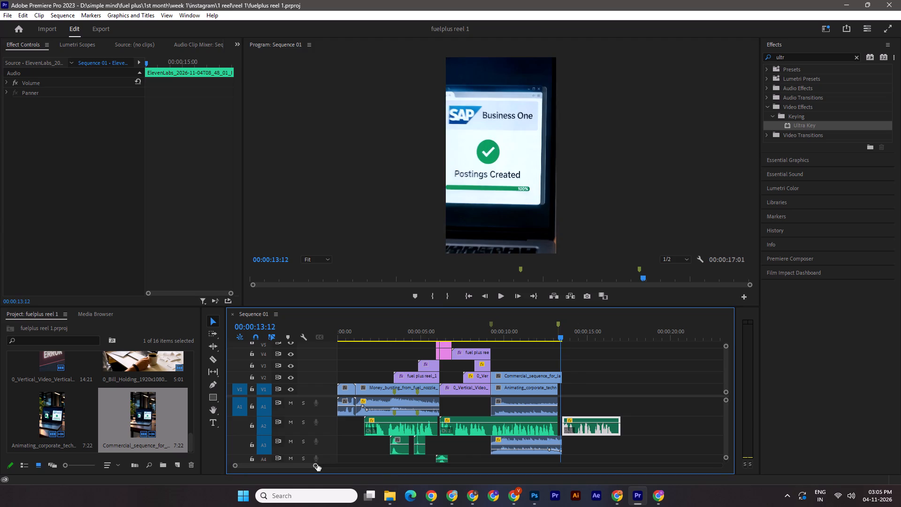
left_click_drag(317, 464, 284, 463)
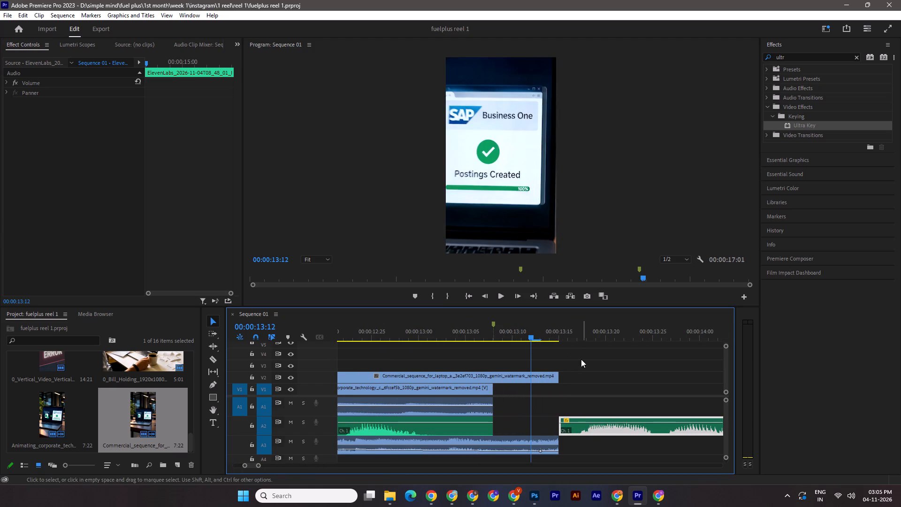
left_click_drag(562, 376, 533, 375)
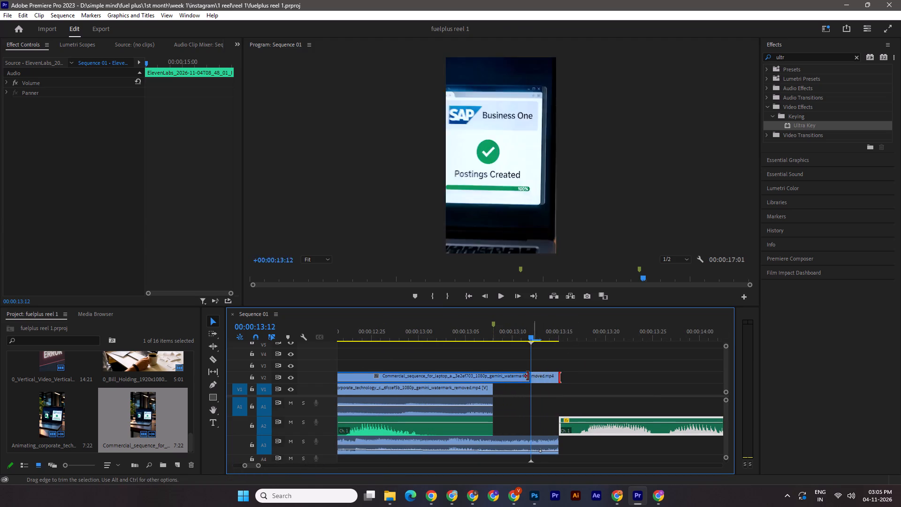
left_click_drag(505, 376, 528, 377)
left_click_drag(259, 466, 282, 466)
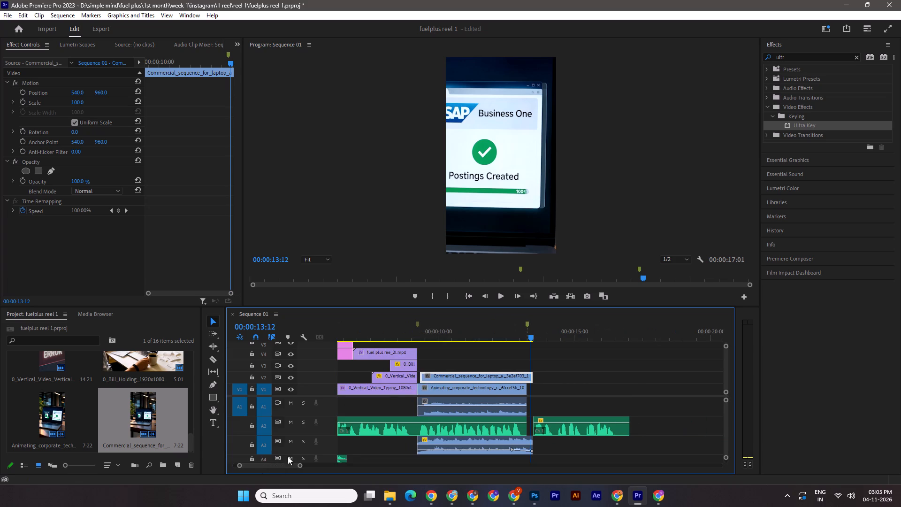
left_click_drag(424, 380, 420, 378)
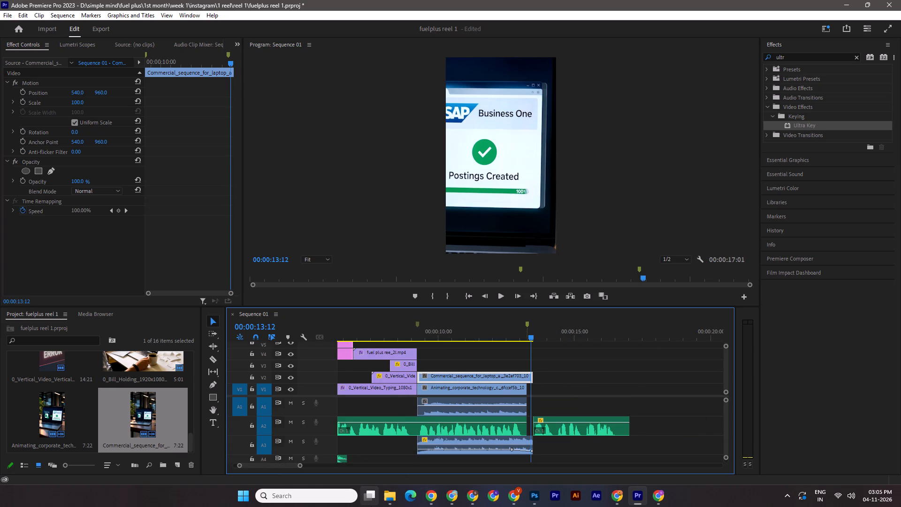
key("ctrl+s")
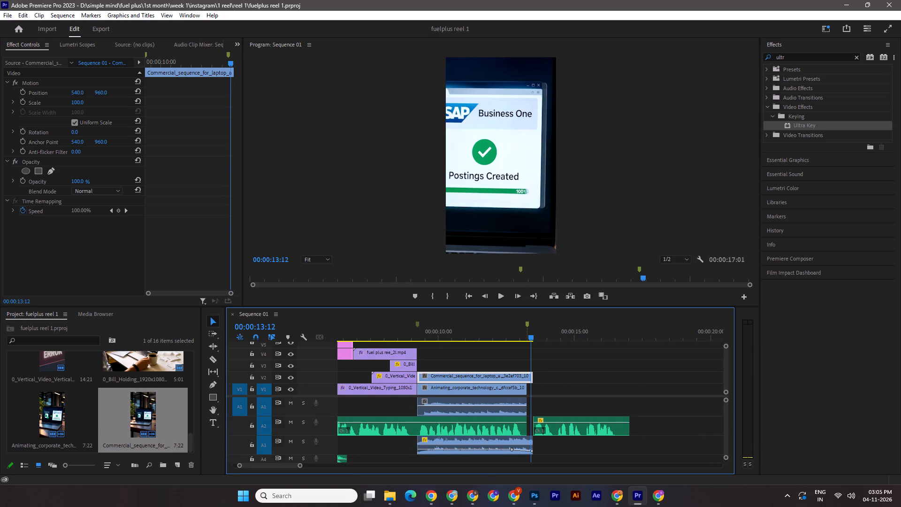
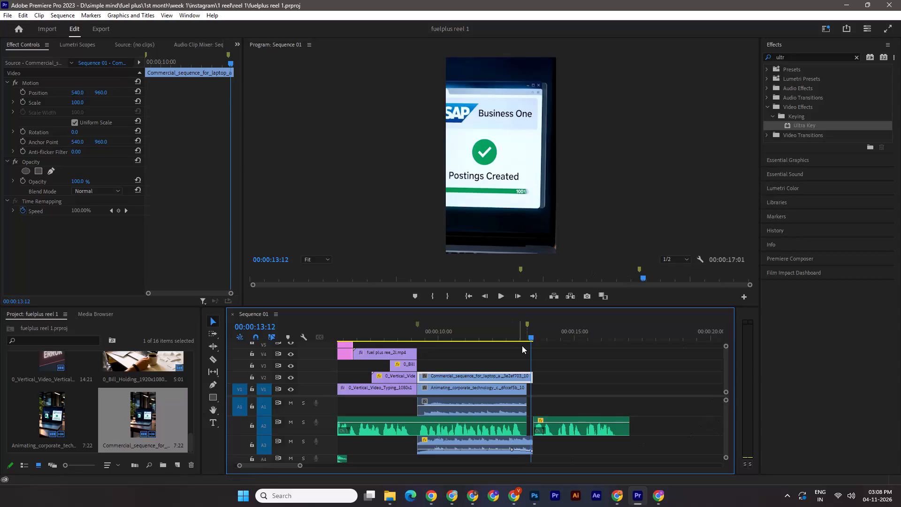
Save and play from 00:00:09:00 through the V2 laptop clip, checking its ending against the start of the last voiceover part.
left_click_drag(530, 337, 411, 336)
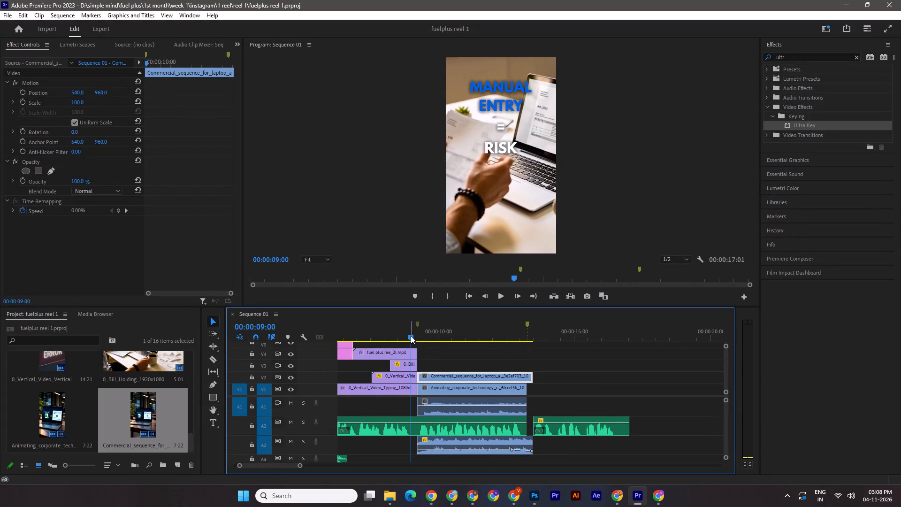
key("ctrl+s")
key("space")
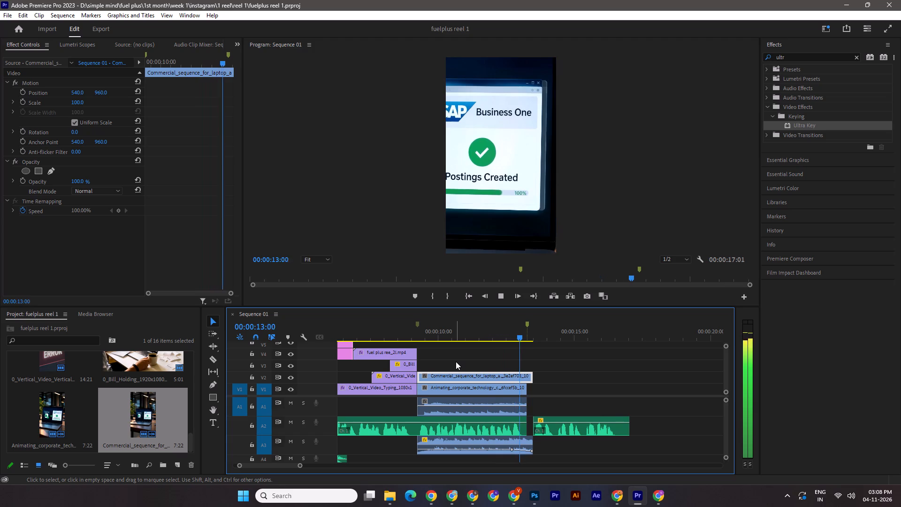
key("space")
left_click_drag(548, 335, 537, 331)
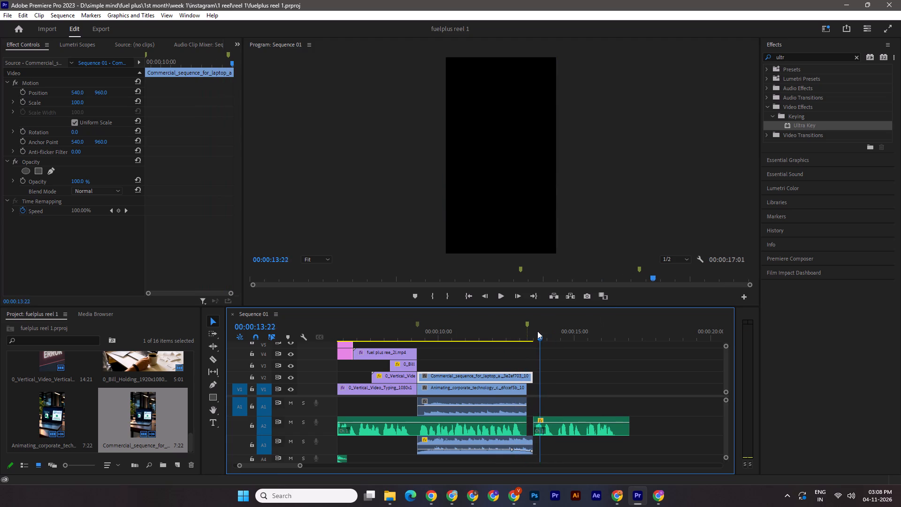
left_click_drag(537, 331, 530, 329)
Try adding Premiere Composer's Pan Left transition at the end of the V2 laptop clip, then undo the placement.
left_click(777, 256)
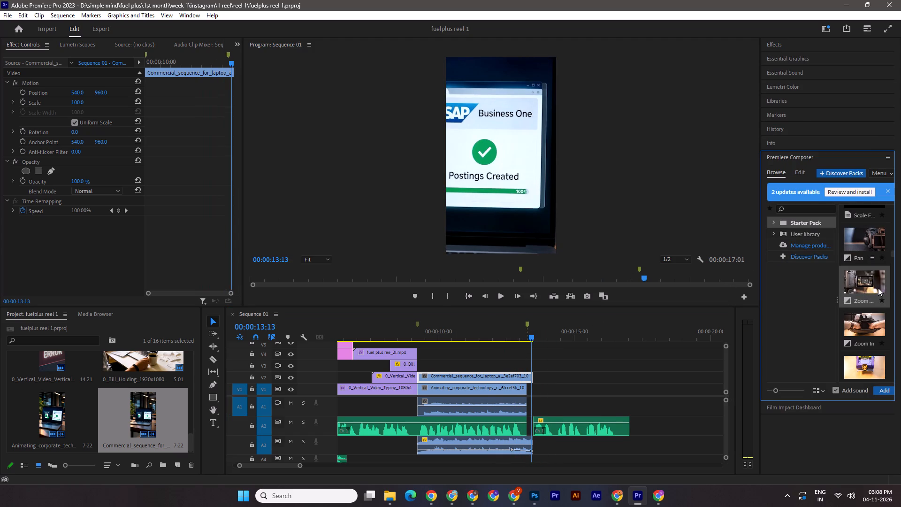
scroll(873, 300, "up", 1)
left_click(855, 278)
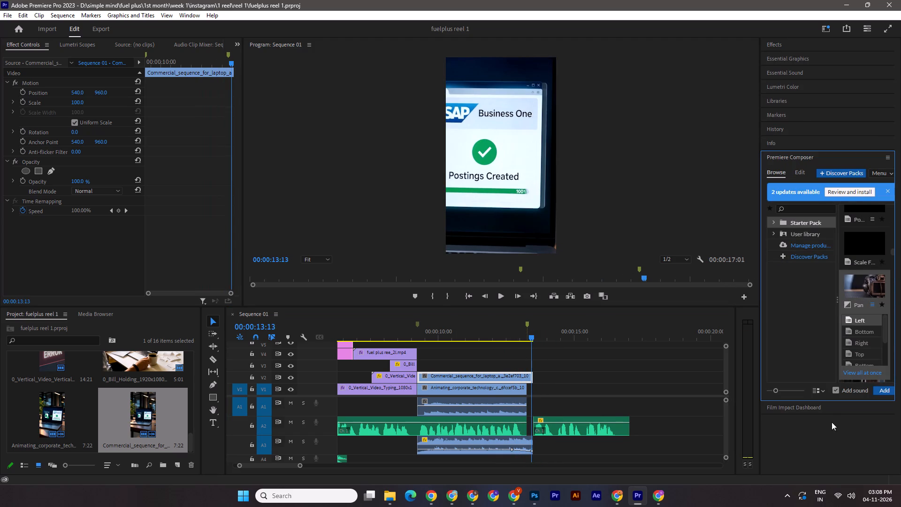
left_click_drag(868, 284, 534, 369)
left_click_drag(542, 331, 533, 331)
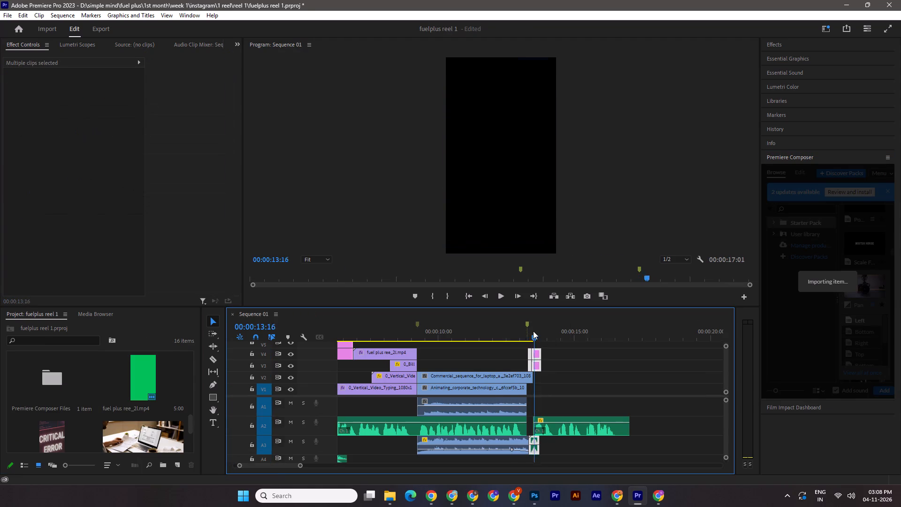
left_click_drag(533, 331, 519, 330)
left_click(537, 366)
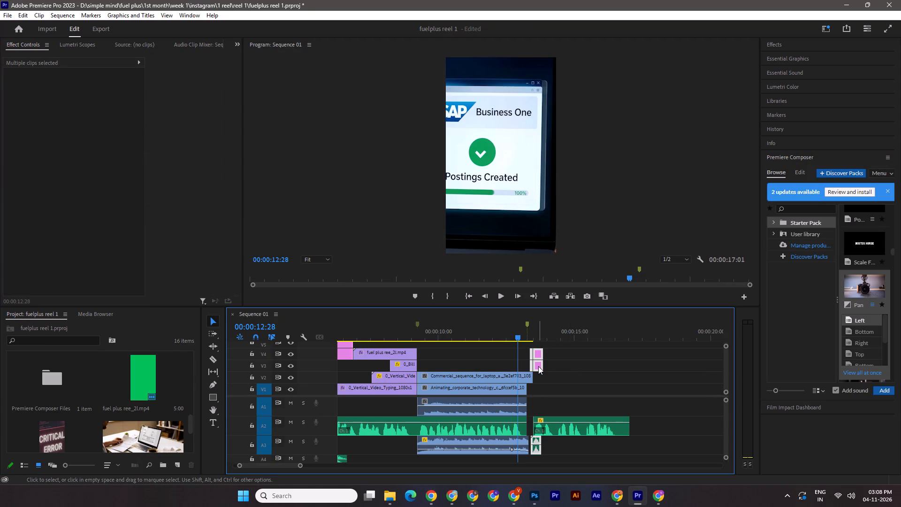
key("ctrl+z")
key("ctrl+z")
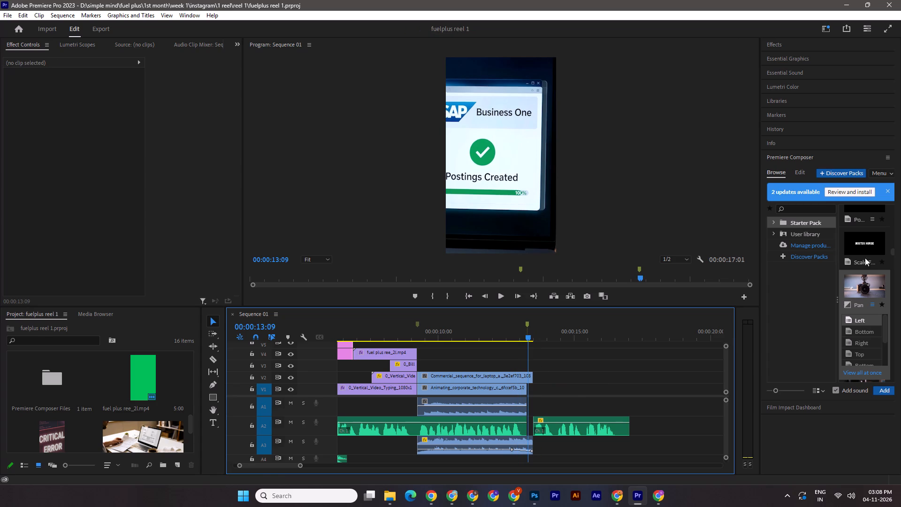
Add the Pan Left transition with sound on V3 and V4 over the V2 laptop clip's end, keeping its sound on A4, and save.
left_click_drag(872, 294, 538, 354)
left_click_drag(539, 353, 538, 364, "shift")
key("ctrl+s")
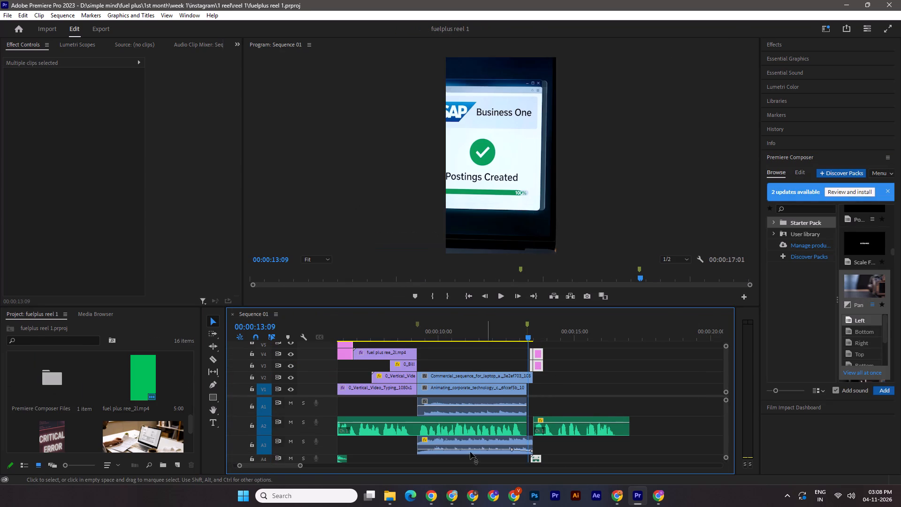
Play the reel from the start and scrub back through the laptop section to check the transition and voiceover timing.
left_click_drag(302, 466, 318, 467)
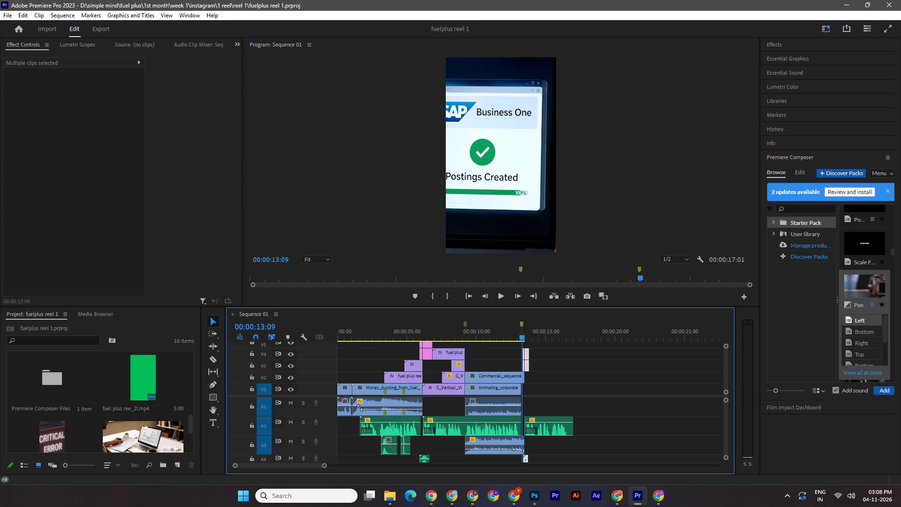
left_click_drag(352, 335, 330, 334)
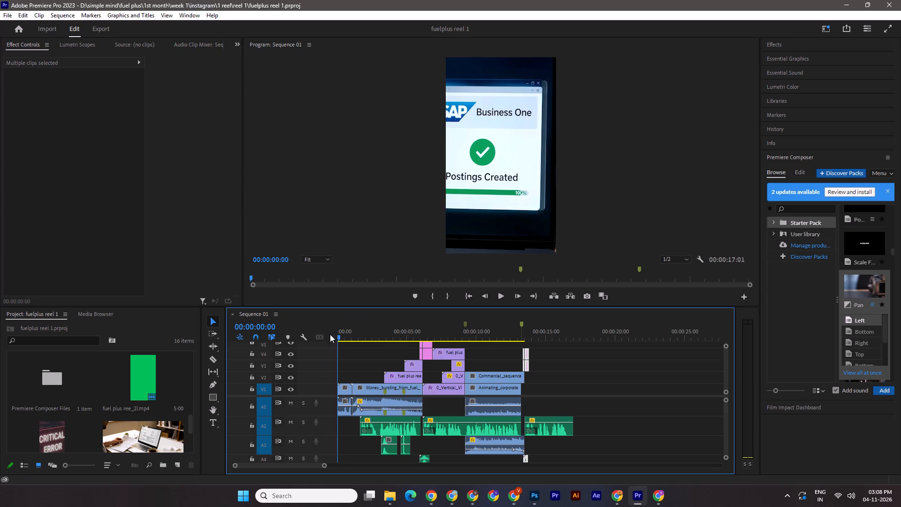
left_click_drag(330, 334, 323, 335)
key("ctrl+s")
key("space")
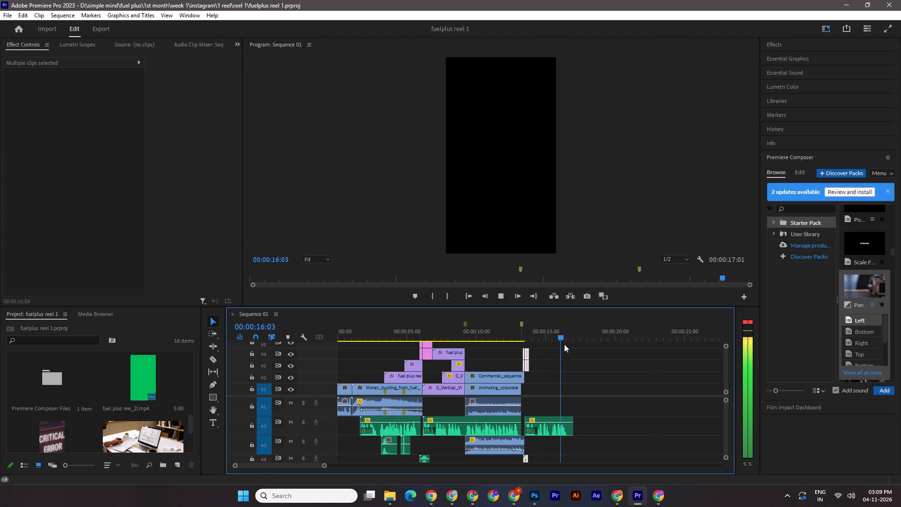
left_click_drag(566, 337, 526, 332)
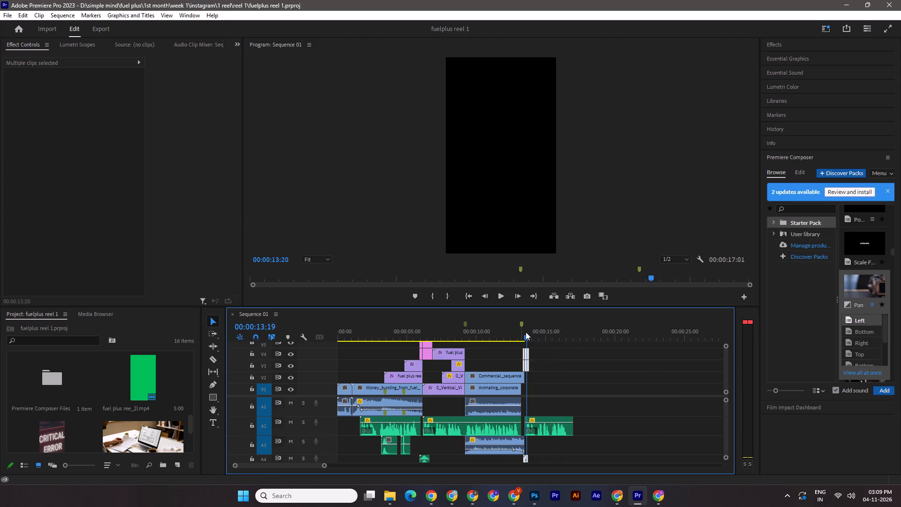
left_click_drag(526, 332, 567, 343)
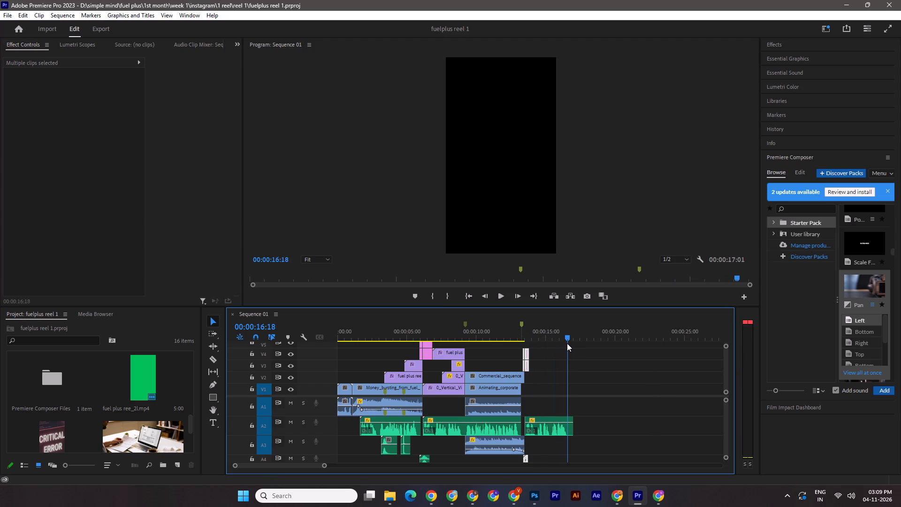
left_click_drag(567, 343, 569, 344)
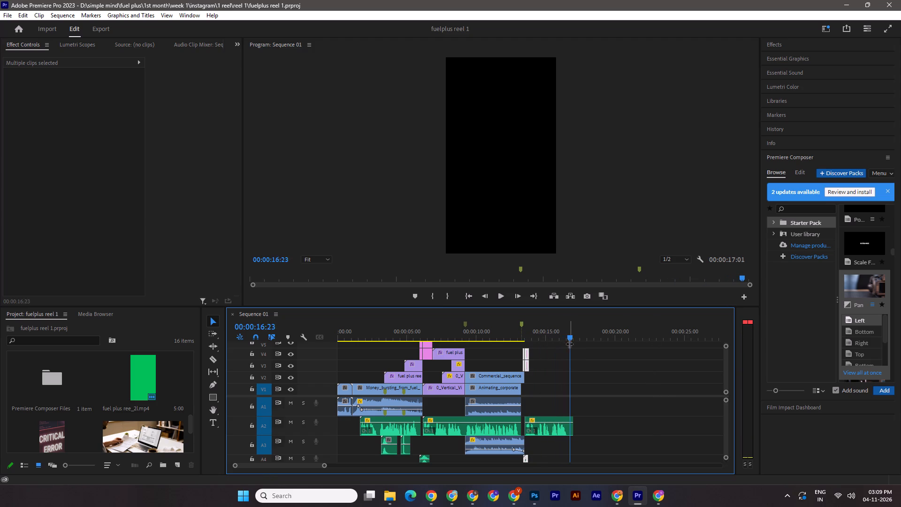
left_click_drag(571, 338, 518, 331)
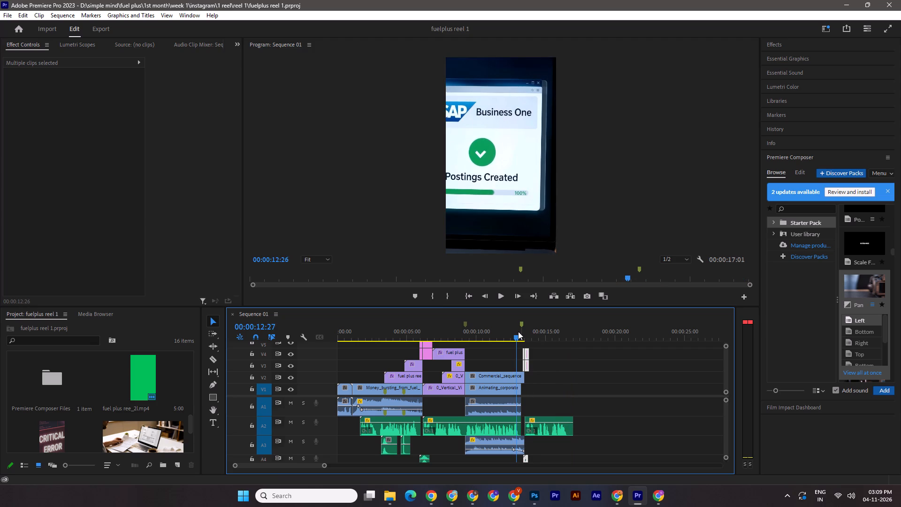
left_click_drag(518, 331, 473, 337)
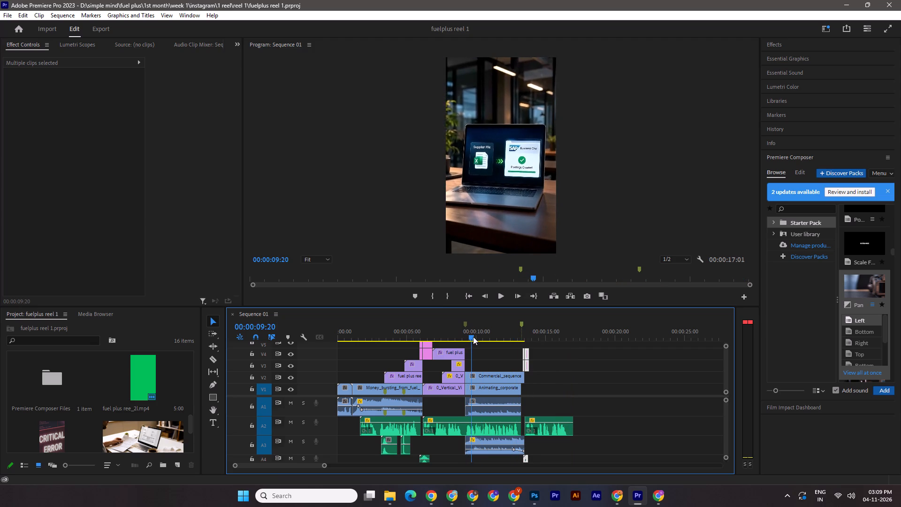
left_click_drag(473, 337, 475, 337)
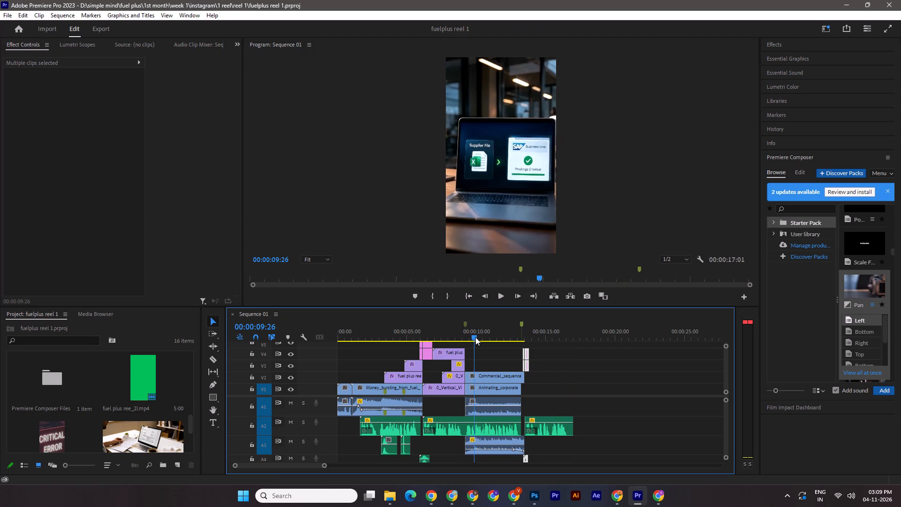
left_click_drag(475, 337, 472, 337)
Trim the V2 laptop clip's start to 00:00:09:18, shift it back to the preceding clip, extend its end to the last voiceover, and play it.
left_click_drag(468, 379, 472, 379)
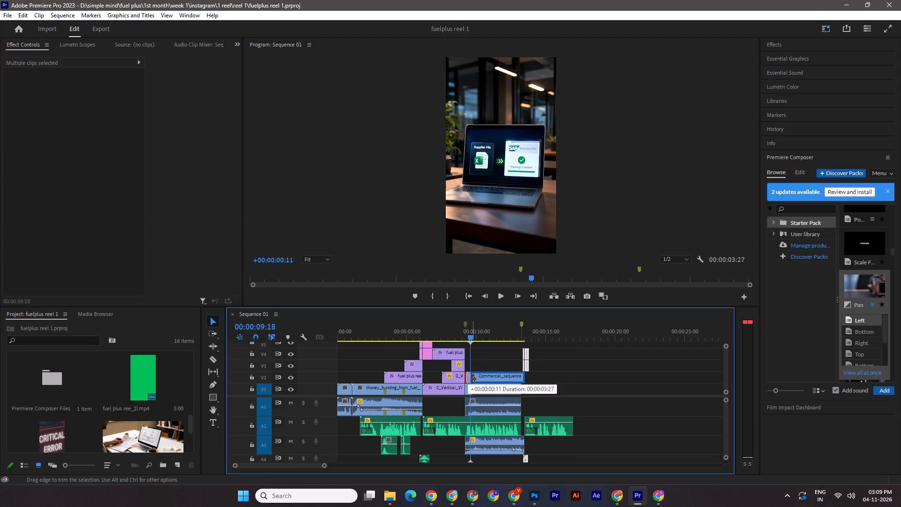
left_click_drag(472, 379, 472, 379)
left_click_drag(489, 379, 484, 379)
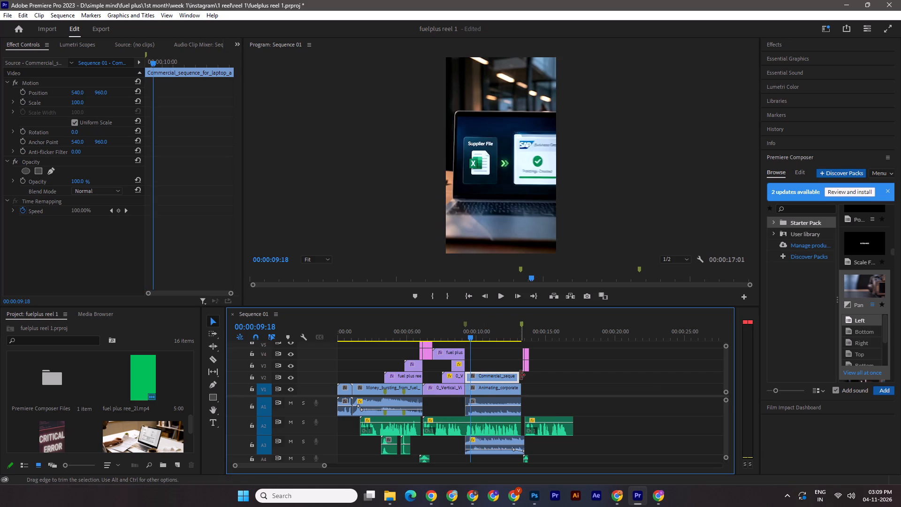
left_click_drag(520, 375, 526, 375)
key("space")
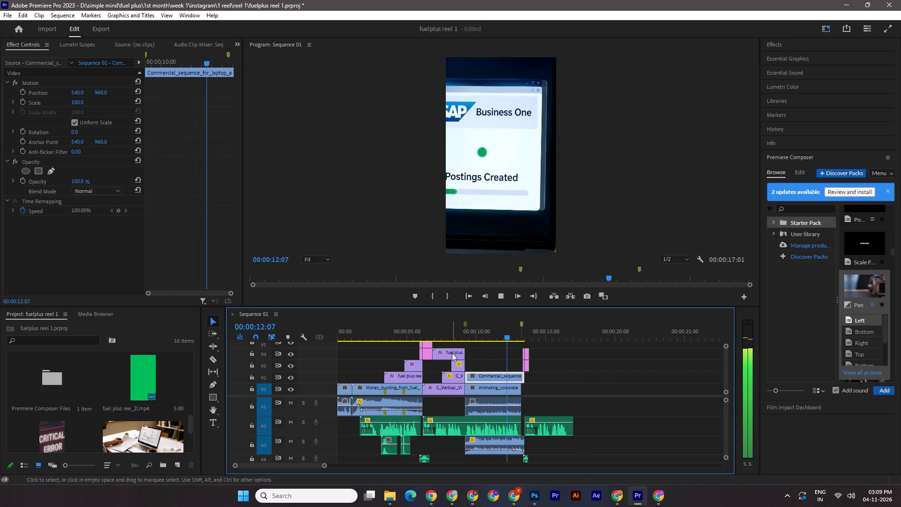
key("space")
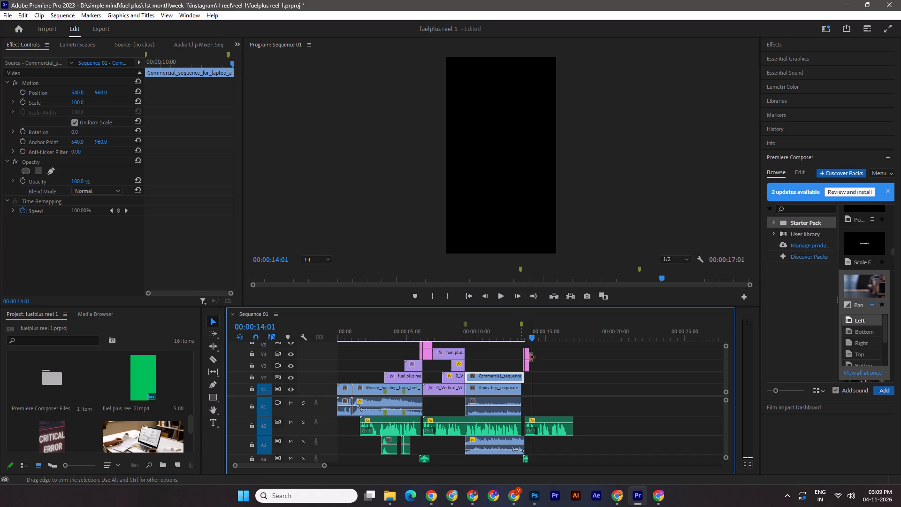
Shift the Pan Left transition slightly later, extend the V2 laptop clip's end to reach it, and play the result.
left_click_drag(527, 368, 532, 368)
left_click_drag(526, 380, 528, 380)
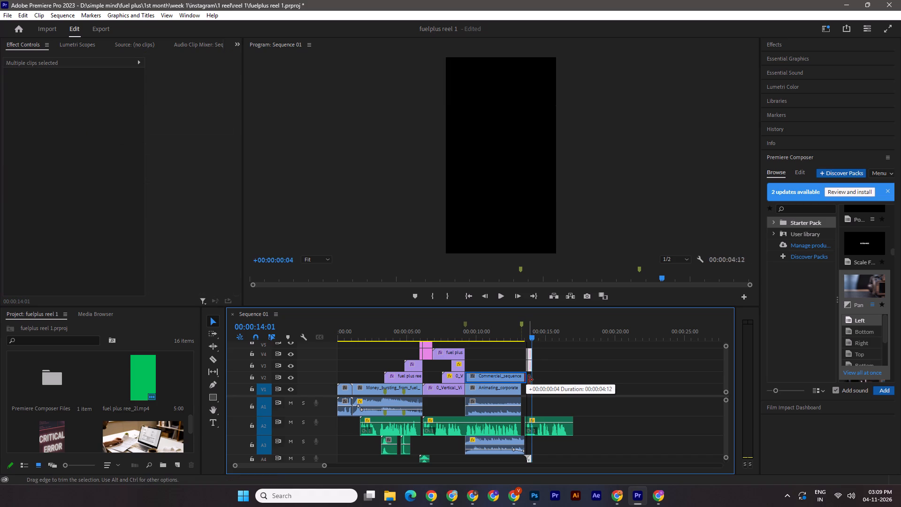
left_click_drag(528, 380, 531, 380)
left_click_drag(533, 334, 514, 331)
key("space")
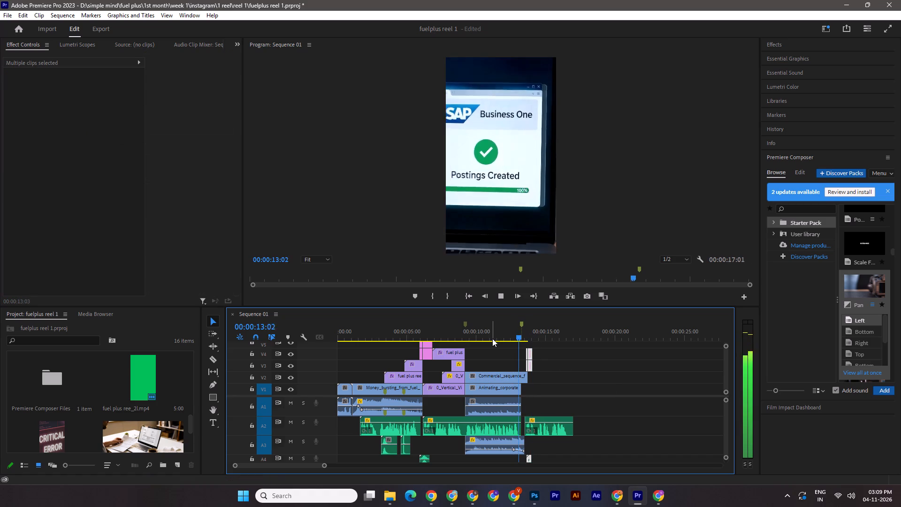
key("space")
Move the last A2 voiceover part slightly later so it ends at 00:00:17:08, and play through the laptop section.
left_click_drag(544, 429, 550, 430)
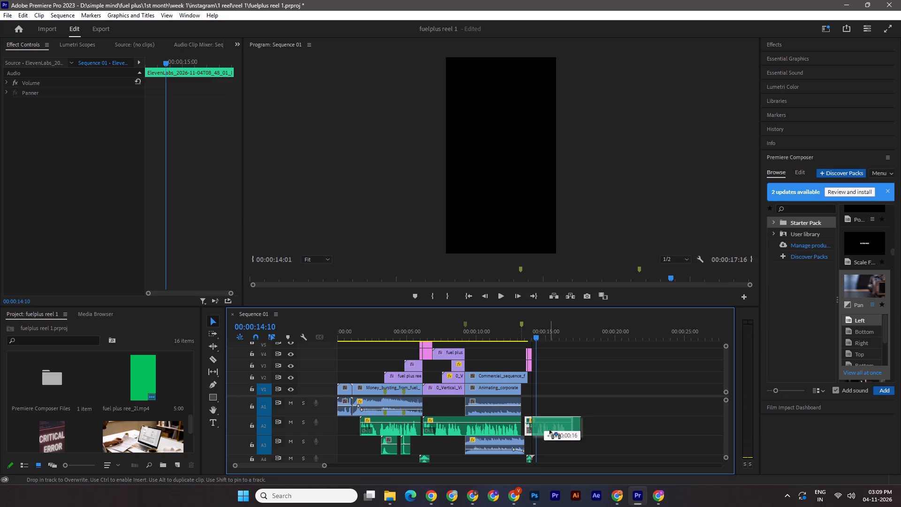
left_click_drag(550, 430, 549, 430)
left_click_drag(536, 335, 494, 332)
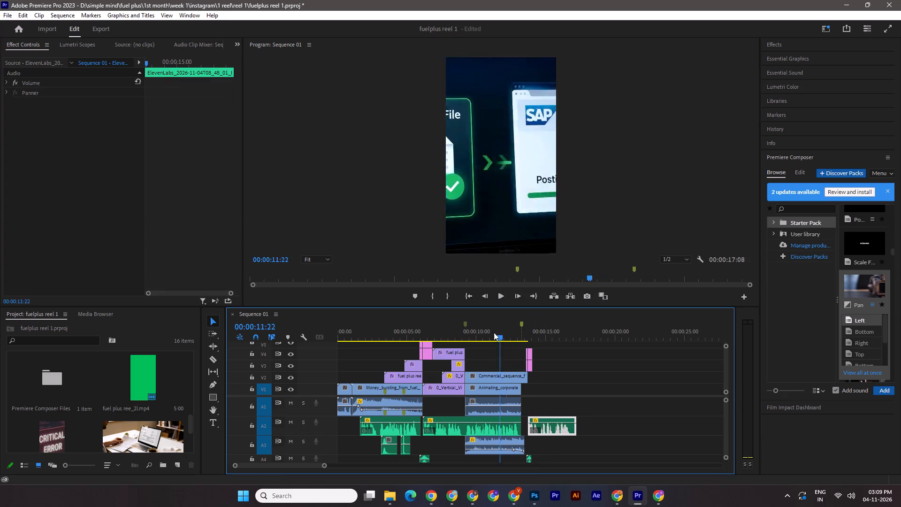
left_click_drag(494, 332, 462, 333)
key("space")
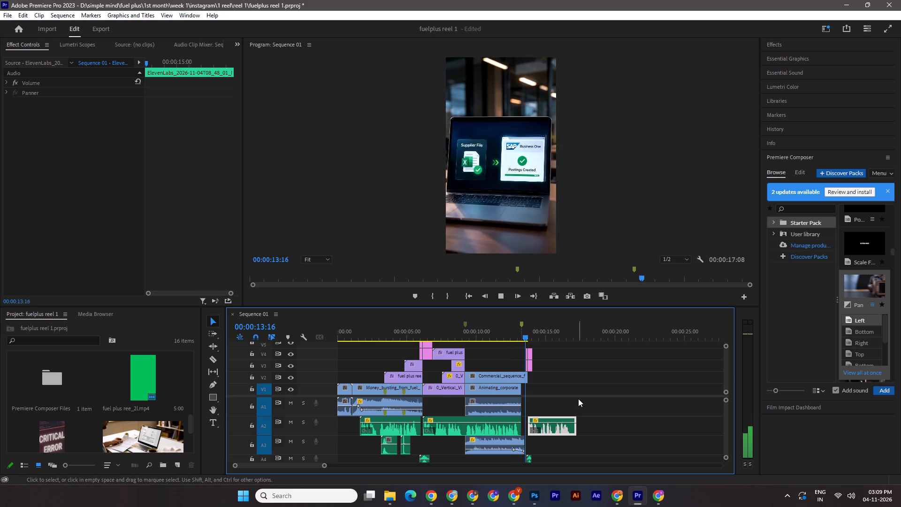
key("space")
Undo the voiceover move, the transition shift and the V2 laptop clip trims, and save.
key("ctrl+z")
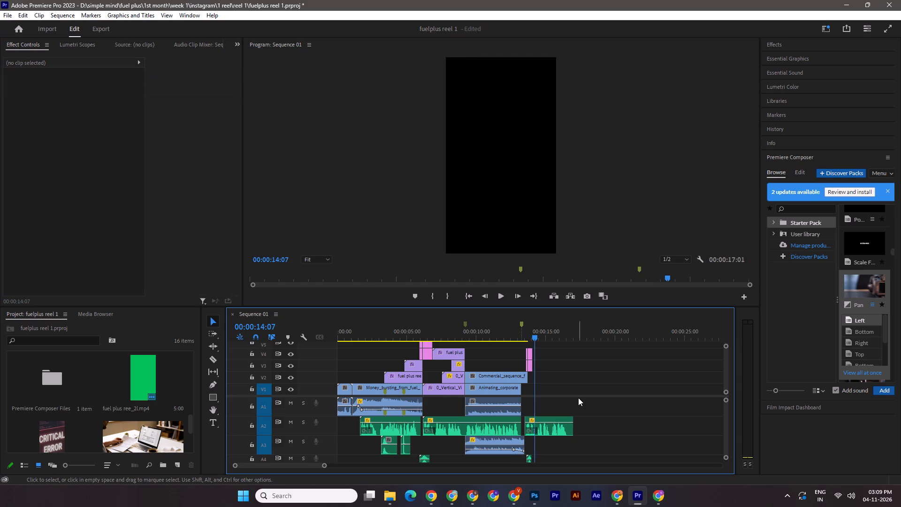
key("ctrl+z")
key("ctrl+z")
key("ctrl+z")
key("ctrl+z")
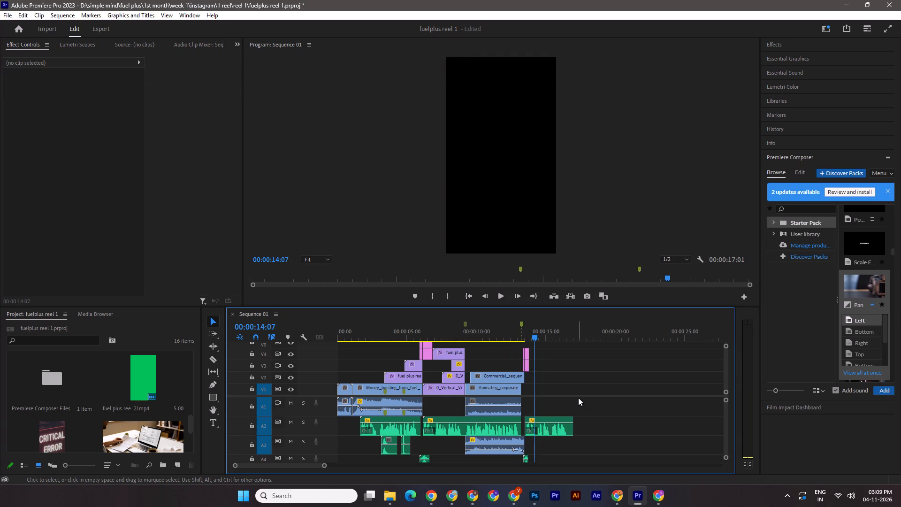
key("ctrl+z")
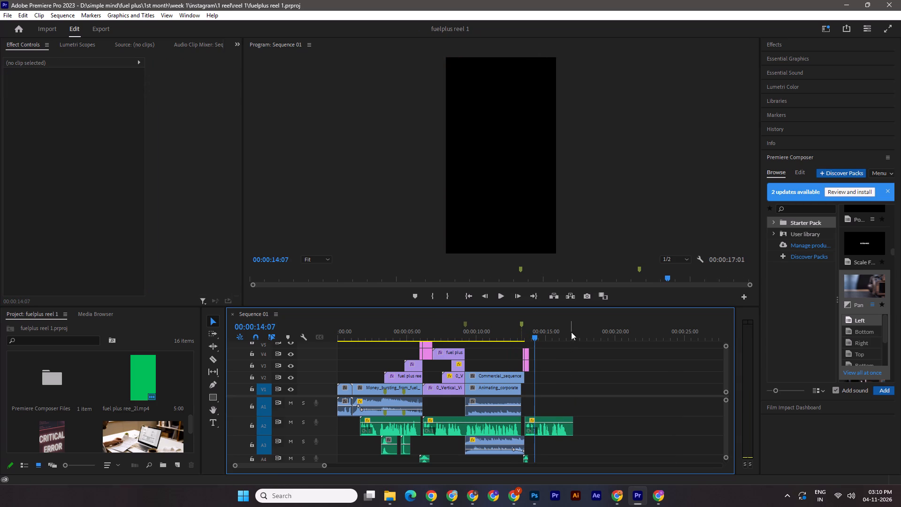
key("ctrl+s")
Replay the laptop section through the transition into the last voiceover part, checking the timing and the laptop audio on A3.
left_click_drag(534, 339, 468, 325)
key("space")
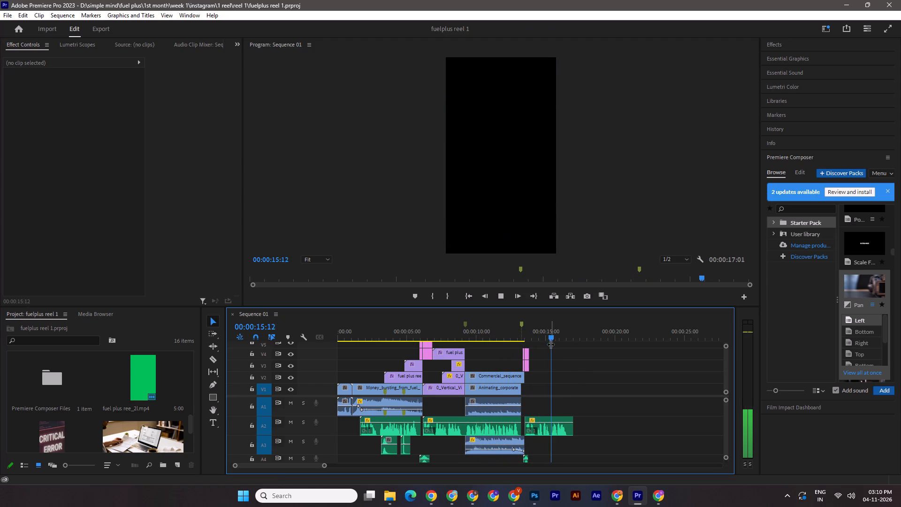
key("space")
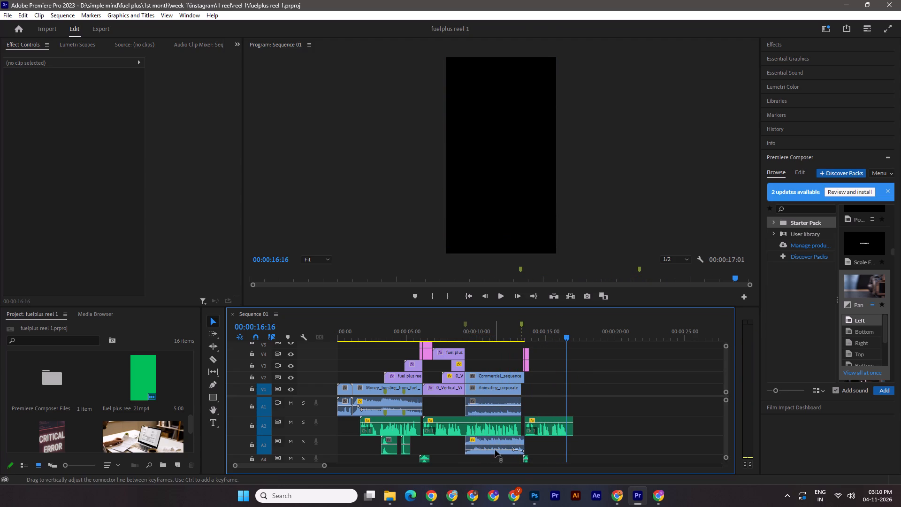
left_click(495, 450)
left_click_drag(565, 333, 473, 329)
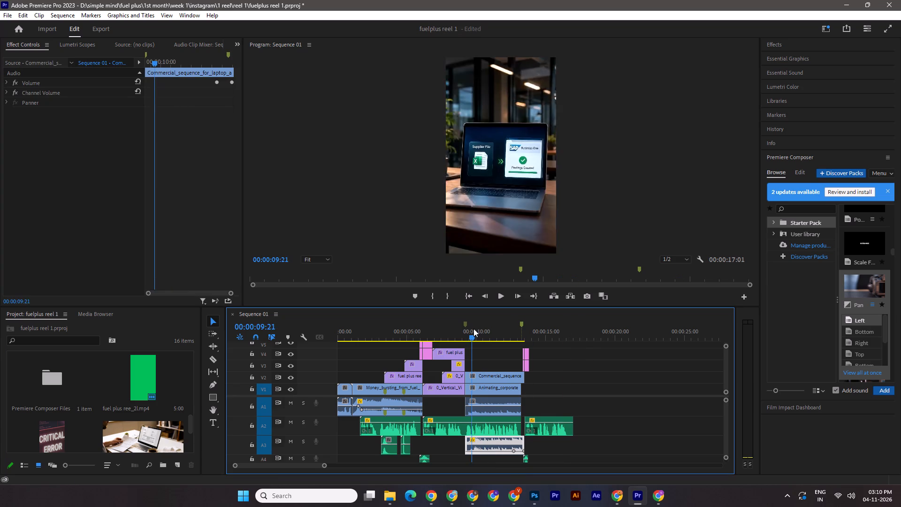
left_click_drag(473, 329, 464, 325)
key("space")
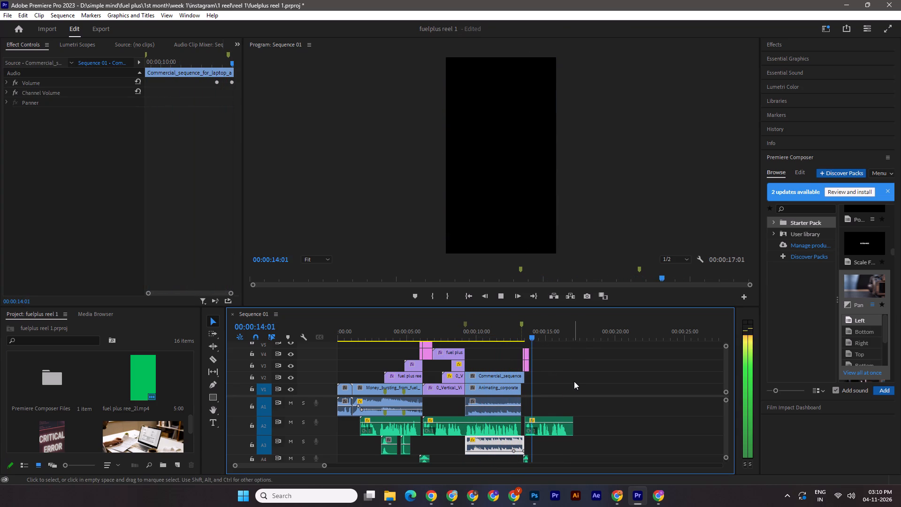
key("space")
key("space")
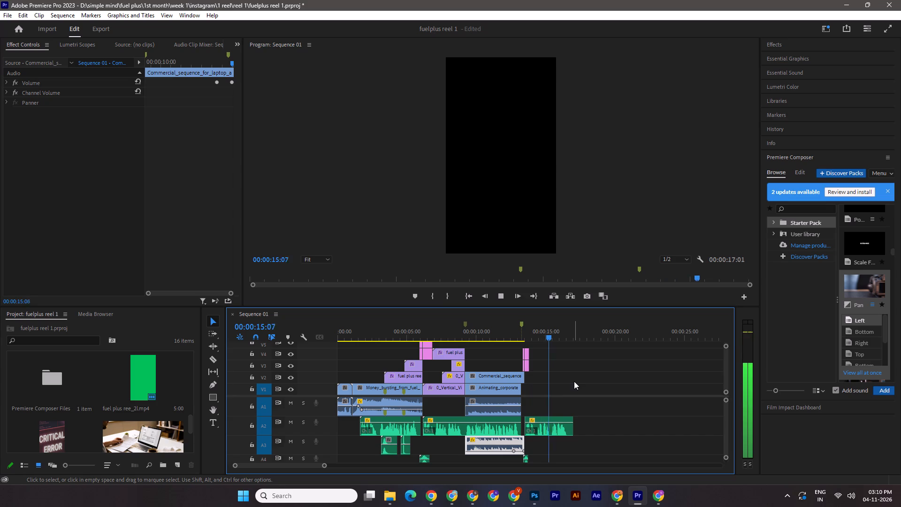
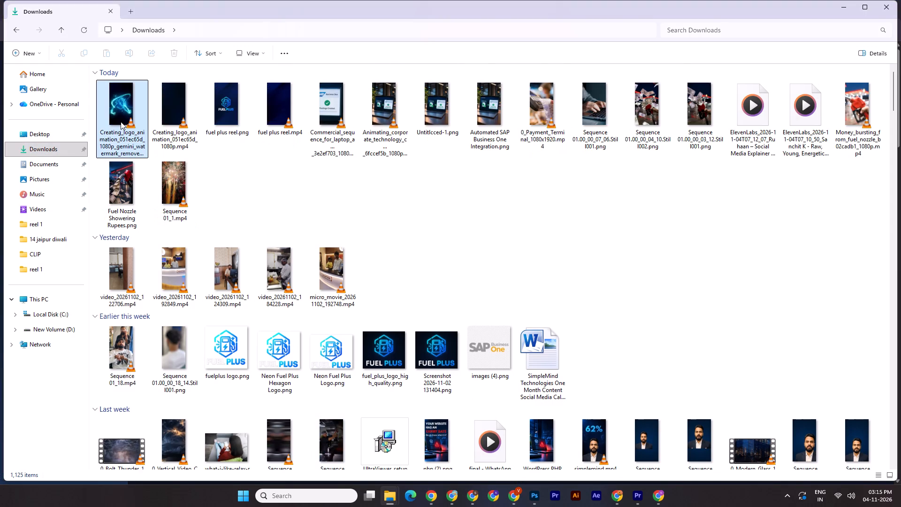
key("ctrl+x")
left_click(389, 497)
left_click(443, 463)
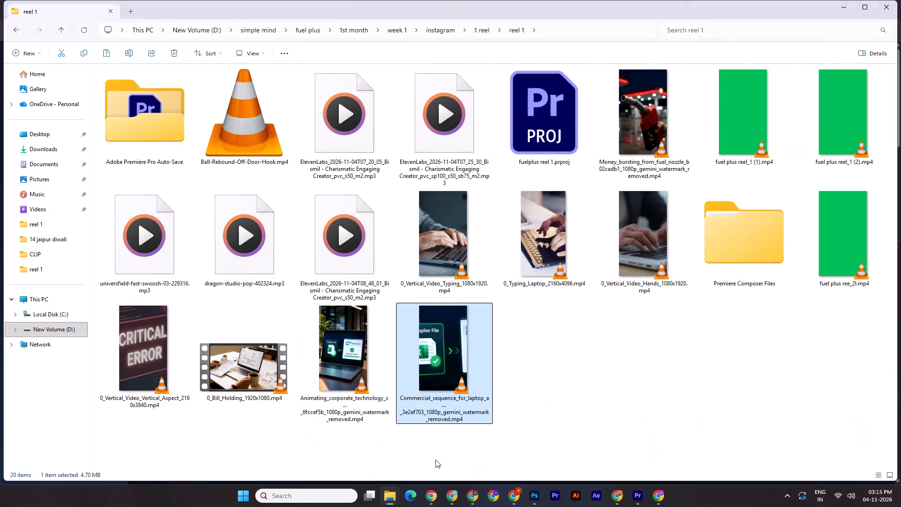
key("ctrl+v")
Import the watermark-removed logo animation into the Premiere Pro sequence and place it on V1 after the laptop clips, at the last voice-over's start.
left_click_drag(550, 347, 640, 497)
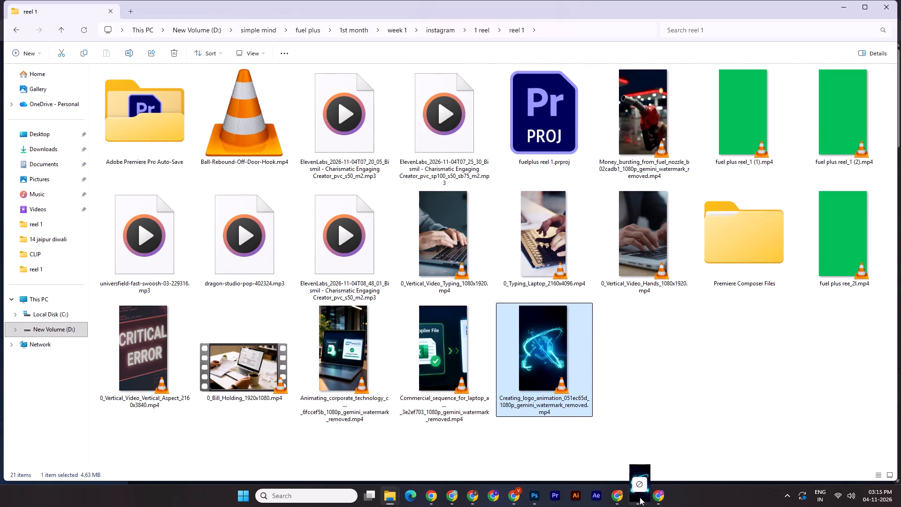
left_click_drag(640, 497, 561, 371)
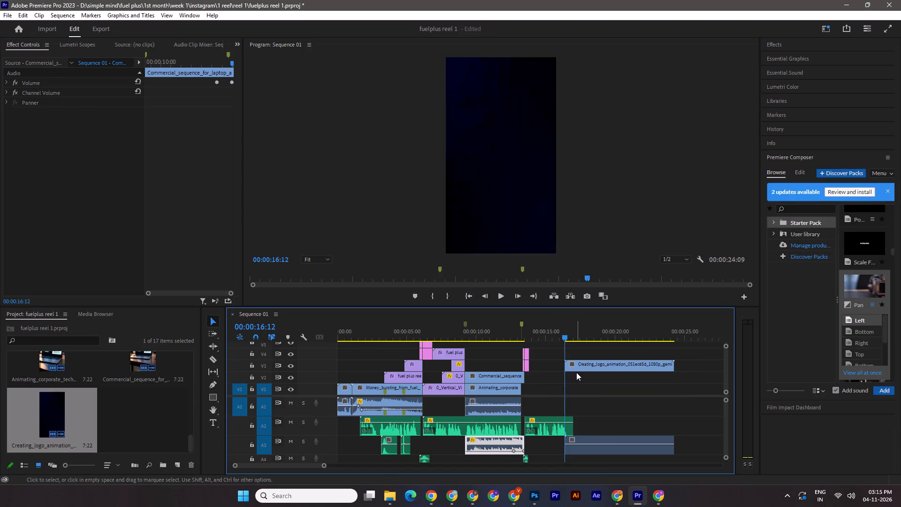
left_click_drag(576, 368, 578, 385)
left_click_drag(580, 387, 546, 384)
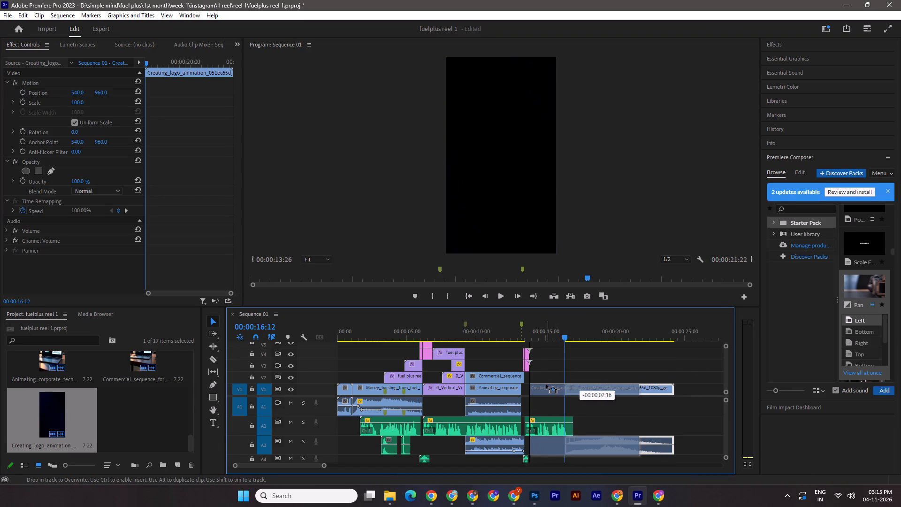
left_click_drag(546, 384, 543, 384)
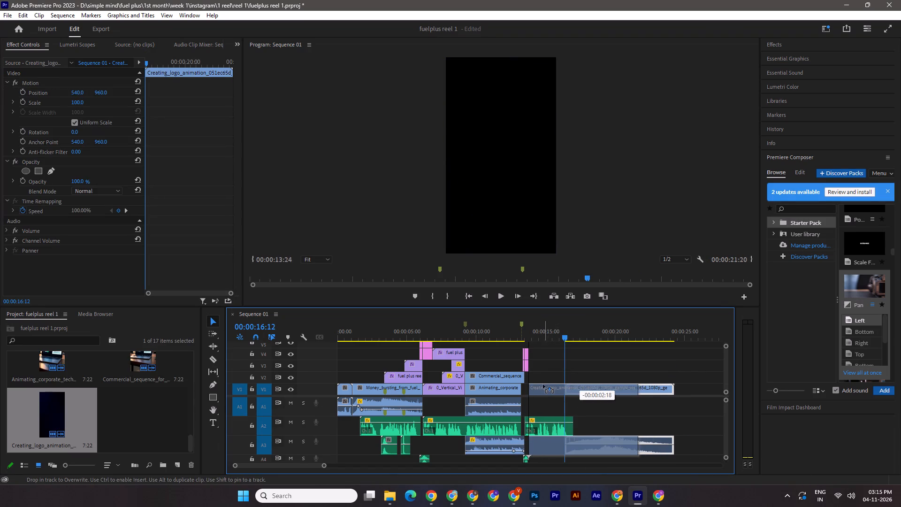
left_click_drag(543, 384, 540, 384)
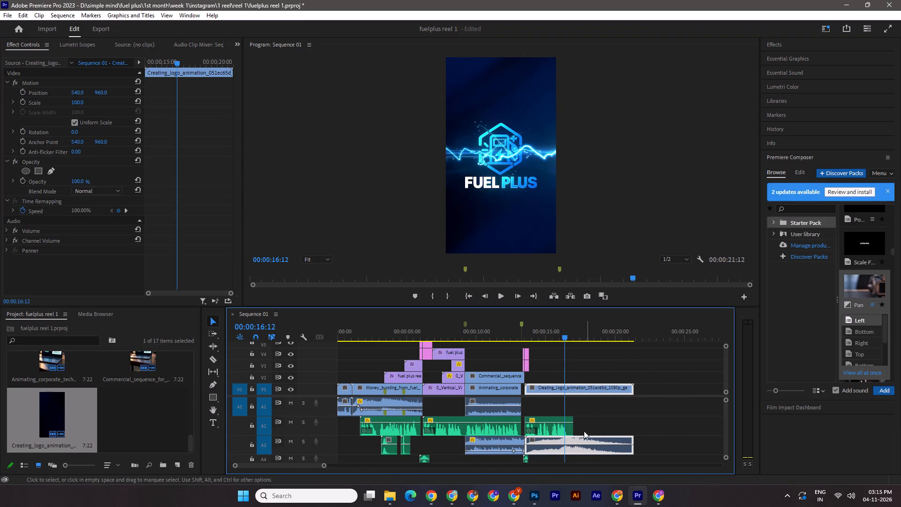
Play through the logo reveal, trim the logo animation clip's end to 00:00:19:02, and save the project.
left_click_drag(588, 445, 583, 451)
left_click_drag(564, 334, 518, 330)
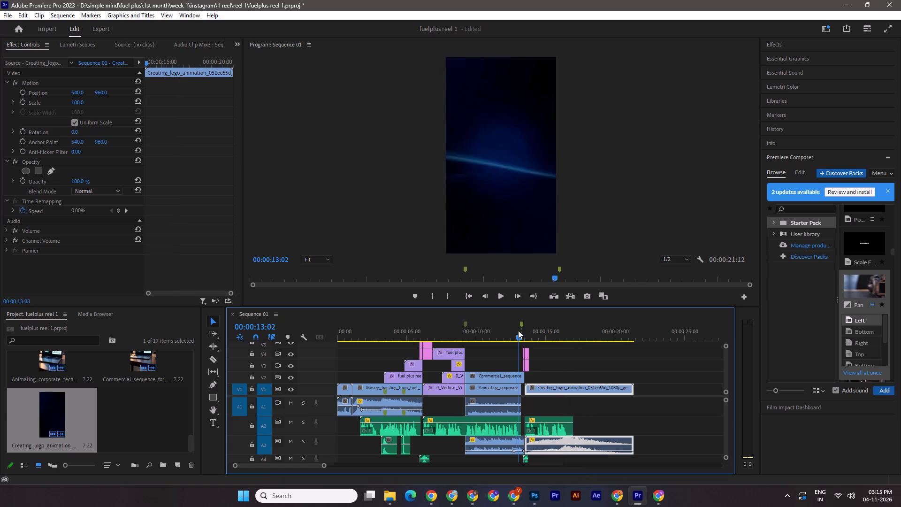
left_click_drag(518, 330, 515, 330)
key("space")
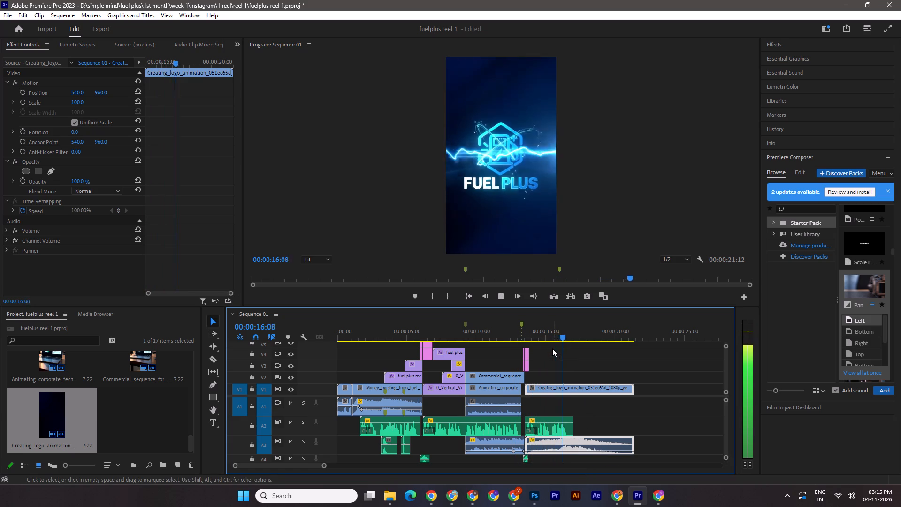
key("space")
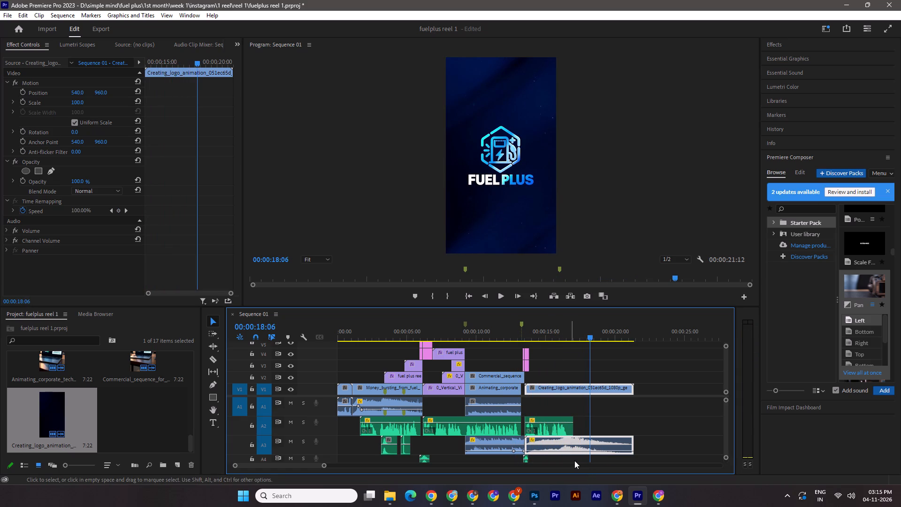
left_click(608, 449)
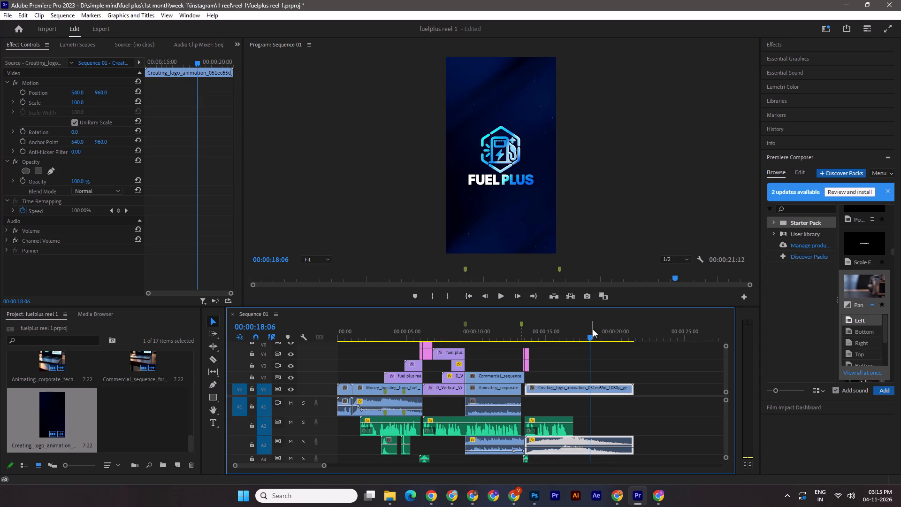
left_click_drag(593, 332, 523, 330)
key("space")
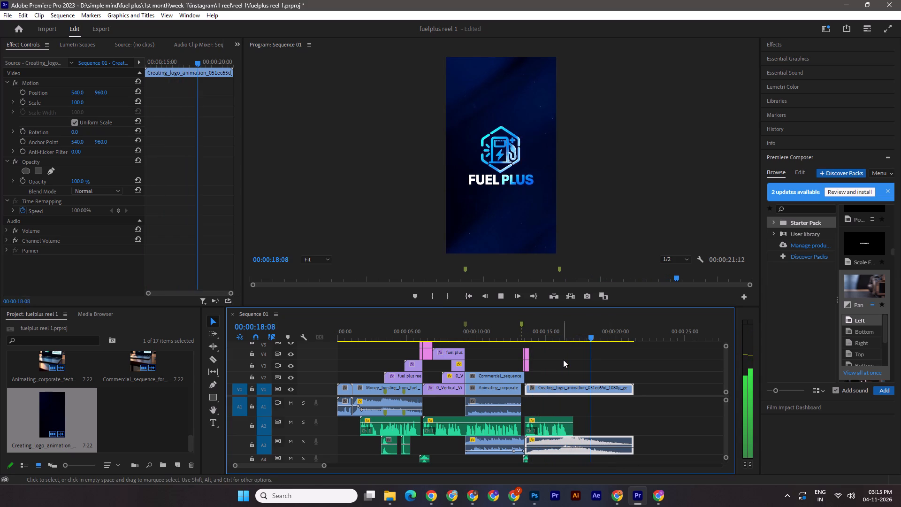
key("space")
key("space")
key("space")
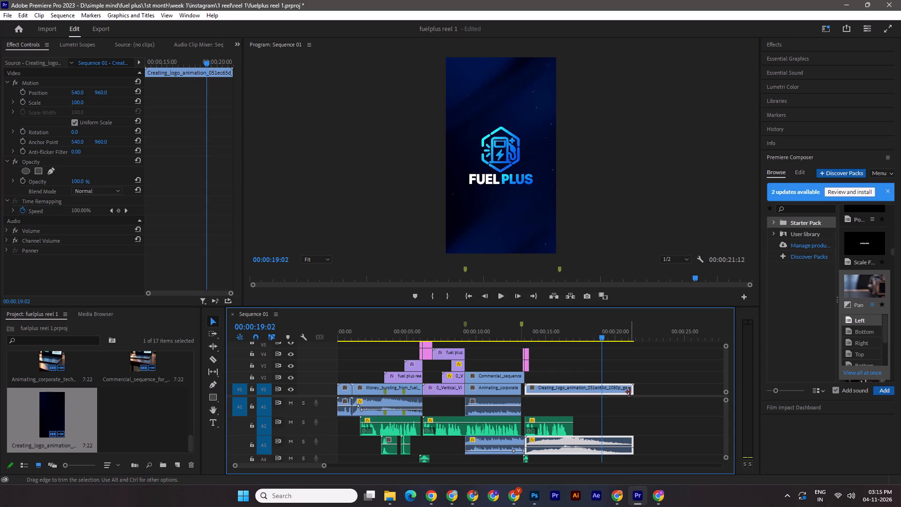
left_click_drag(631, 391, 599, 385)
key("ctrl+s")
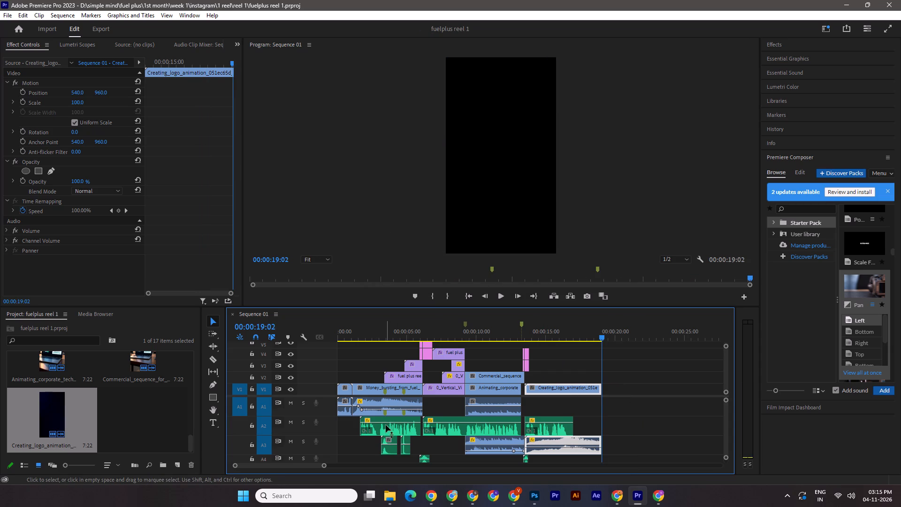
Move the sound effect at about 6 seconds from A4 to A3, with the selected logo audio going to A2, and save the project.
left_click_drag(602, 335, 216, 357)
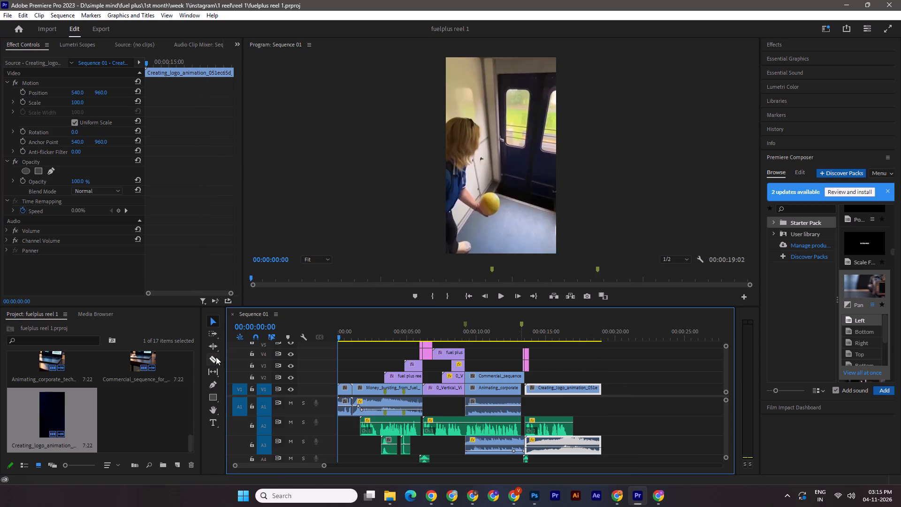
key("ctrl+s")
key("space")
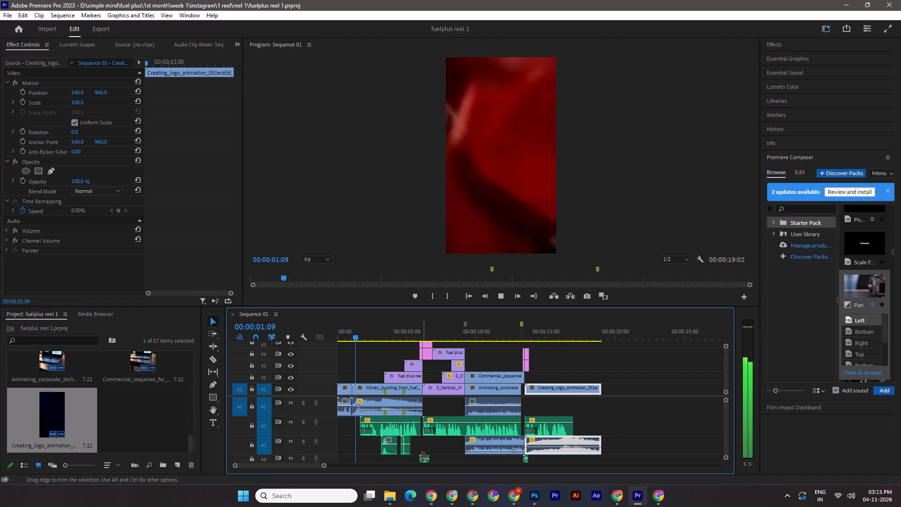
left_click_drag(423, 460, 421, 447, "shift")
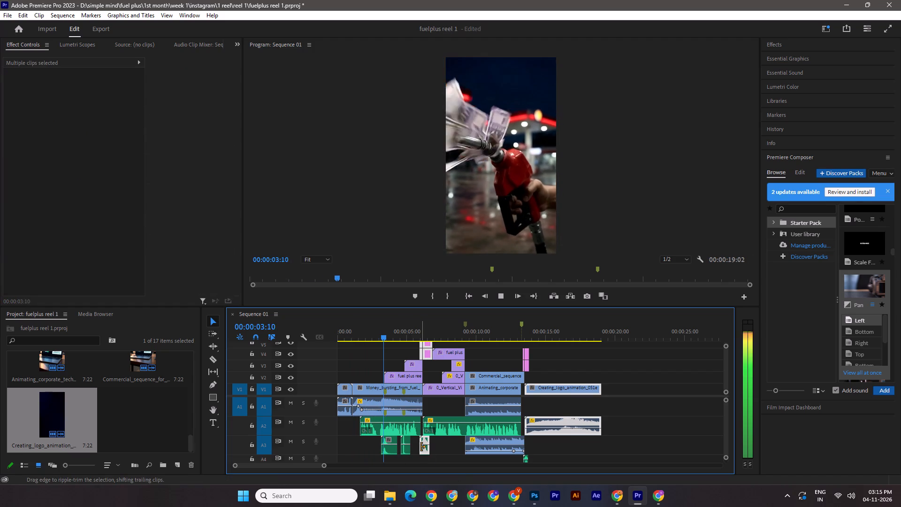
key("ctrl+s")
key("space")
Set the MANUAL ENTRY = RISK text clip on V4 to scale 141 and vertical position 1485, and save the project.
left_click_drag(389, 335, 297, 335)
key("space")
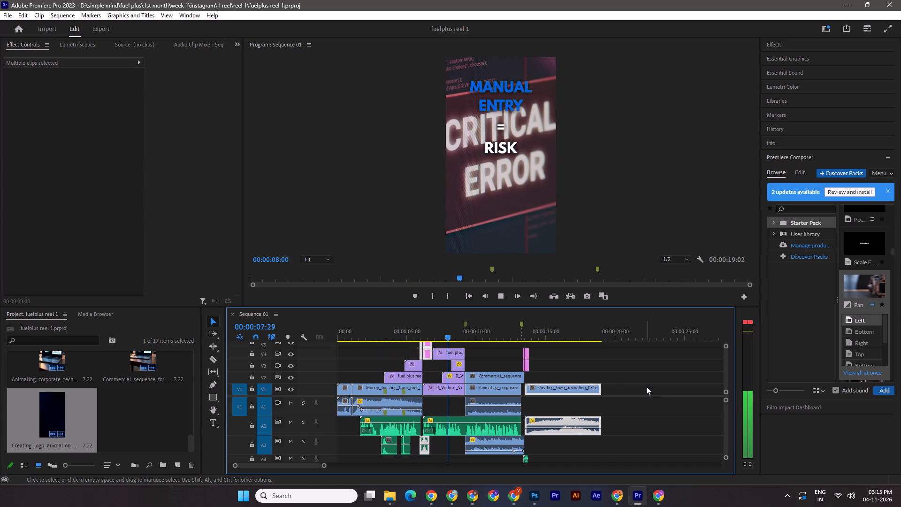
key("space")
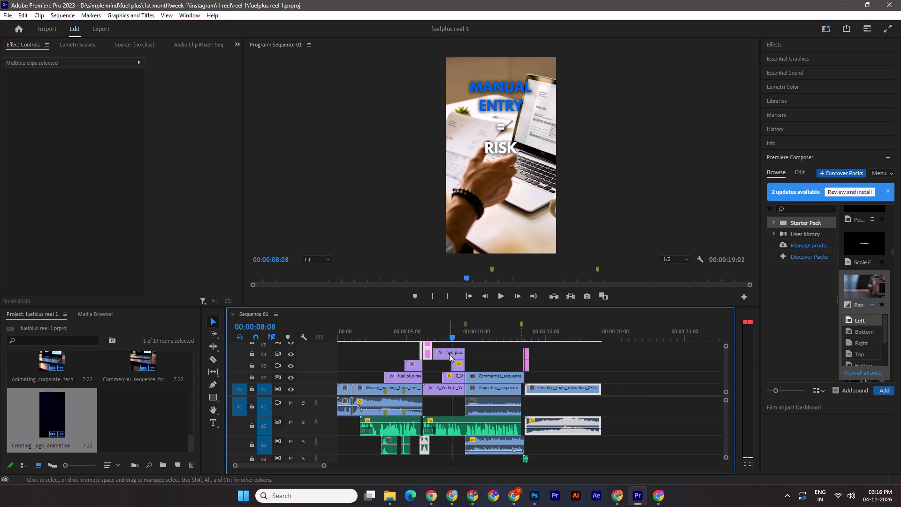
left_click(449, 354)
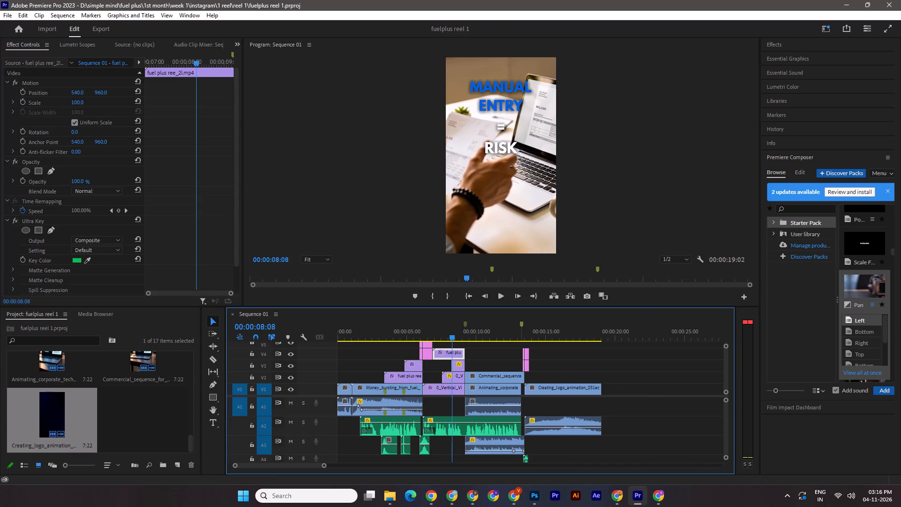
left_click_drag(77, 101, 91, 104)
left_click_drag(99, 94, 176, 96)
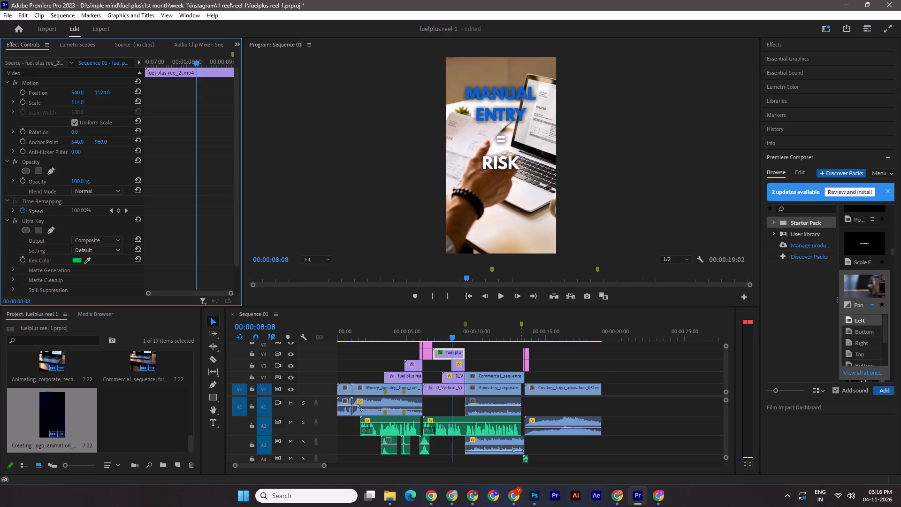
left_click_drag(176, 96, 299, 98)
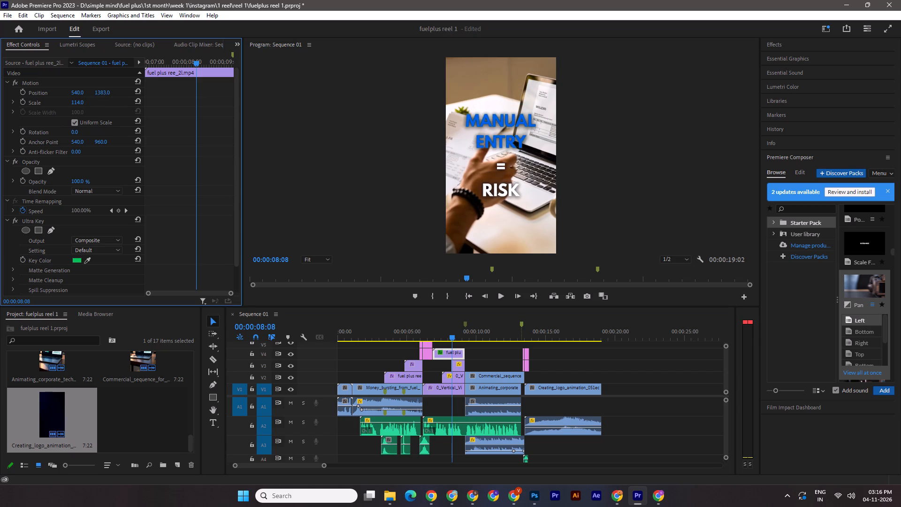
left_click_drag(299, 98, 300, 98)
left_click_drag(77, 102, 91, 102)
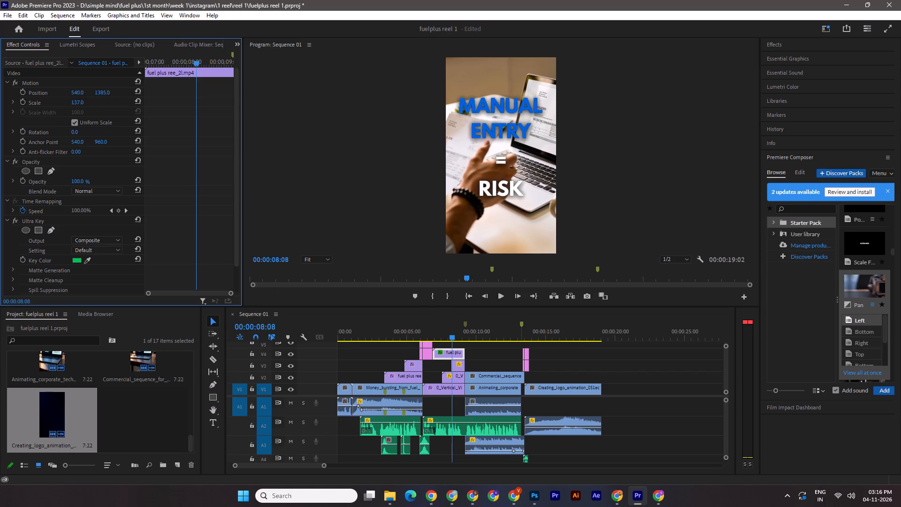
left_click_drag(91, 102, 93, 102)
left_click_drag(106, 92, 154, 92)
left_click_drag(454, 332, 201, 329)
key("ctrl+s")
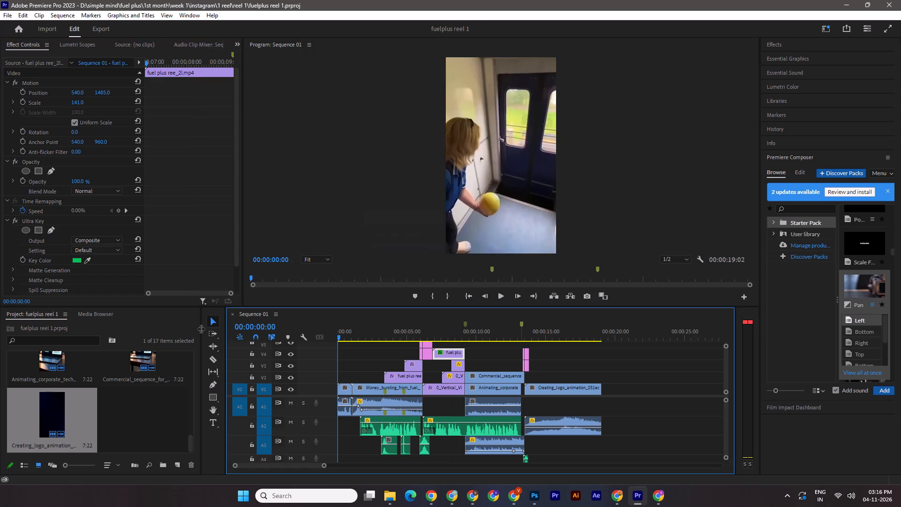
Play the reel up to the logo, and pull the laptop clip's audio level on A3 down to -999 dB.
key("space")
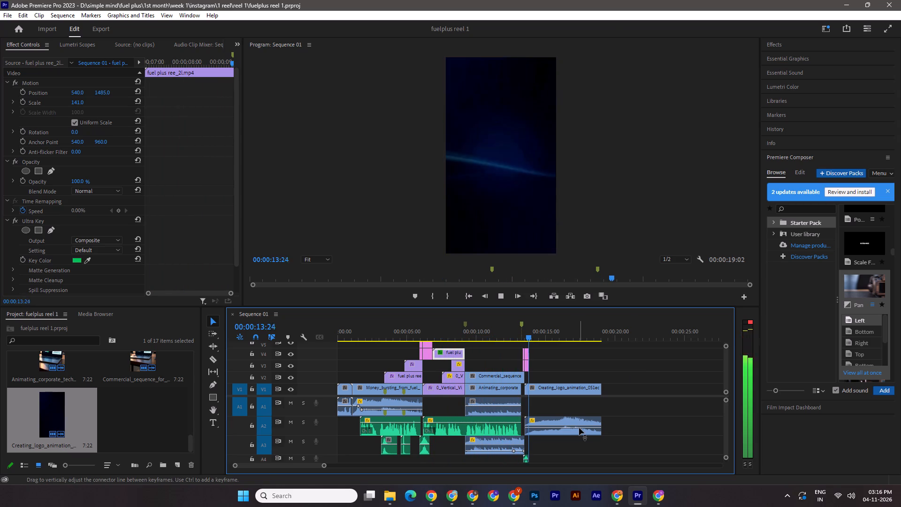
key("space")
left_click_drag(500, 450, 496, 452)
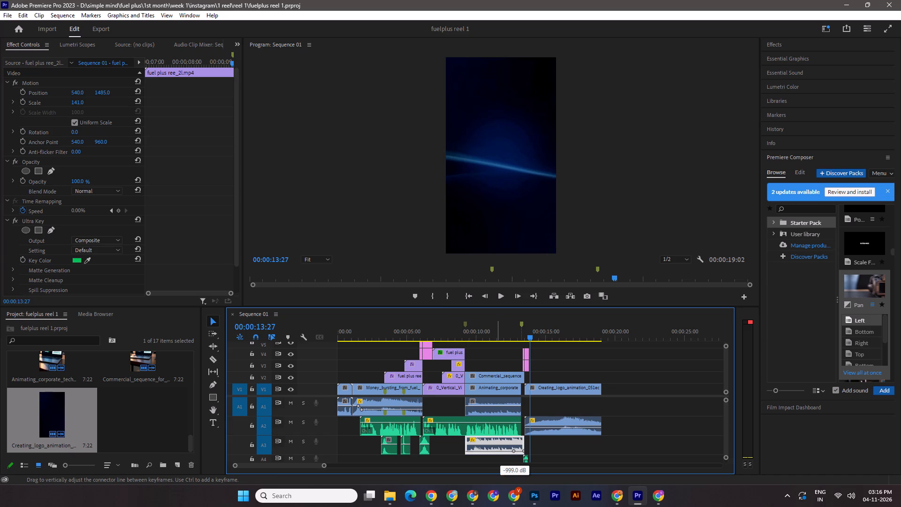
left_click_drag(496, 452, 492, 468)
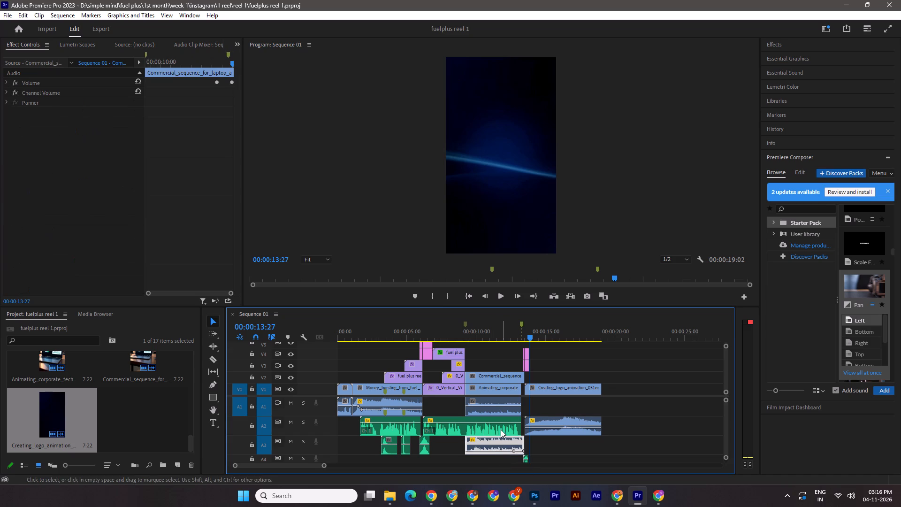
Replay the laptop section and test its sound with audio track A3 muted, ending with the track unmuted.
left_click_drag(531, 334, 454, 332)
key("space")
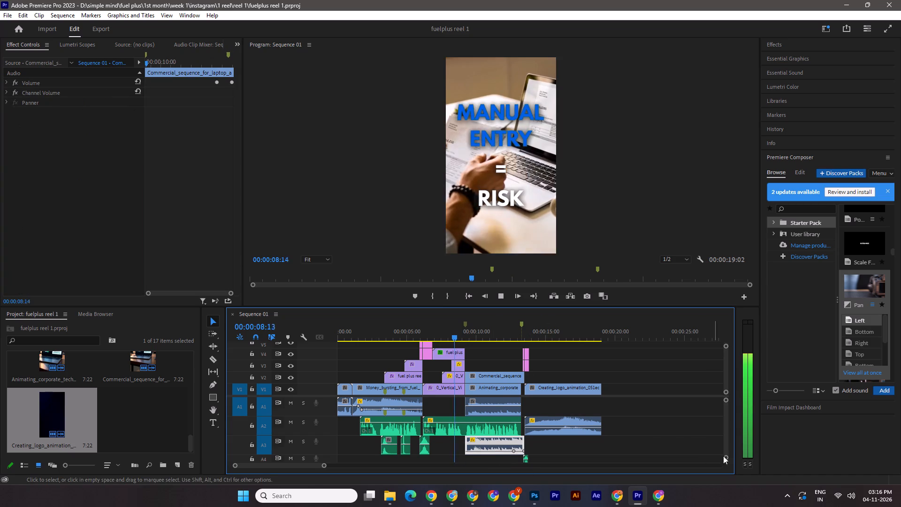
left_click(727, 457)
left_click_drag(725, 432, 723, 436)
key("space")
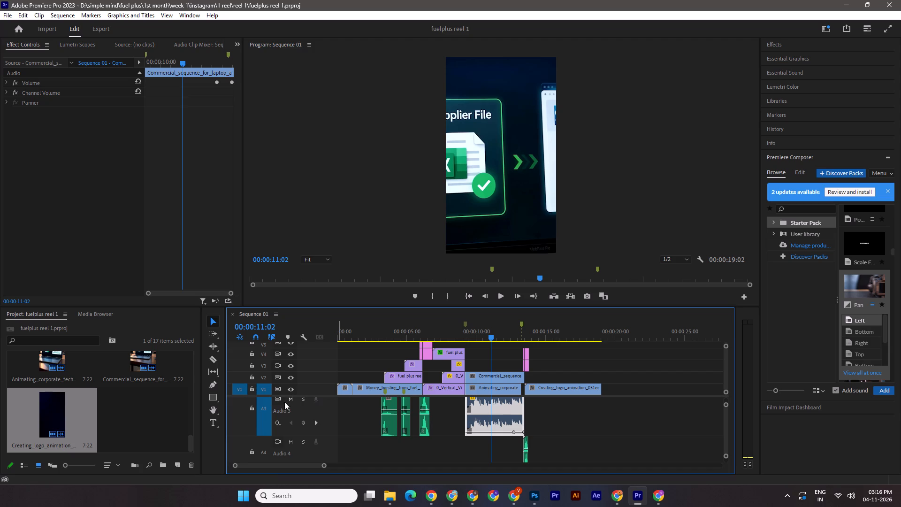
left_click(292, 401)
key("space")
key("space")
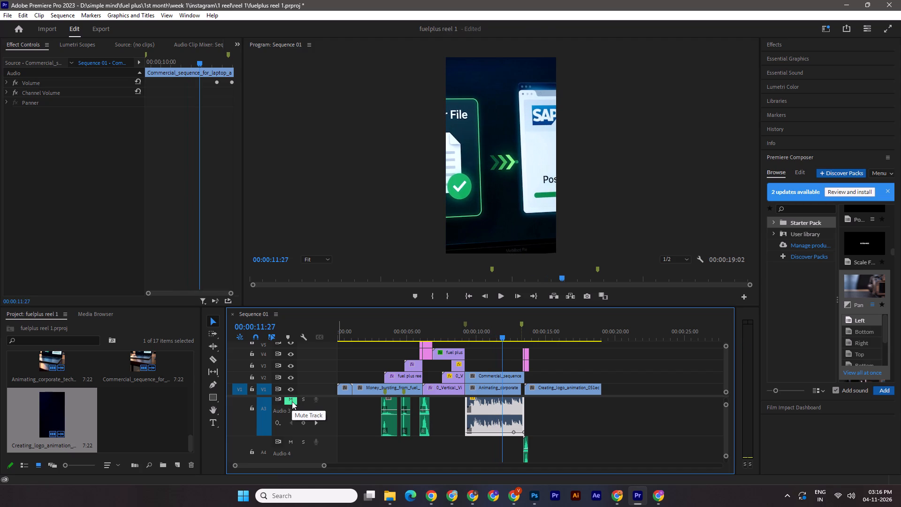
left_click(292, 401)
Lower the volume of the Animating_corporate laptop clip's audio on A1 and replay the section.
left_click_drag(726, 435, 726, 430)
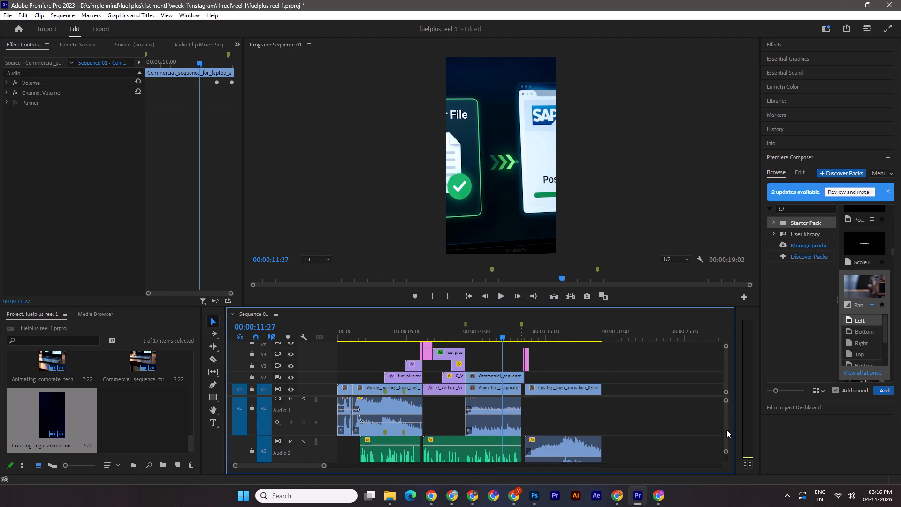
left_click_drag(726, 430, 727, 428)
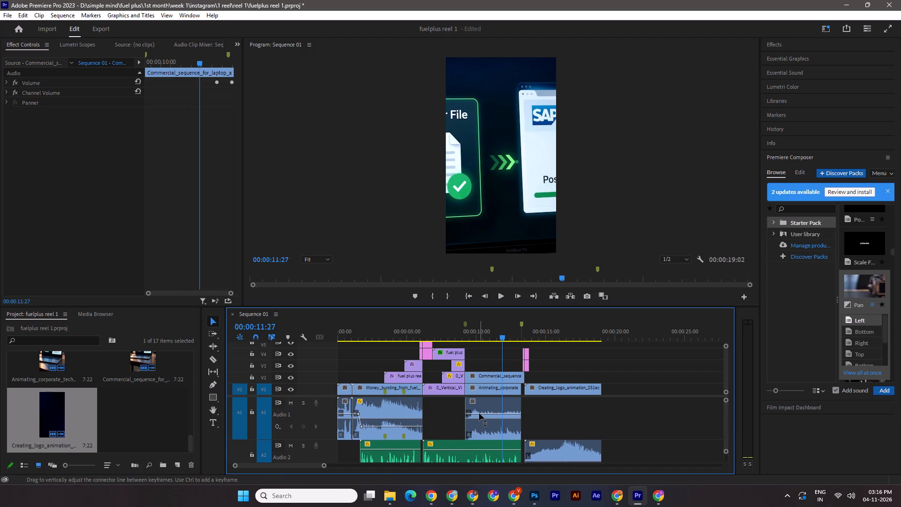
left_click_drag(479, 413, 479, 422)
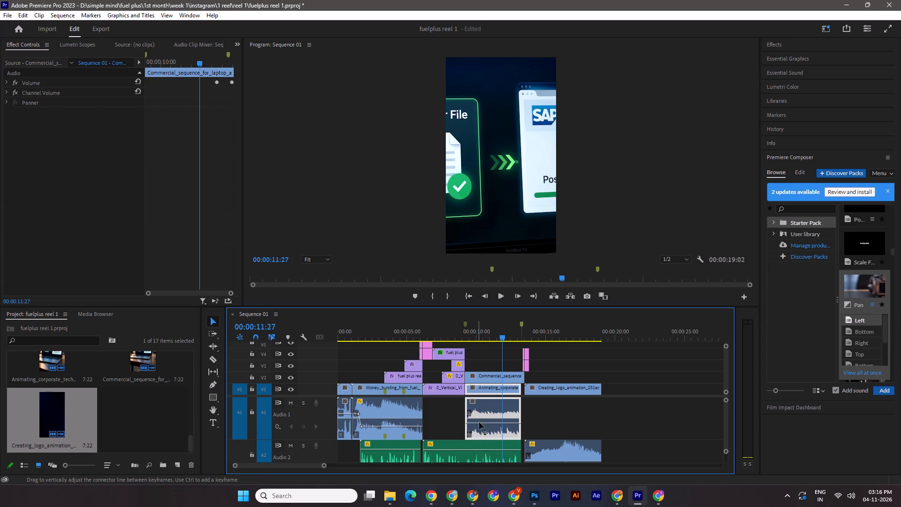
left_click_drag(479, 422, 477, 423)
left_click_drag(503, 338, 445, 327)
key("space")
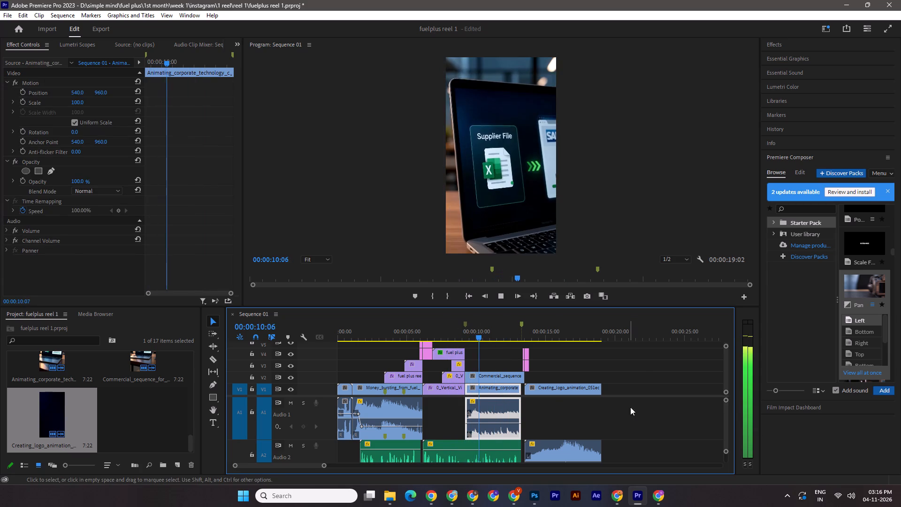
key("space")
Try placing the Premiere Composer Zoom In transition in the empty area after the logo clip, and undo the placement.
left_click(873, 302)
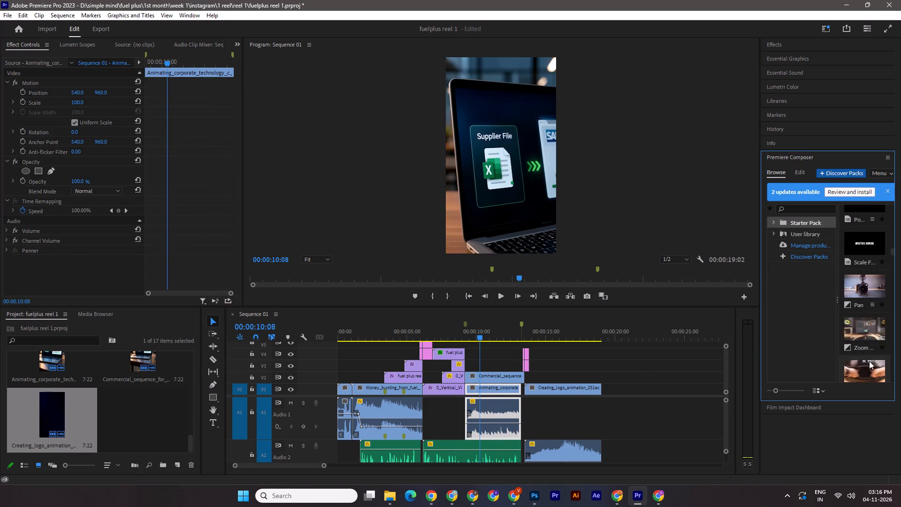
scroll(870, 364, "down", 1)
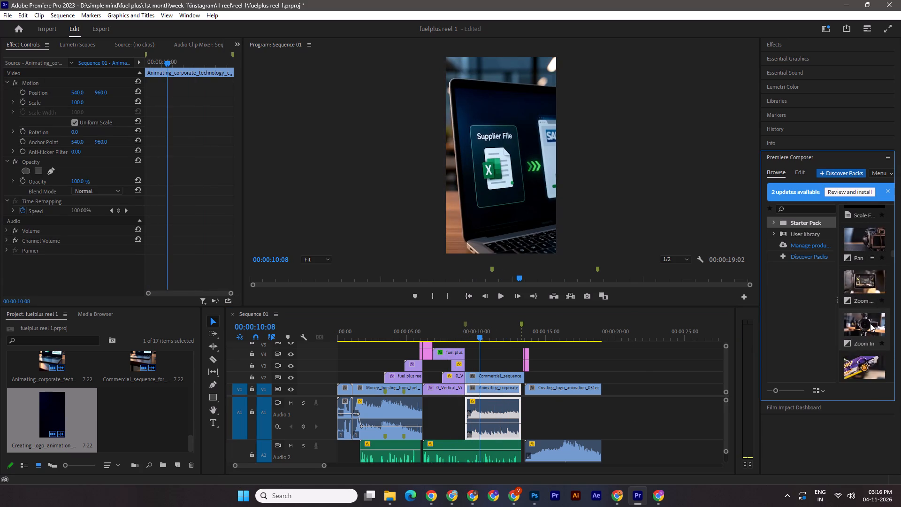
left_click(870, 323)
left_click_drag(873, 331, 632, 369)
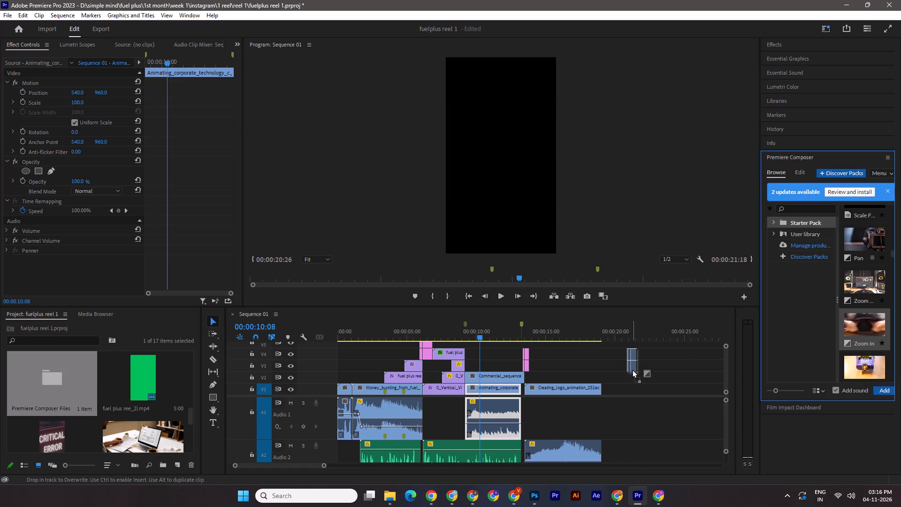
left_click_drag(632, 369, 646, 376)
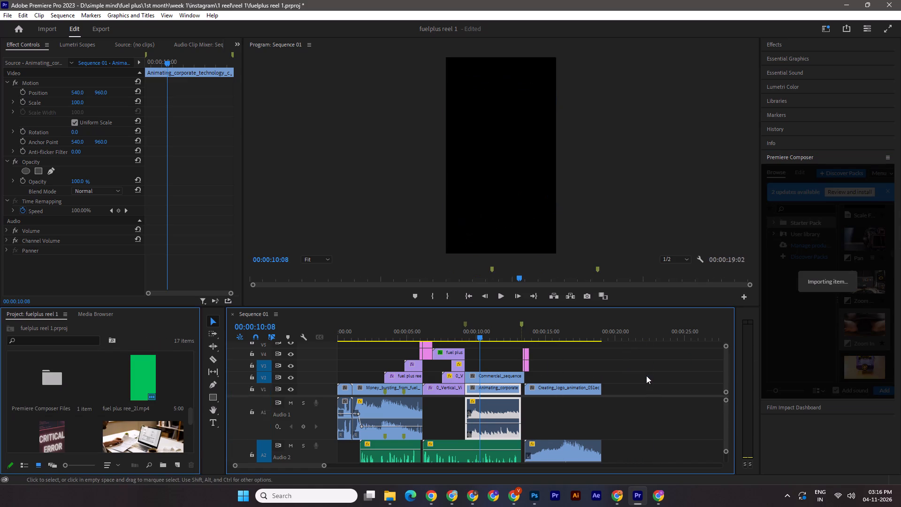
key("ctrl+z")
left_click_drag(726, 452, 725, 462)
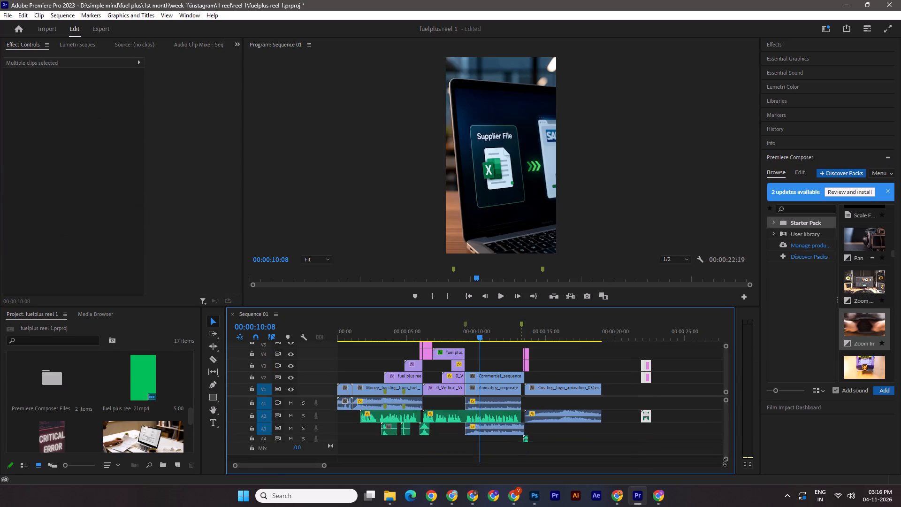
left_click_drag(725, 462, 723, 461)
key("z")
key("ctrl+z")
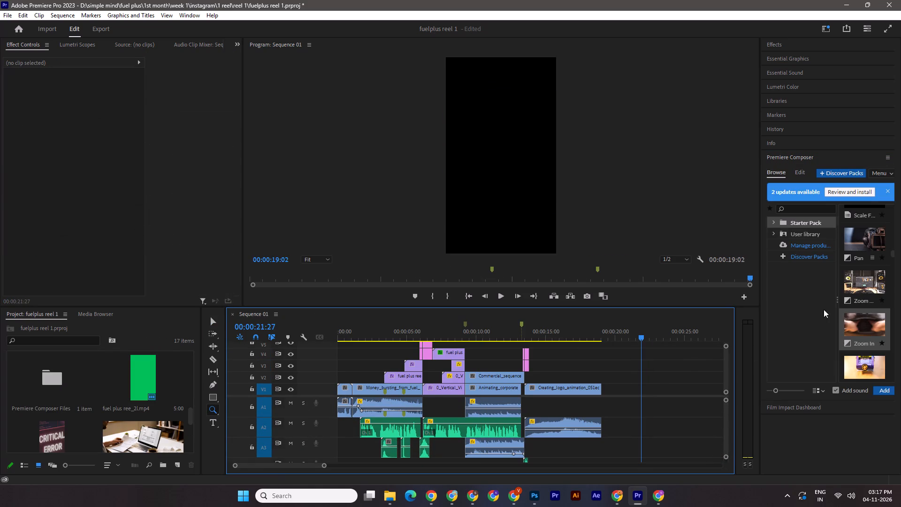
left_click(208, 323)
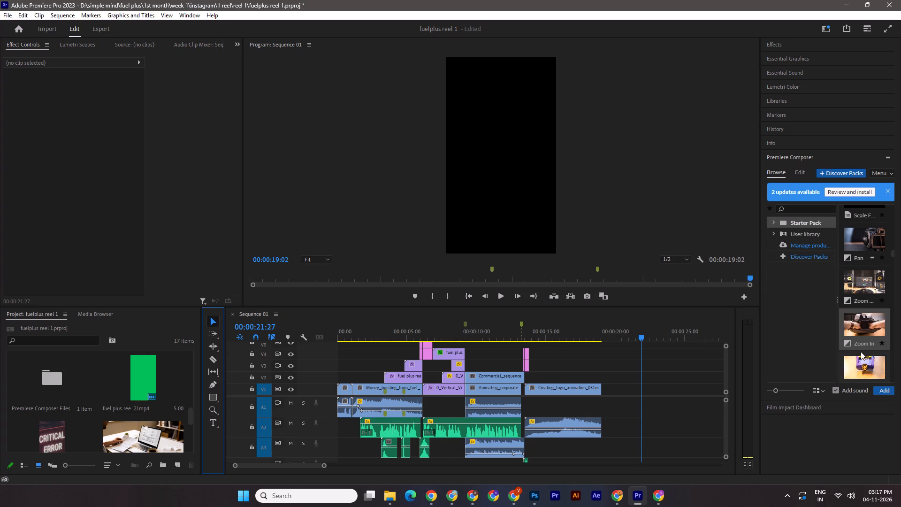
Add the Zoom In transition over the cut into the laptop clips, move its sound effect to A4, and save the project.
left_click_drag(863, 333, 467, 347)
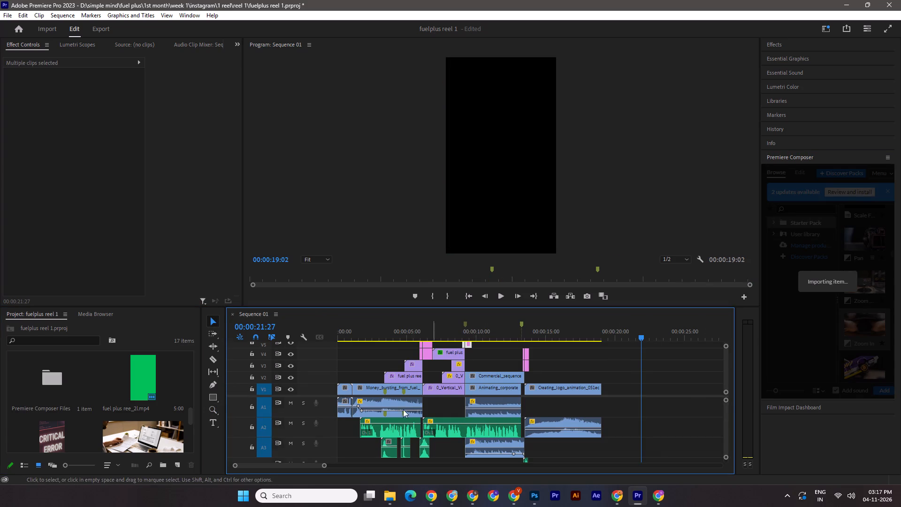
left_click(463, 334)
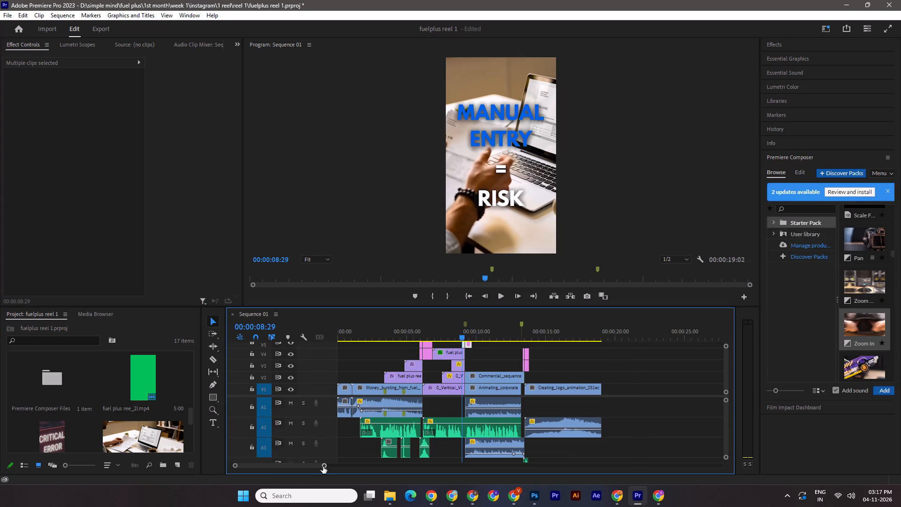
left_click_drag(323, 466, 287, 458)
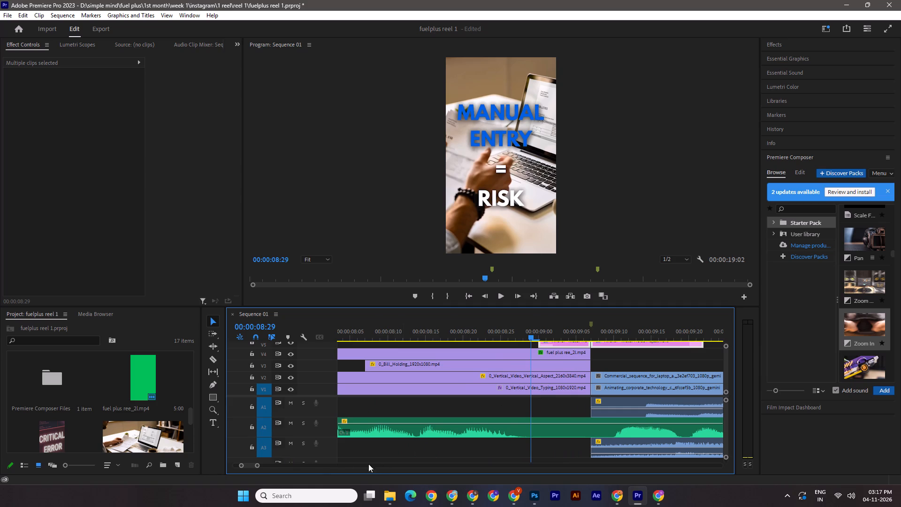
left_click_drag(257, 464, 290, 464)
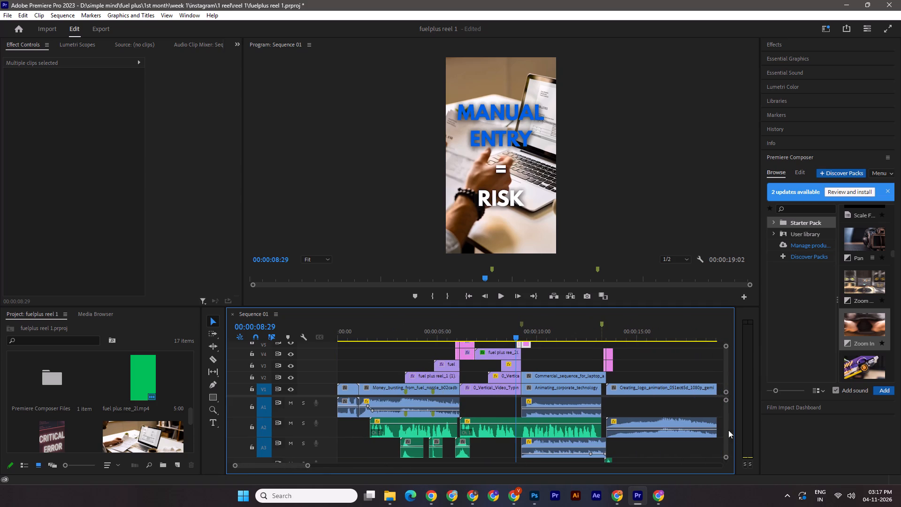
left_click(727, 429)
left_click_drag(526, 438, 528, 422, "shift")
key("ctrl+s")
Play the reel from the start, and keyframe a volume fade-out at the end of the Animating_corporate clip's audio on A1.
left_click_drag(519, 336, 264, 334)
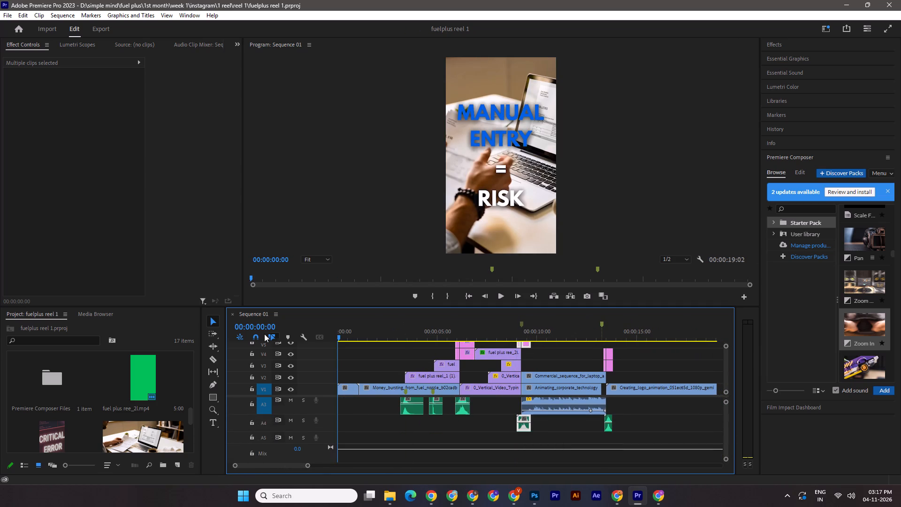
key("space")
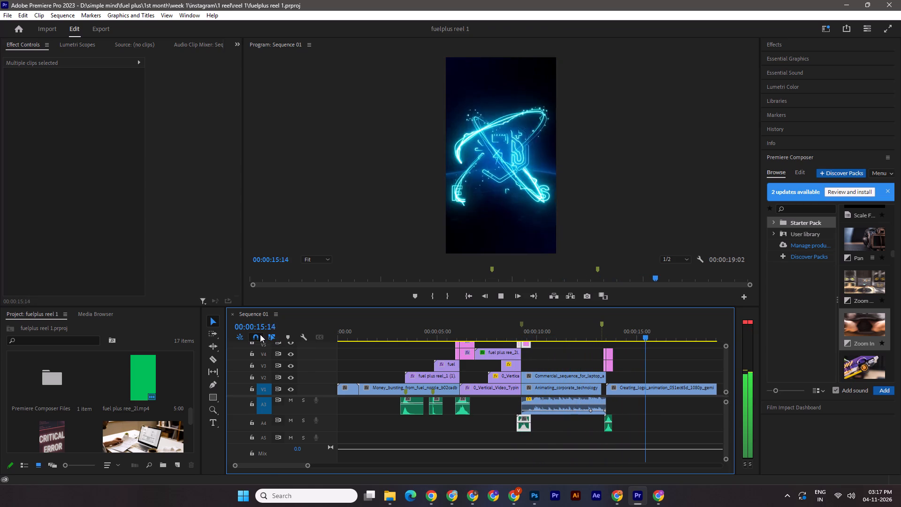
key("space")
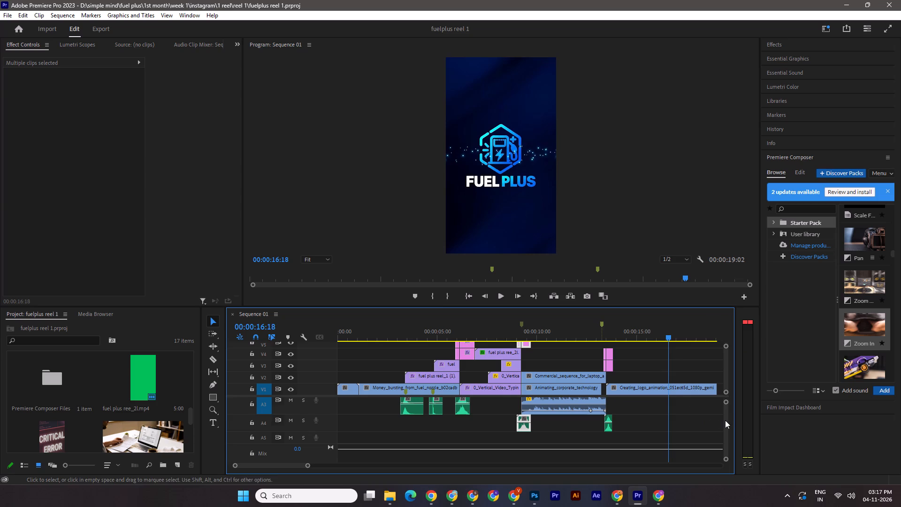
key("space")
key("space")
left_click(727, 421)
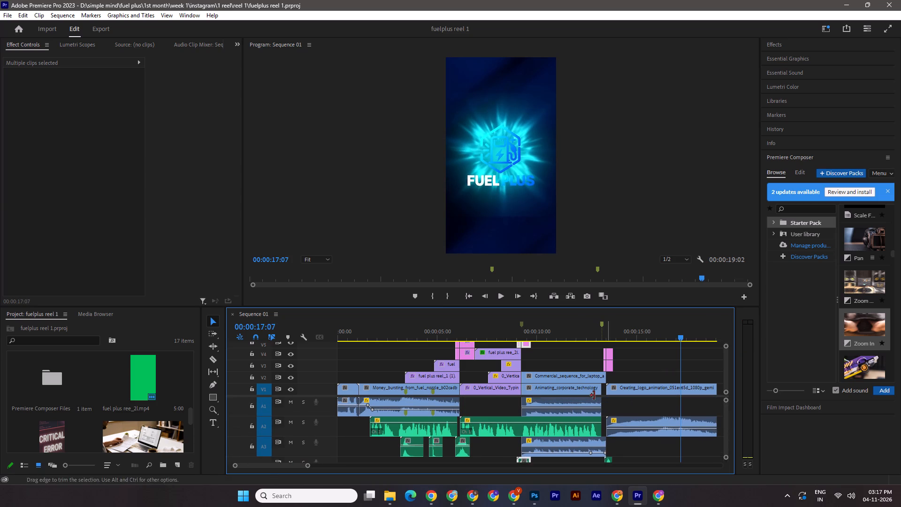
left_click(213, 383)
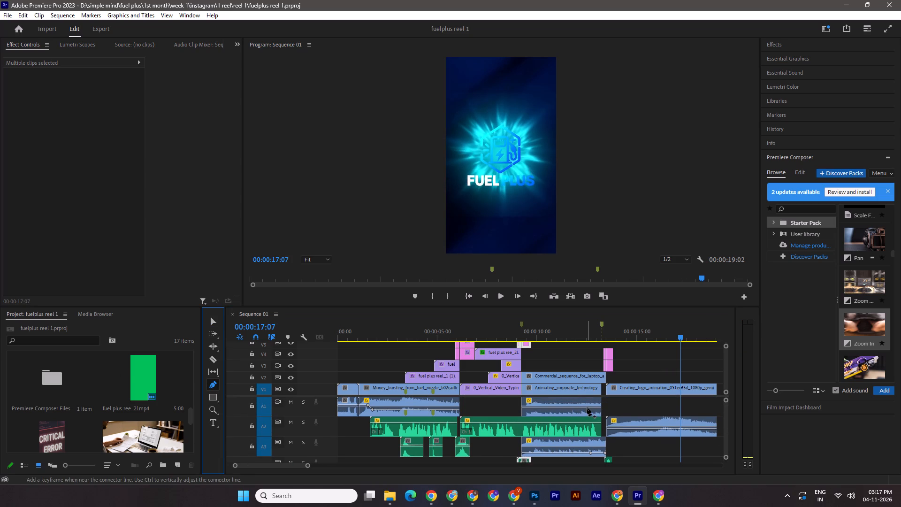
left_click(586, 407)
left_click(599, 407)
left_click(210, 318)
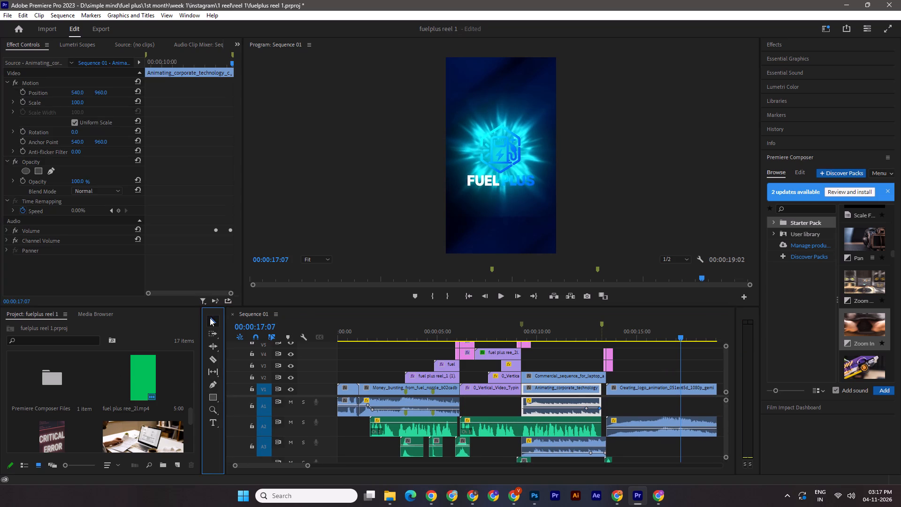
left_click_drag(599, 407, 602, 415)
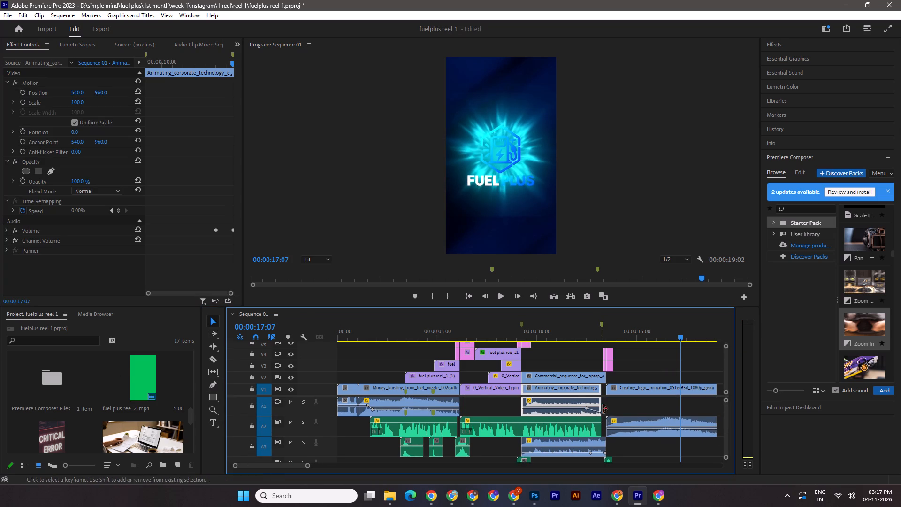
Replay the reel from just before the laptop clips through the logo ending, and save the project.
left_click_drag(666, 335, 522, 332)
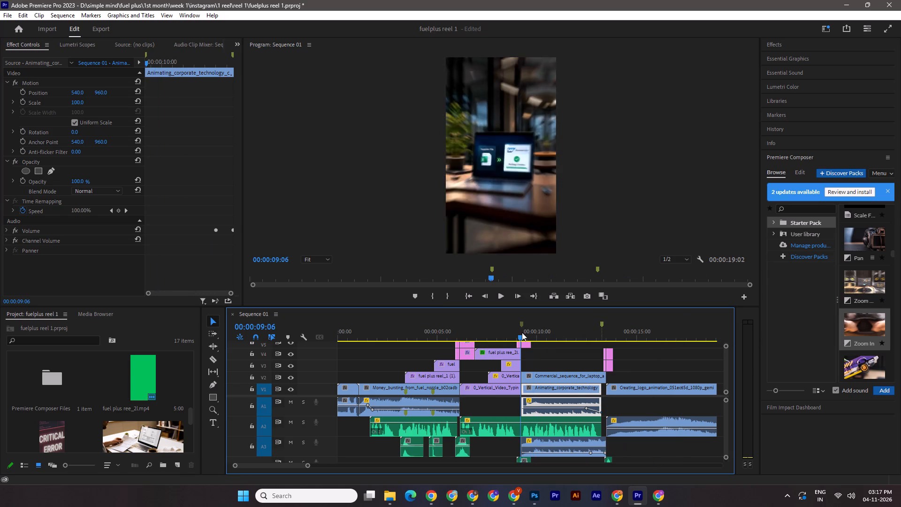
left_click_drag(522, 332, 512, 333)
key("space")
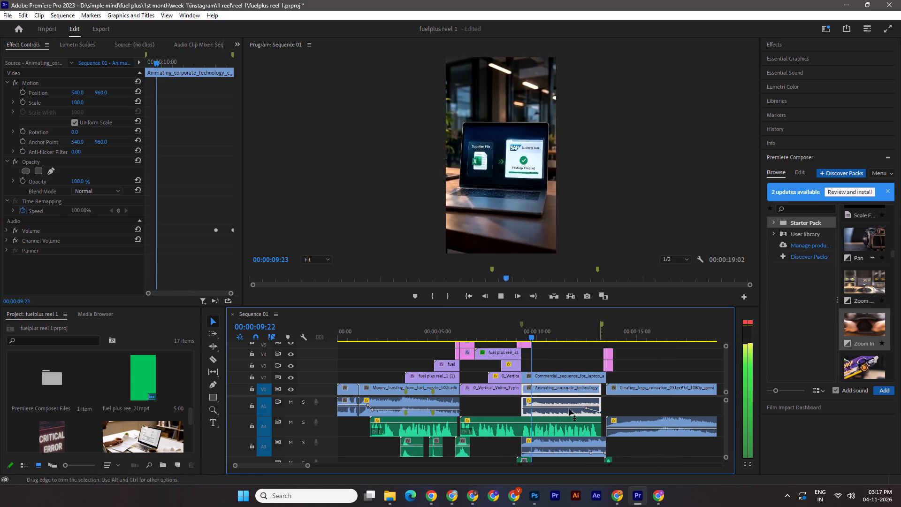
left_click(556, 408)
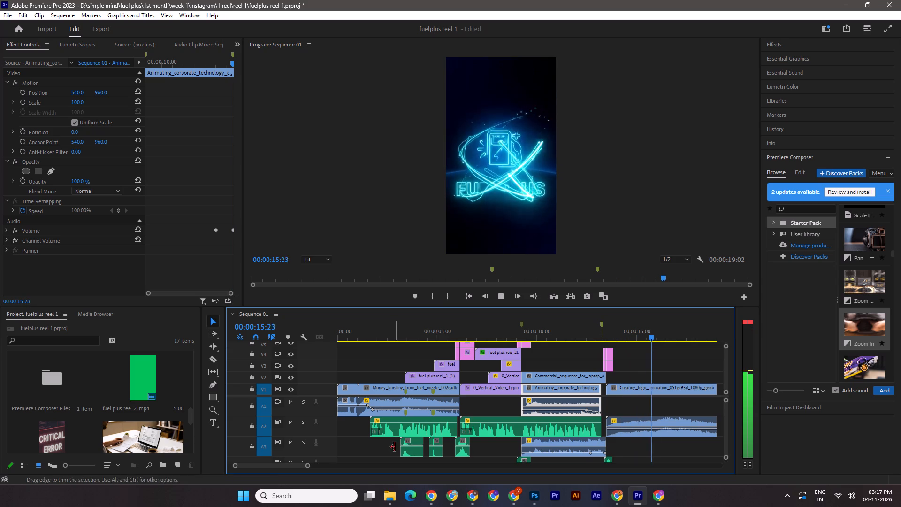
left_click_drag(307, 466, 323, 468)
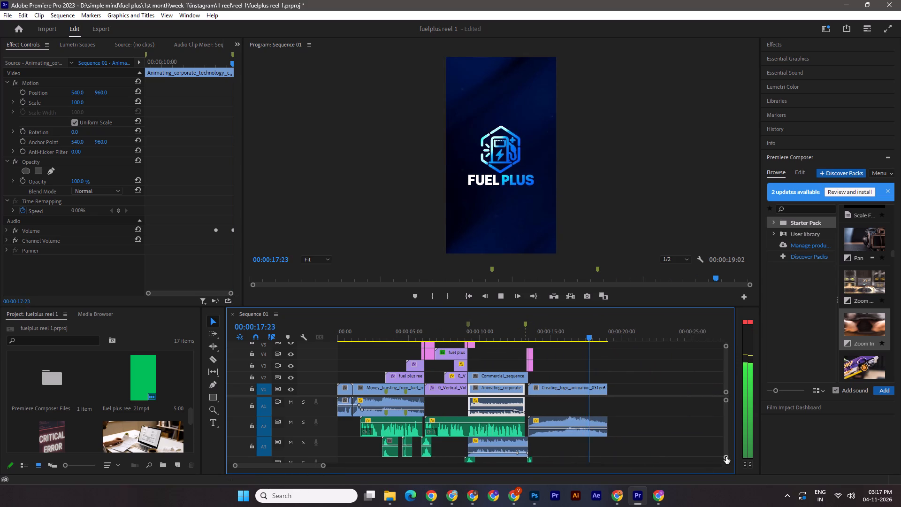
left_click(726, 457)
key("ctrl+s")
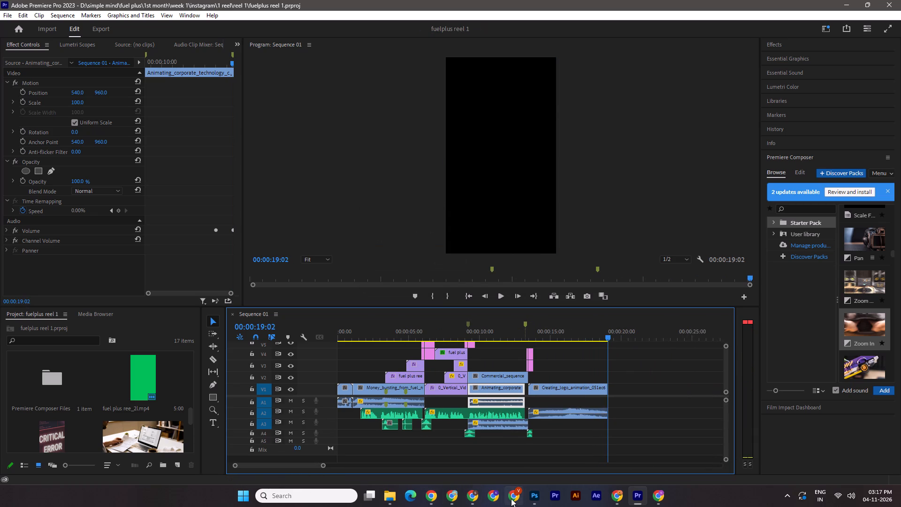
Switch to the Pixabay music page in Chrome and search for "corporate cinematic".
left_click(511, 499)
left_click(464, 493)
left_click(319, 0)
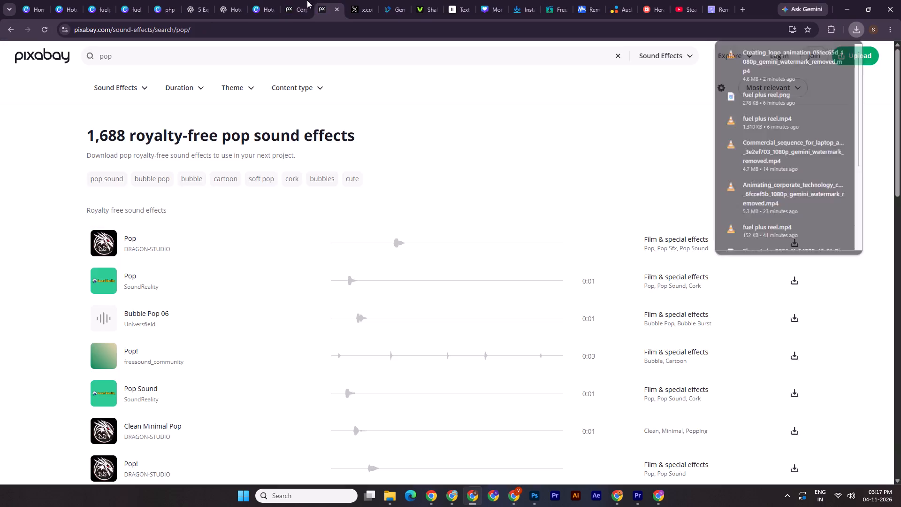
left_click(293, 0)
left_click(146, 64)
left_click(142, 57)
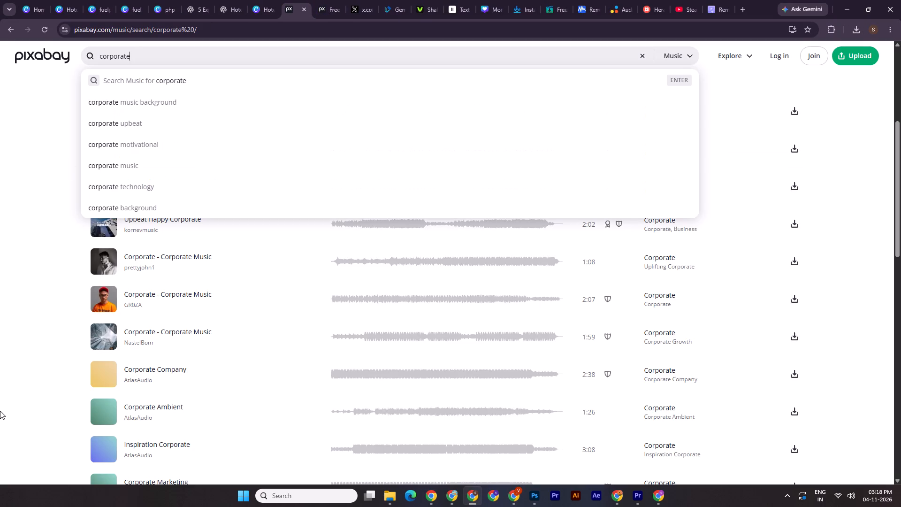
key("space")
type("cinematic")
key("Return")
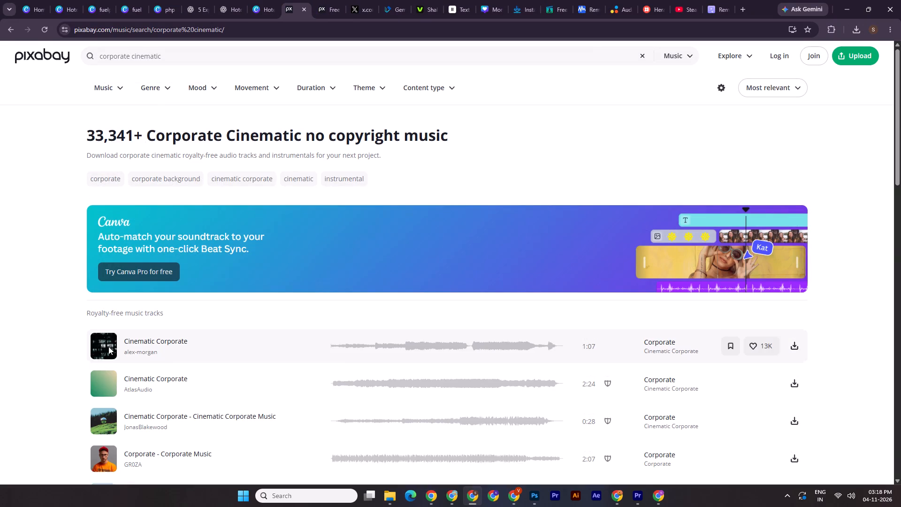
Preview the first three Corporate Cinematic music results, sampling several points of the alex-morgan track.
left_click(107, 344)
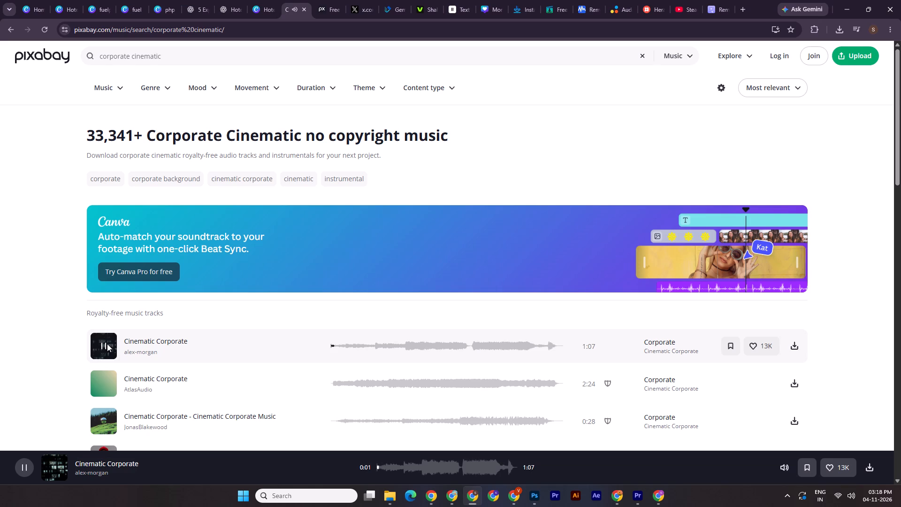
left_click(347, 339)
left_click(372, 346)
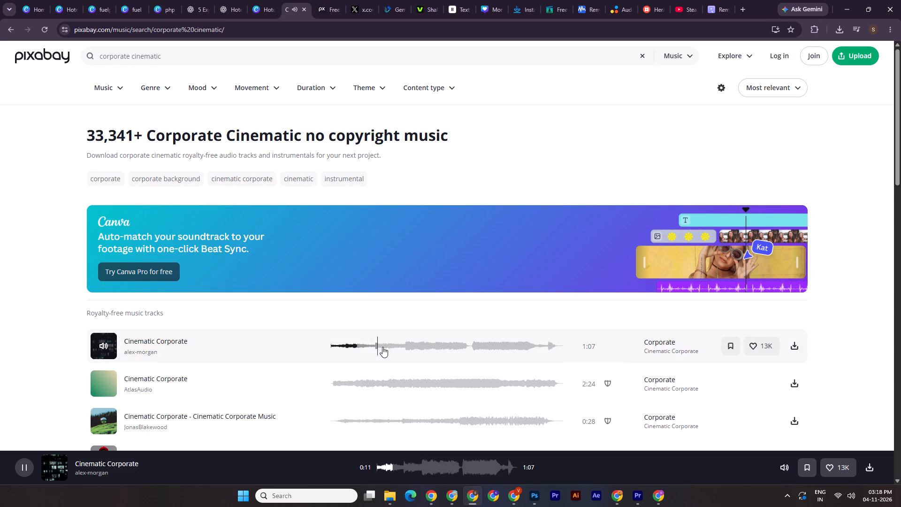
left_click(382, 347)
left_click(101, 384)
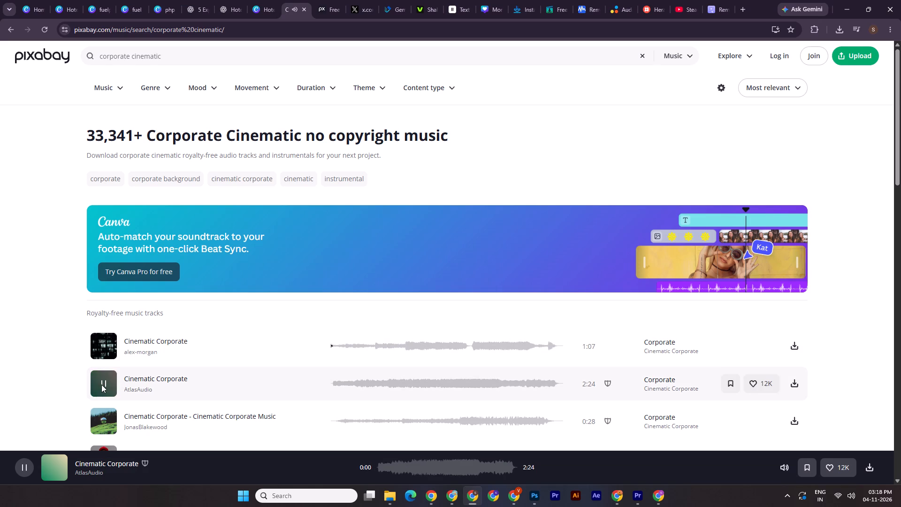
scroll(123, 377, "down", 2)
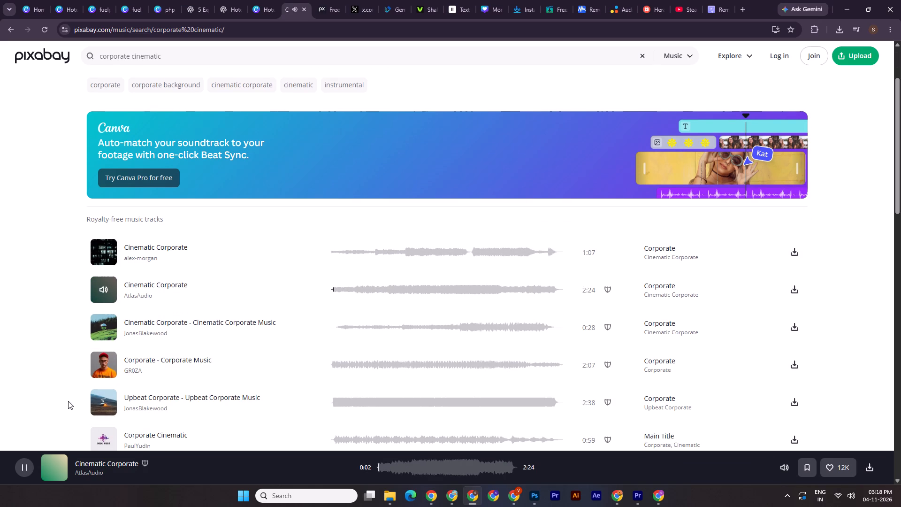
left_click(102, 326)
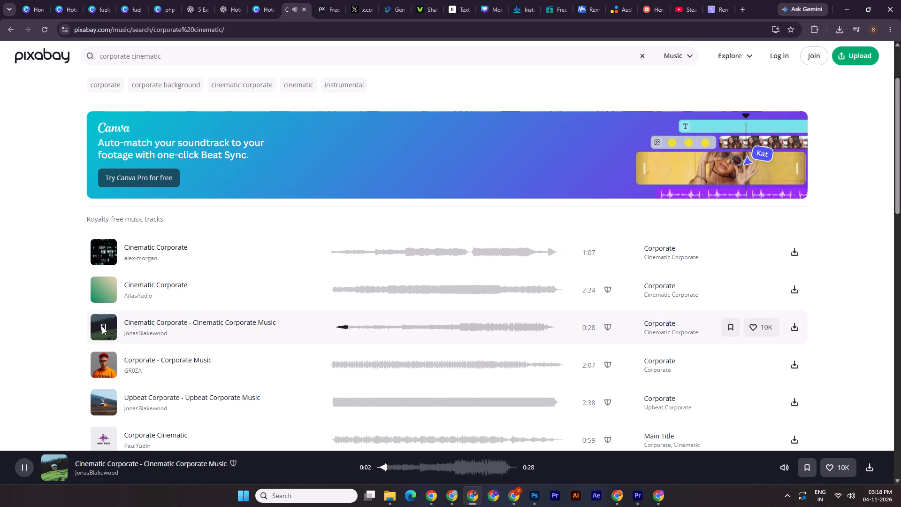
left_click(102, 326)
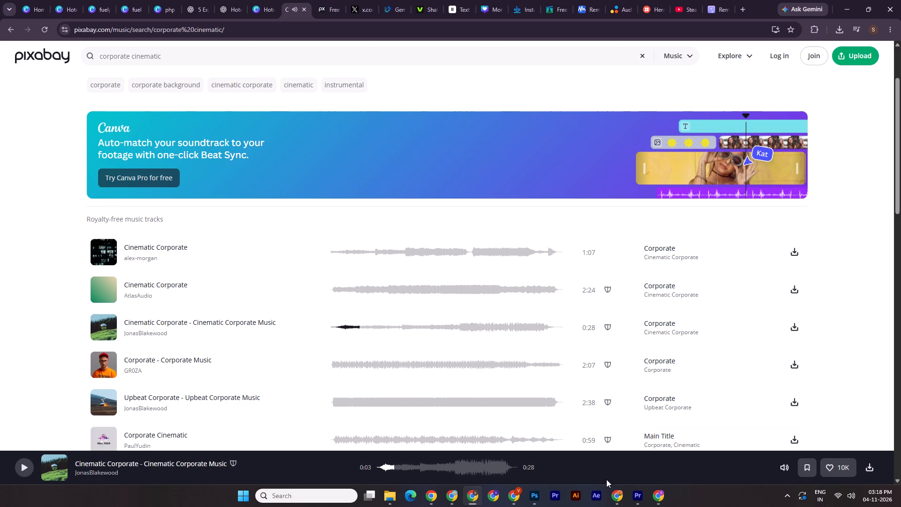
left_click(642, 494)
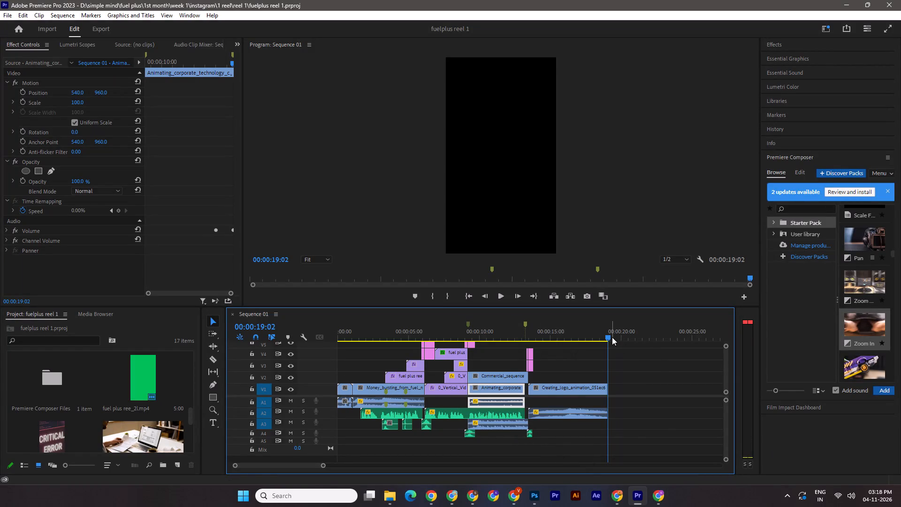
left_click(99, 29)
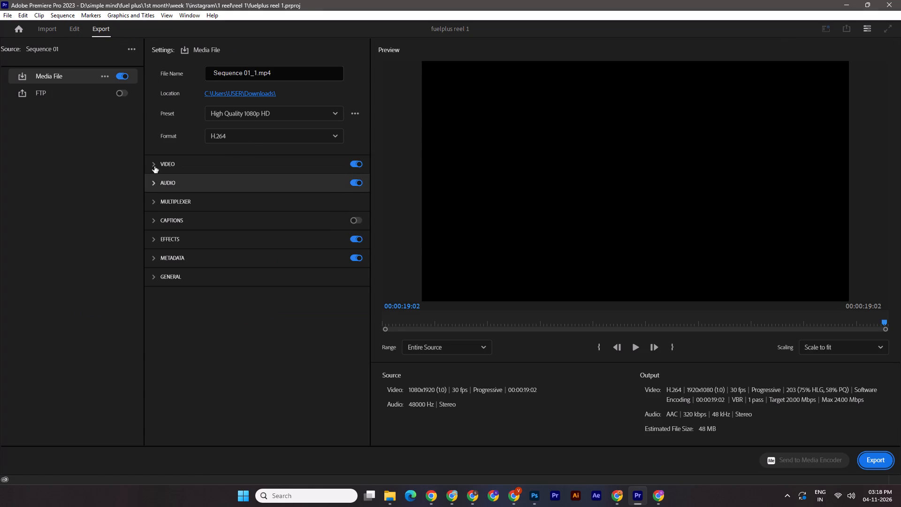
left_click(154, 166)
left_click(324, 194)
left_click(323, 199)
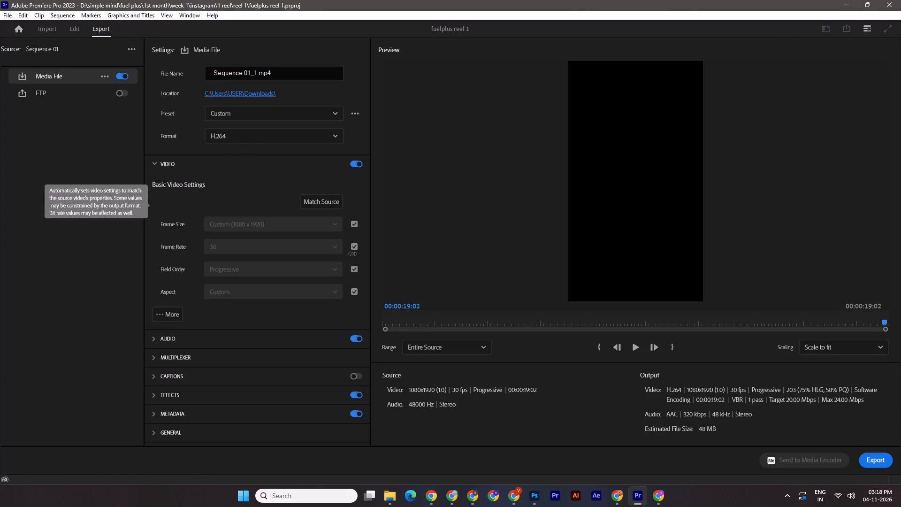
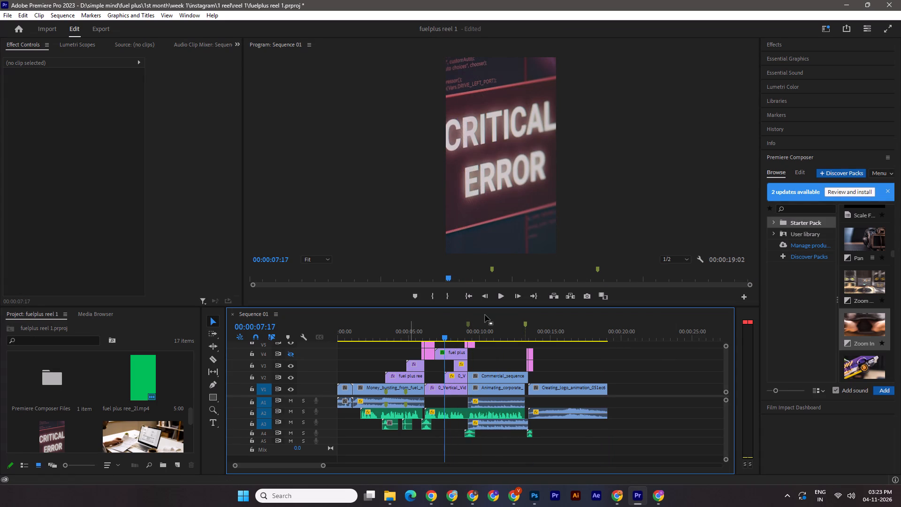
left_click_drag(440, 333, 435, 332)
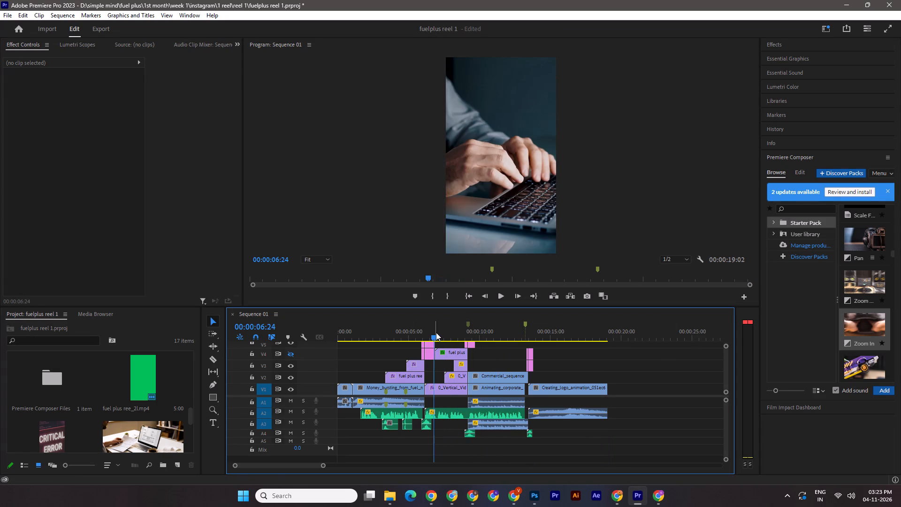
left_click(587, 298)
left_click(486, 277)
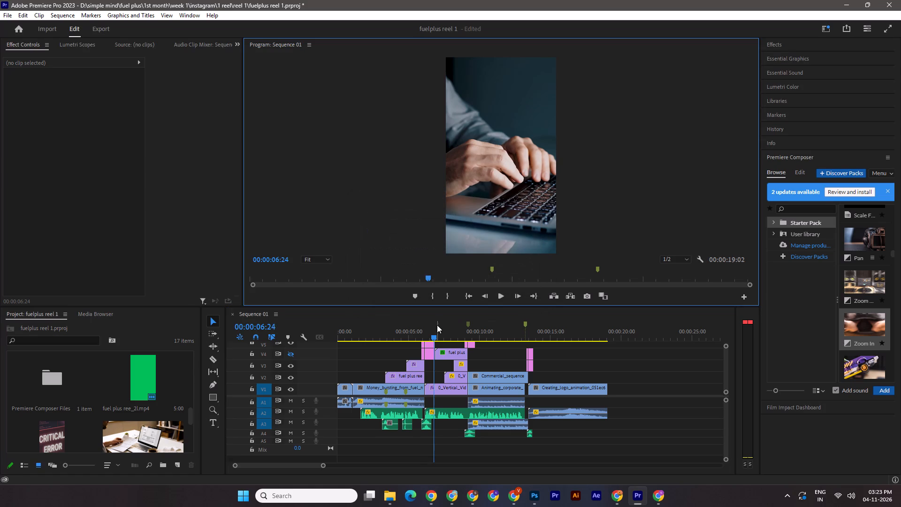
left_click_drag(432, 334, 449, 334)
left_click(585, 300)
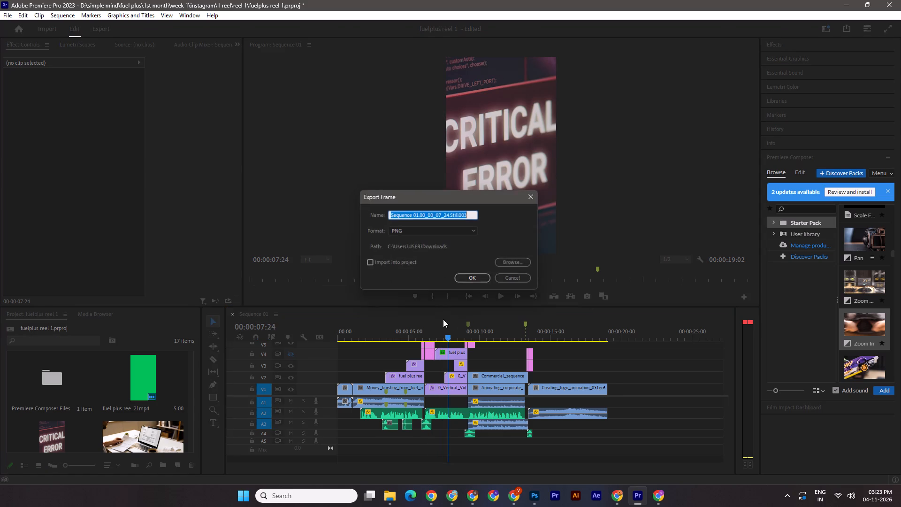
left_click(473, 279)
left_click_drag(447, 336, 458, 338)
left_click(590, 297)
left_click(474, 281)
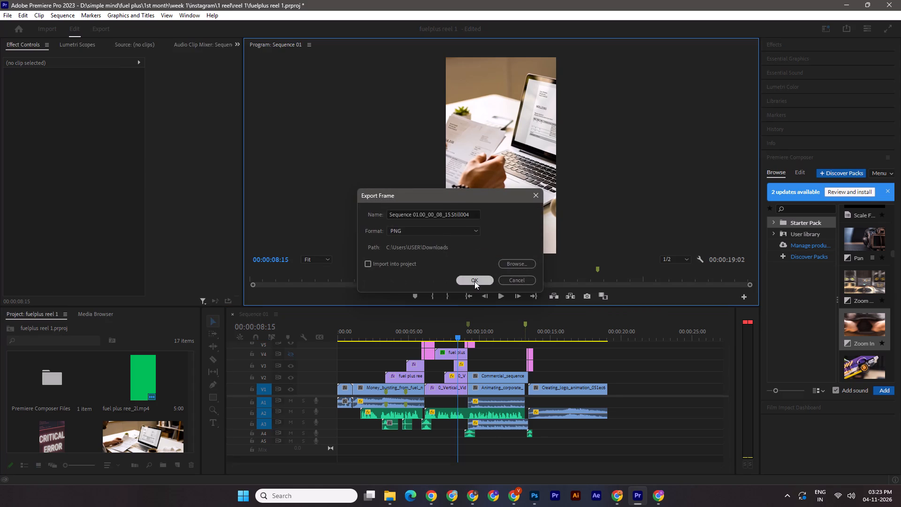
Undo the hiding of track V4 and save the Premiere project.
left_click_drag(455, 336, 466, 339)
key("ctrl+z")
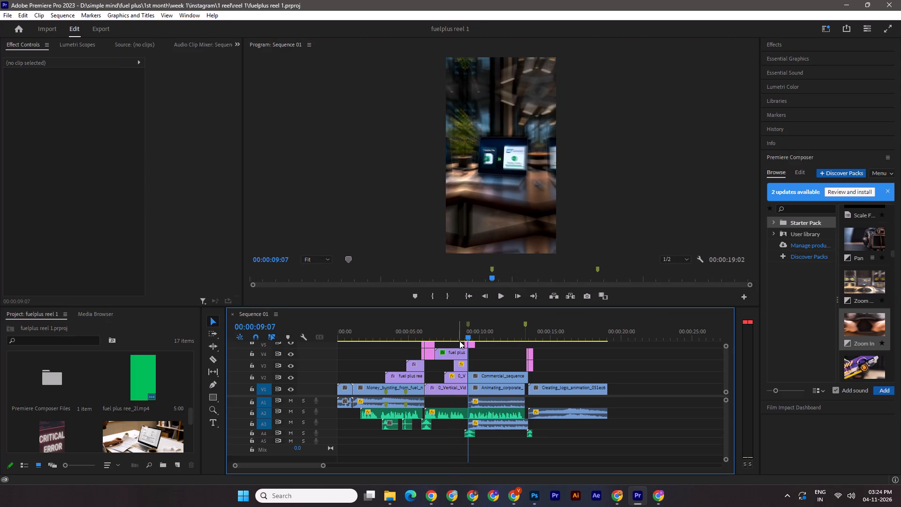
key("ctrl+s")
Switch to the fuel plus reel design in Canva and add a page at the end.
left_click(470, 496)
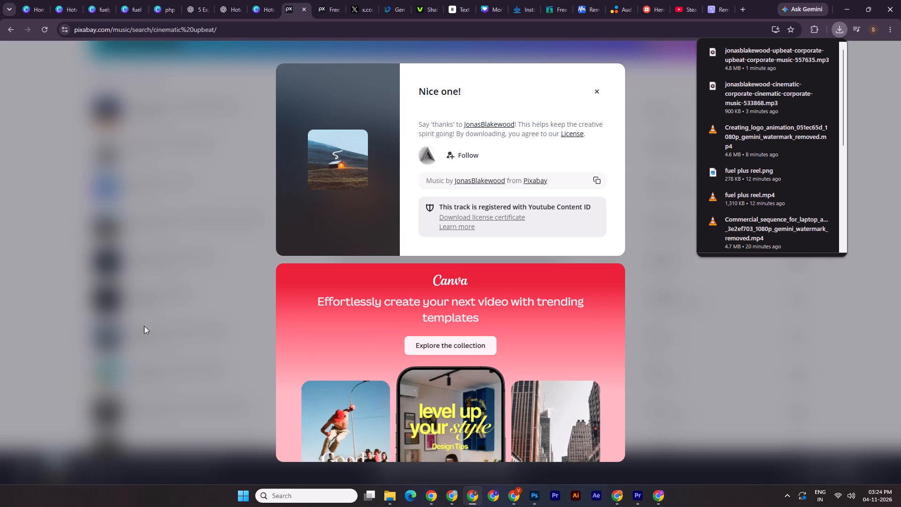
left_click(129, 0)
left_click(686, 200)
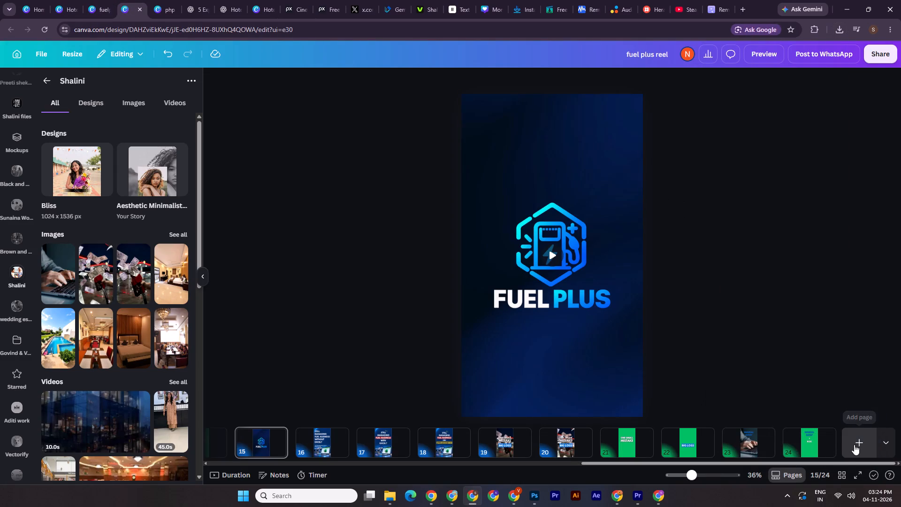
left_click(854, 445)
Upload the three newly exported Sequence 01 stills (Still002, Still003 and Still004) from the Downloads folder to Canva.
left_click(384, 496)
left_click(325, 448)
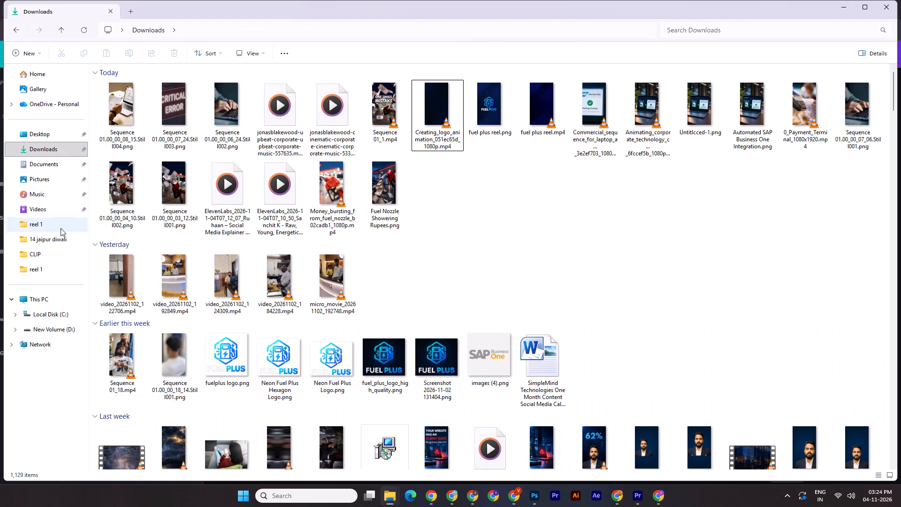
left_click(39, 145)
left_click(130, 117)
left_click(224, 115, "shift")
left_click_drag(225, 107, 390, 301)
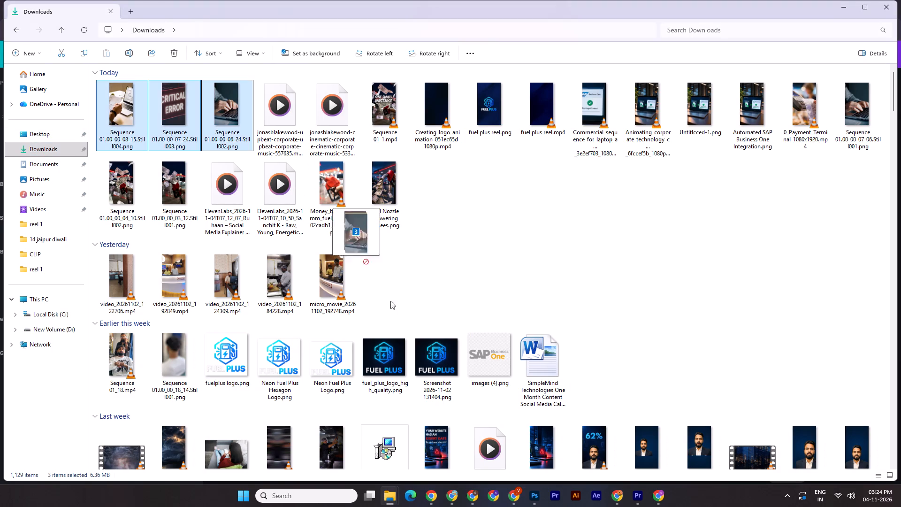
left_click_drag(390, 301, 108, 329)
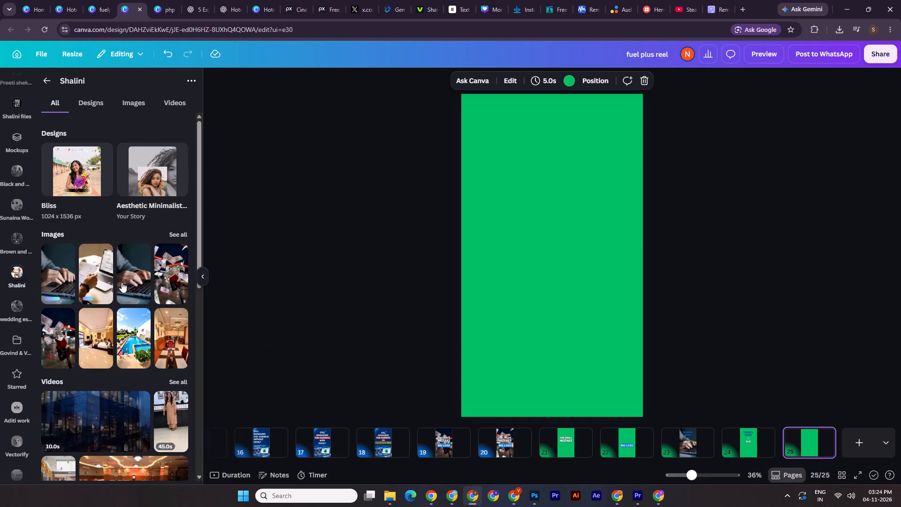
Place the still of the hand holding papers beside a laptop on page 25 and enlarge it to fill the page.
left_click(131, 282)
left_click_drag(612, 154, 647, 96, "alt")
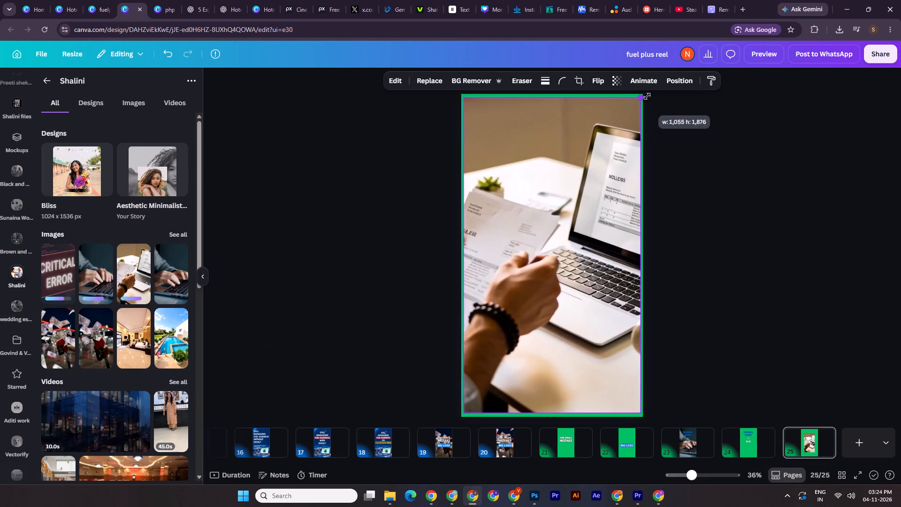
left_click_drag(647, 96, 648, 95, "alt")
Add page 26, place the new typing-hands still on it and enlarge it to fill the page.
left_click(857, 441)
left_click(92, 269)
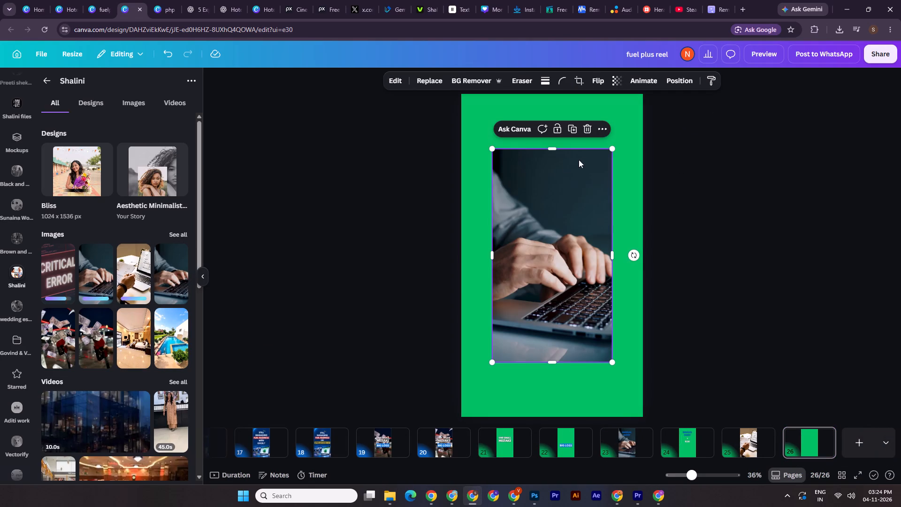
left_click_drag(611, 149, 642, 97, "alt")
Add page 27, place the CRITICAL ERROR still on it and enlarge it to fill the page.
left_click(850, 442)
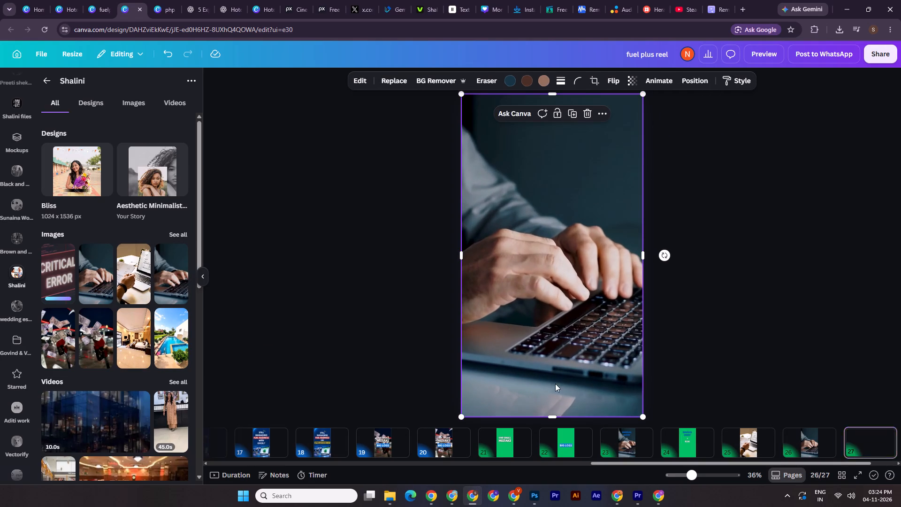
left_click(54, 271)
left_click_drag(609, 150, 627, 125, "alt")
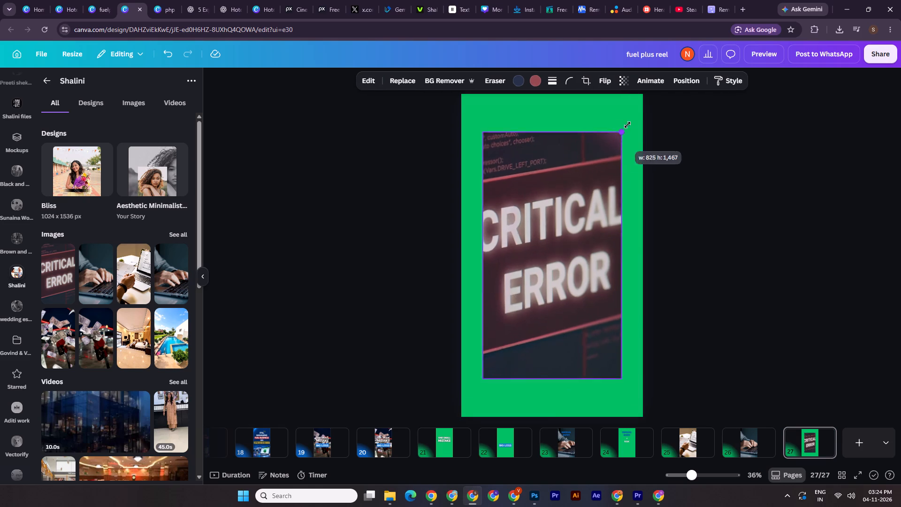
left_click_drag(627, 125, 646, 96, "alt")
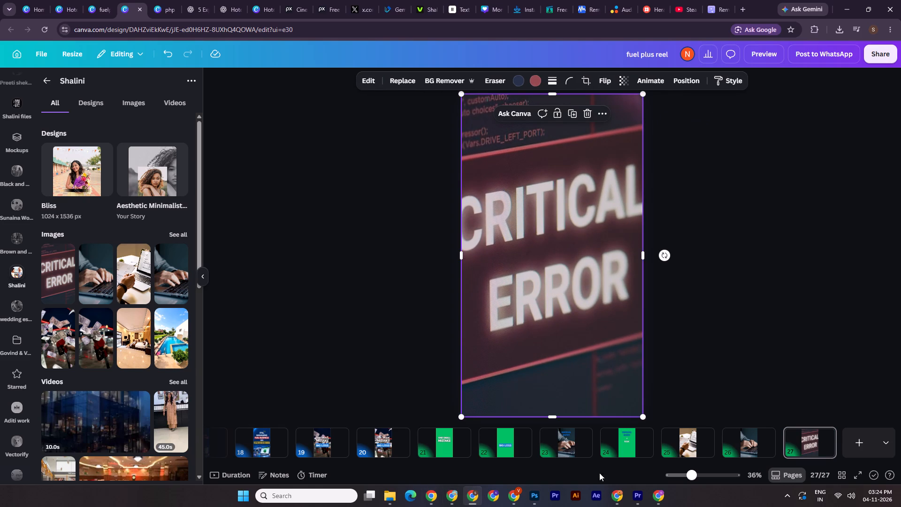
Move the page with the hand holding papers beside a laptop to the end of the design.
left_click_drag(687, 444, 843, 446)
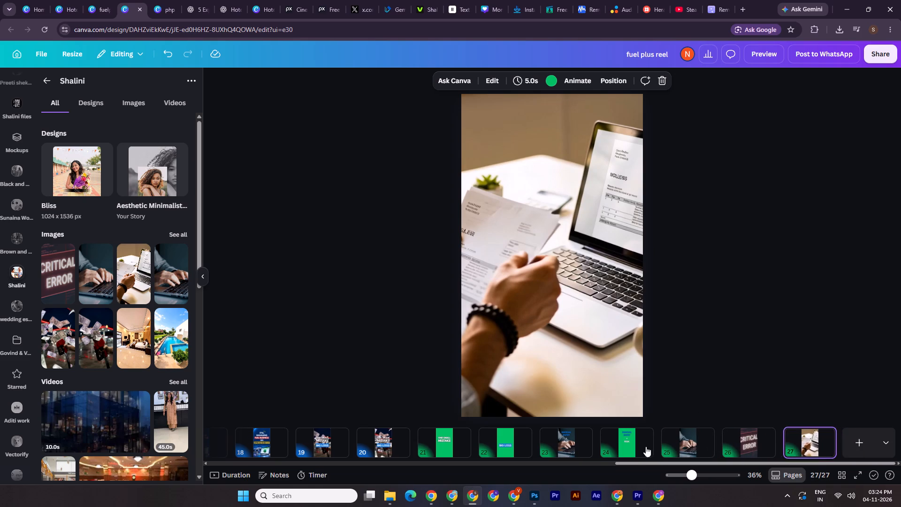
Copy the blue MANUAL ENTRY heading from page 24 onto page 25, over the typing-hands still.
left_click(645, 446)
left_click(558, 156)
key("ctrl+c")
left_click(685, 447)
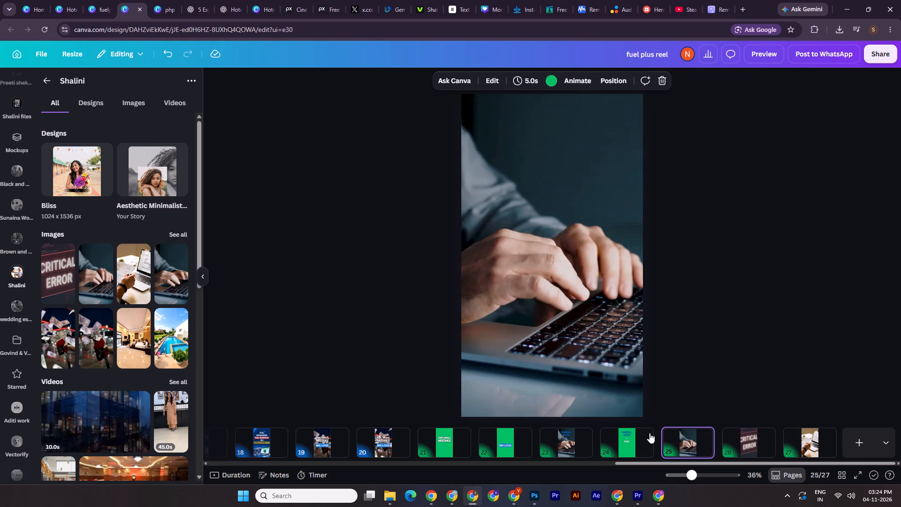
key("ctrl+v")
Narrow the MANUAL ENTRY text box on page 25, enlarge the heading to size 117 and shift it slightly lower.
left_click(466, 87)
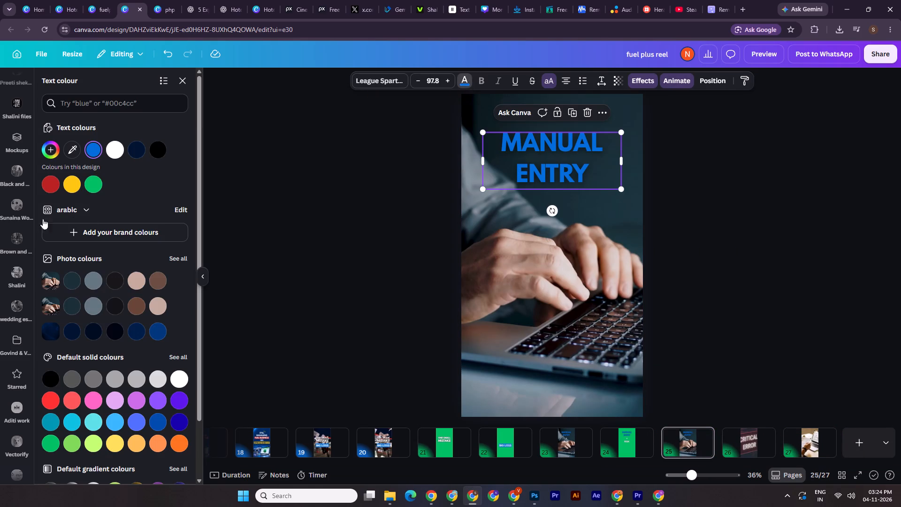
left_click(683, 265)
left_click_drag(683, 265, 677, 257)
left_click(534, 143)
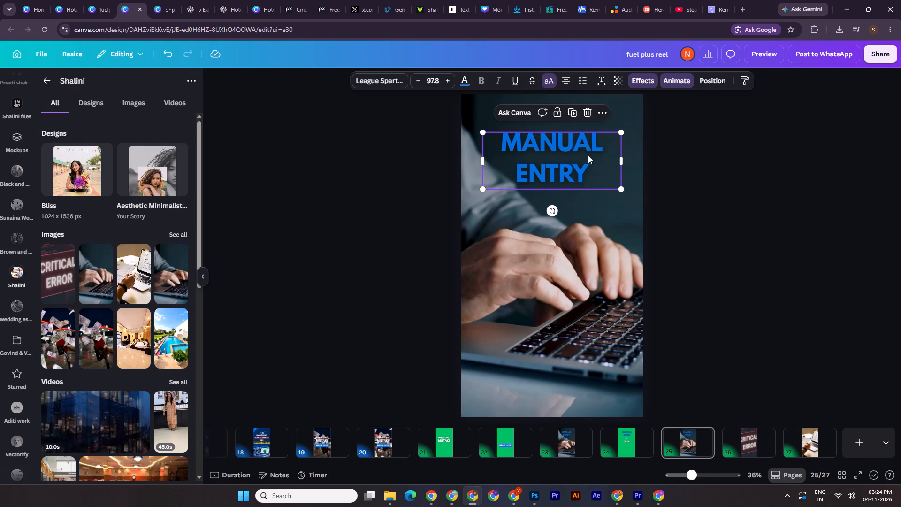
left_click_drag(623, 161, 610, 157, "alt")
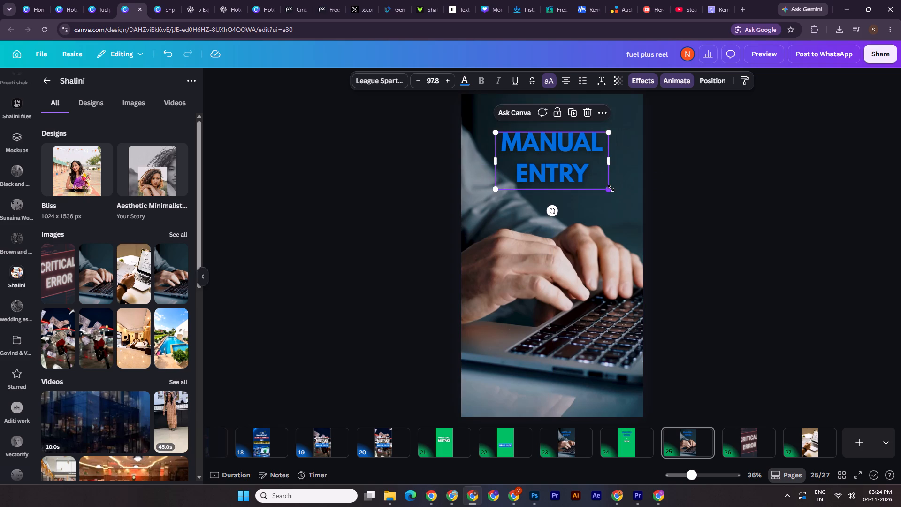
left_click_drag(611, 188, 622, 193, "alt")
left_click_drag(560, 162, 566, 182, "shift")
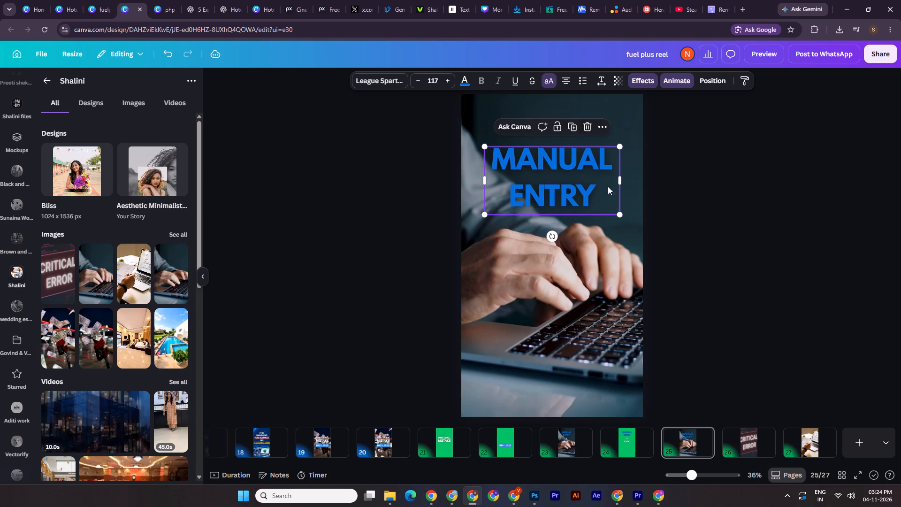
double_click(765, 169)
Copy the resized MANUAL ENTRY heading onto page 26 over the CRITICAL ERROR still and colour it red.
left_click(539, 185)
key("ctrl+c")
left_click(760, 440)
key("ctrl+v")
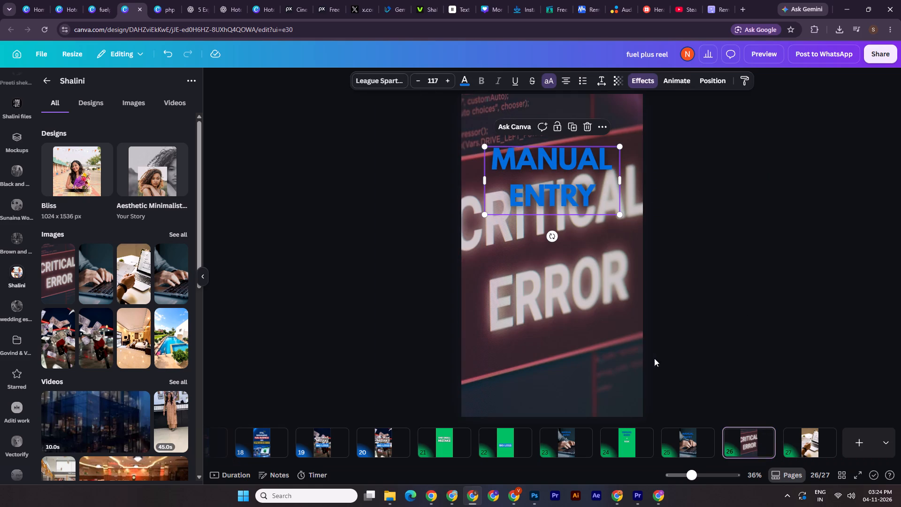
left_click(465, 77)
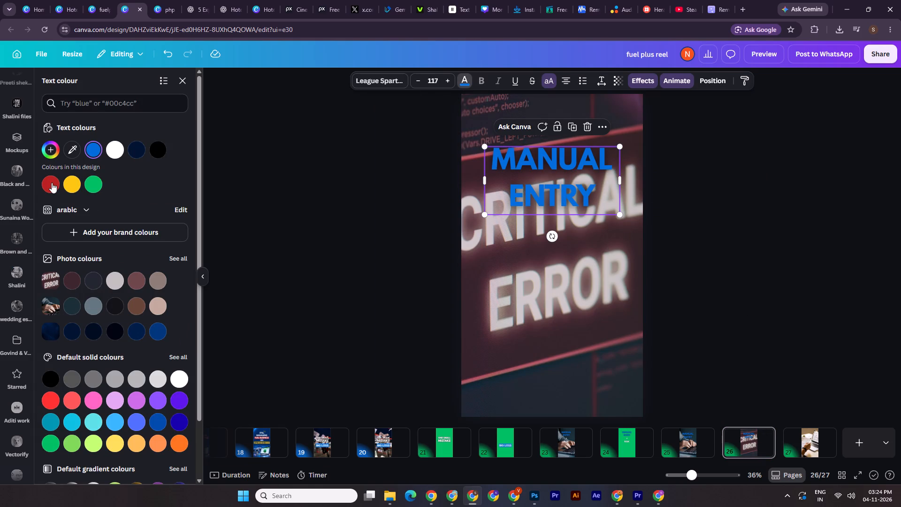
left_click(50, 183)
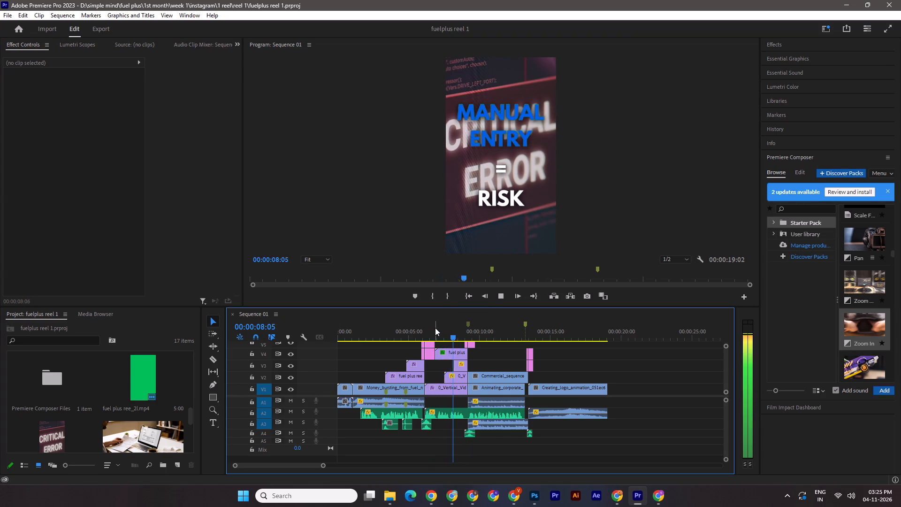
key("space")
Return to the Canva reel and replace the red heading on page 26 with ONE WRONG DIGIT.
left_click(481, 497)
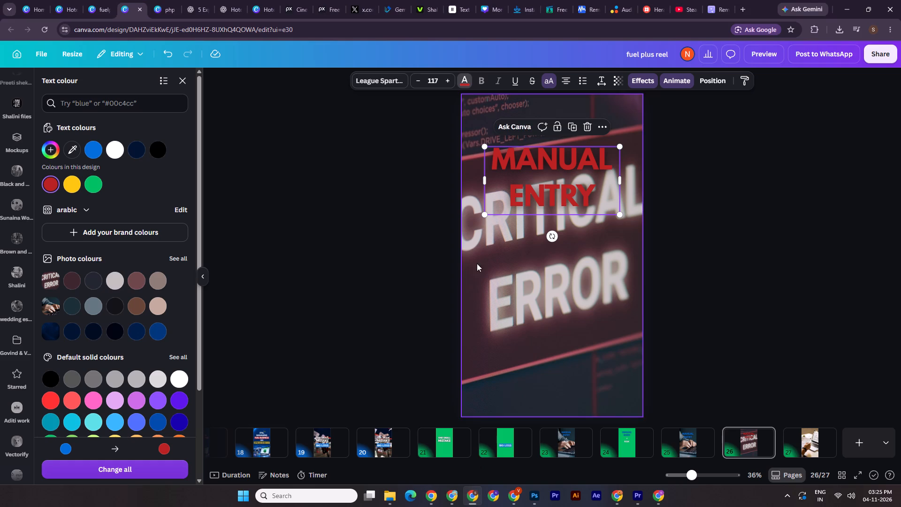
left_click(551, 198)
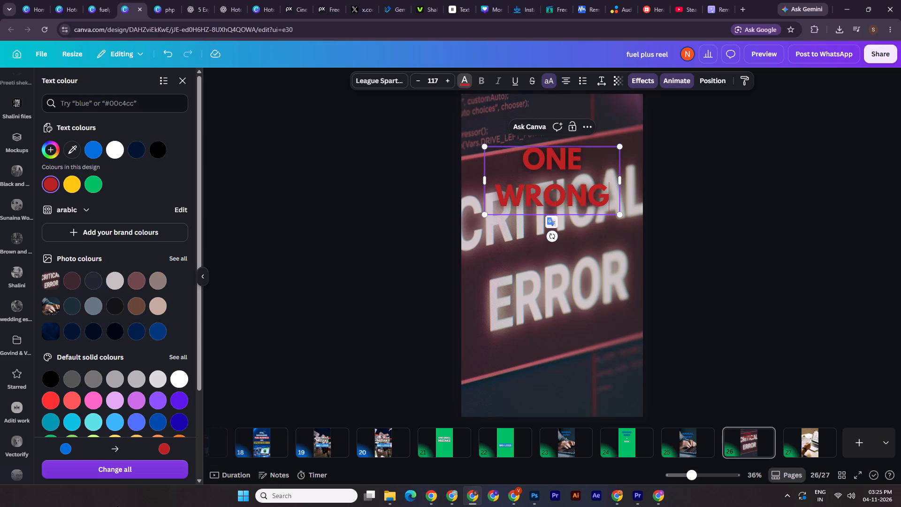
type("digit")
double_click(800, 223)
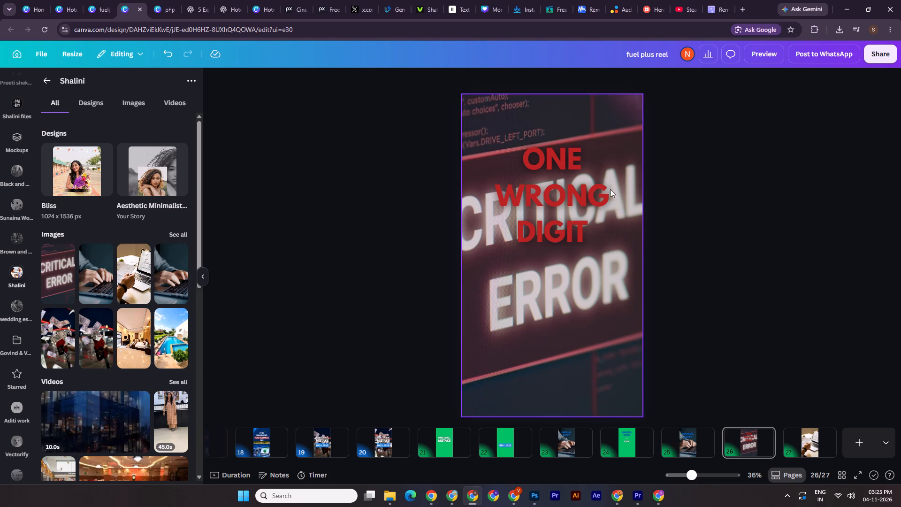
Copy the ONE WRONG DIGIT heading onto page 27, over the still of the hand holding papers.
left_click(590, 181)
key("ctrl+c")
left_click(798, 446)
key("ctrl+v")
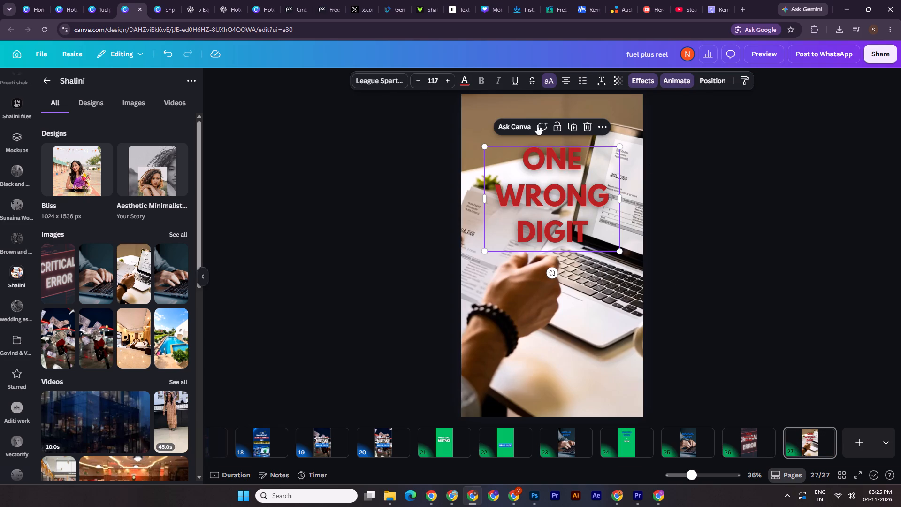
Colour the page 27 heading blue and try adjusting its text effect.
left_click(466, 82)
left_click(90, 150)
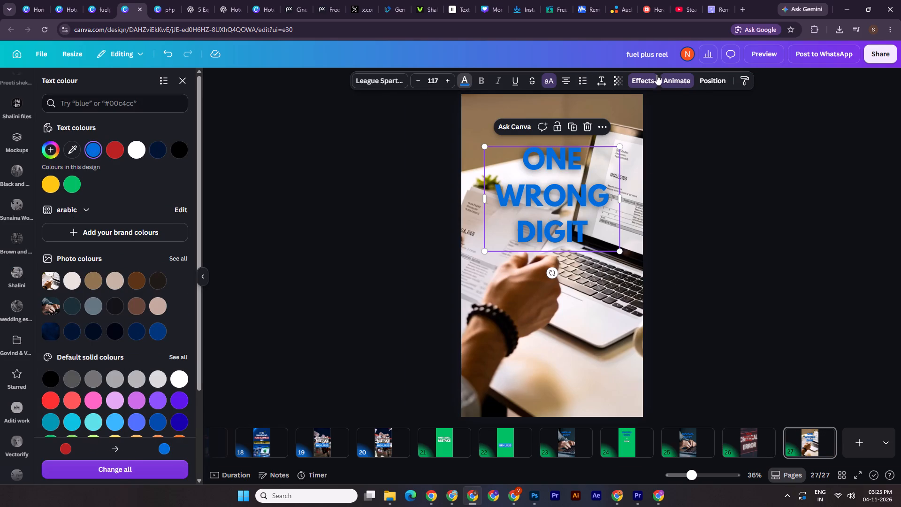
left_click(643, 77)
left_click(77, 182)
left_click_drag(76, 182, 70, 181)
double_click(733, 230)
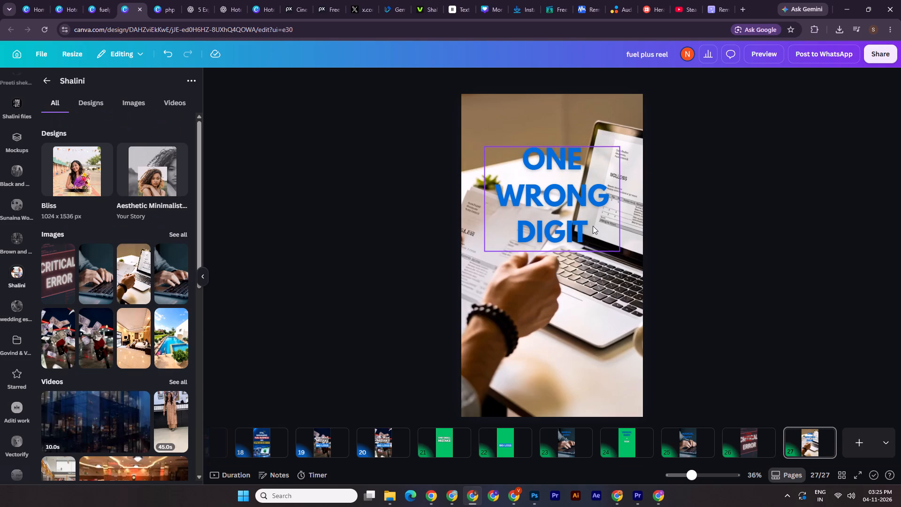
Replace DIGIT with INVOICE in the page 27 heading so it reads ONE WRONG INVOICE.
left_click(593, 226)
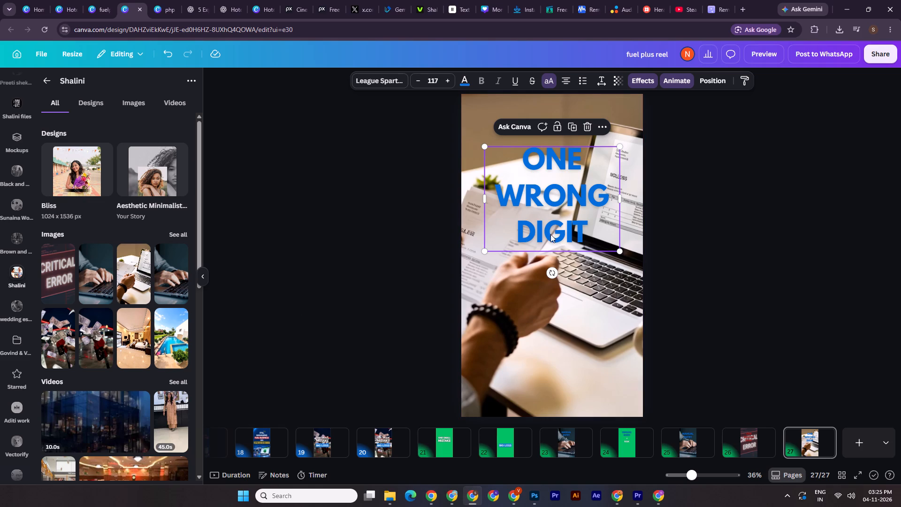
left_click(589, 233)
left_click(589, 233)
left_click(592, 234)
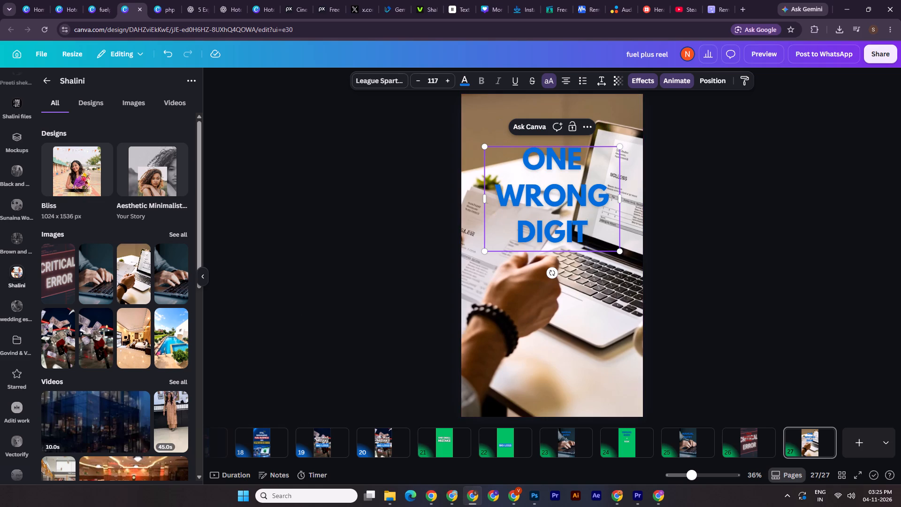
key("BackSpace")
key("BackSpace")
key("BackSpace")
key("BackSpace")
key("BackSpace")
type("invoice")
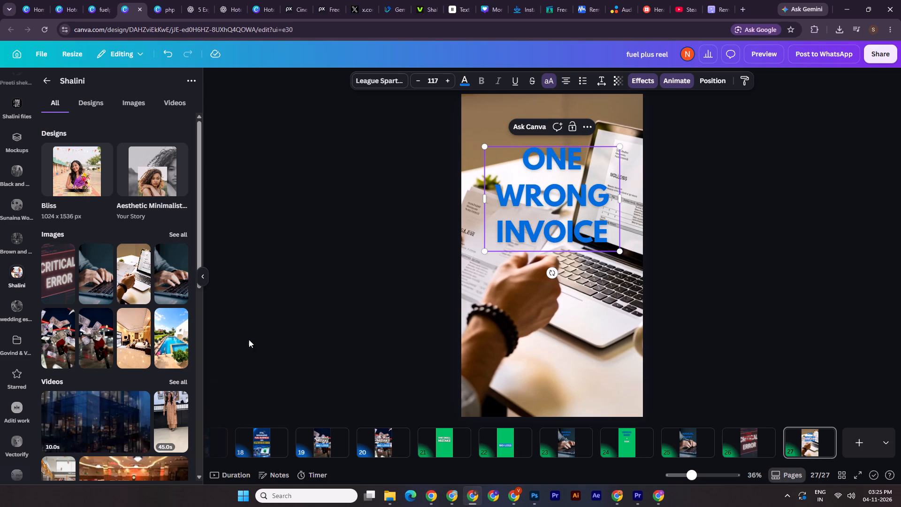
left_click(879, 154)
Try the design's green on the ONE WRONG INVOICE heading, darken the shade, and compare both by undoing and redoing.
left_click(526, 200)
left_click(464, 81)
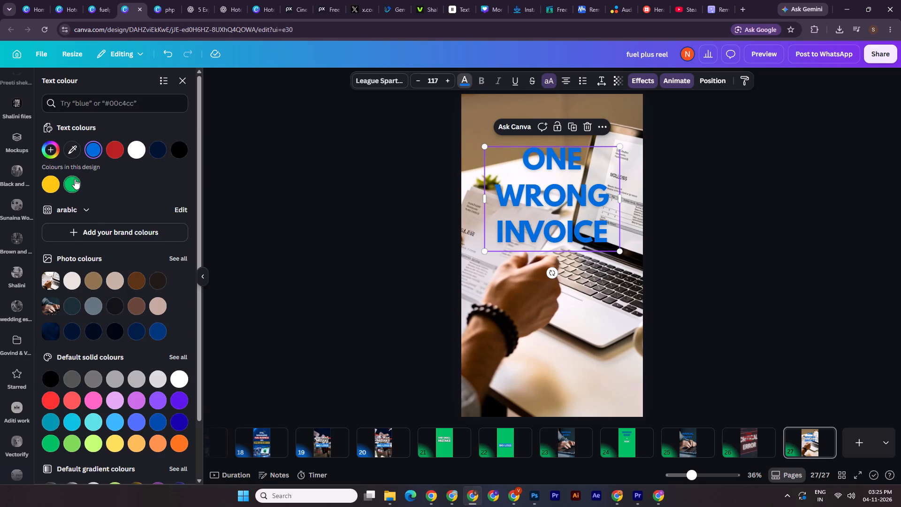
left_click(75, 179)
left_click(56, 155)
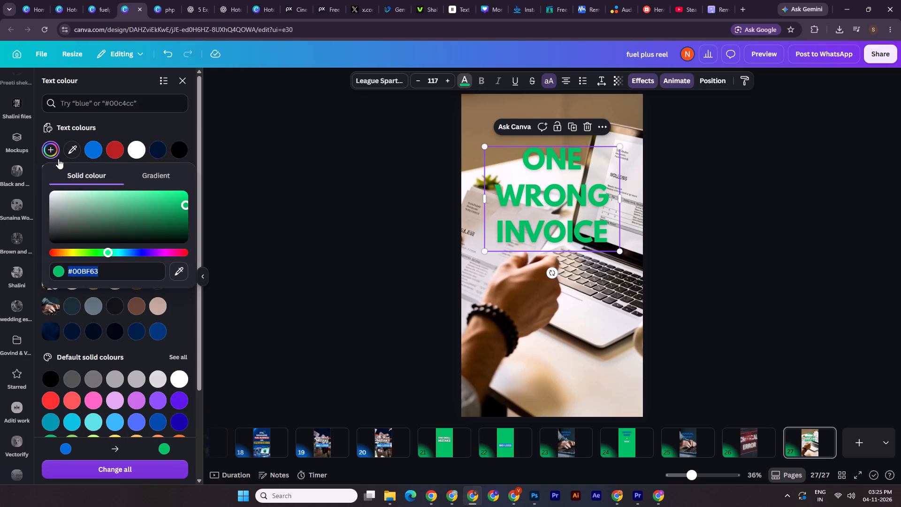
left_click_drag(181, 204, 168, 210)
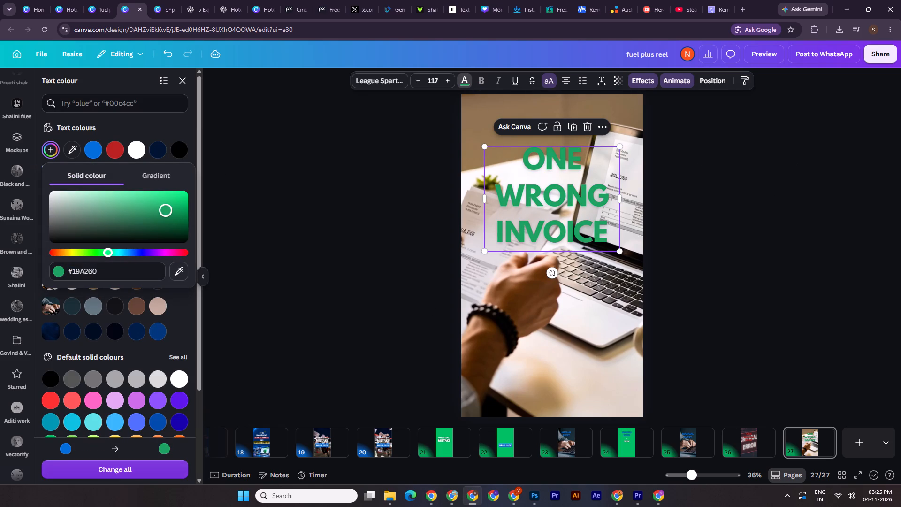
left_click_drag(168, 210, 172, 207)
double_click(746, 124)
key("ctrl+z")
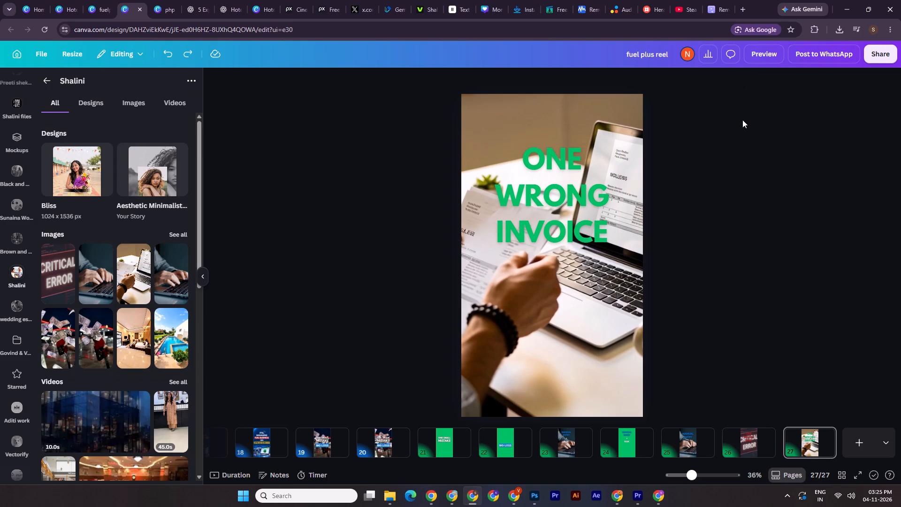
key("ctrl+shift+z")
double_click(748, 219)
Colour the ONE WRONG INVOICE heading yellow and increase the intensity of its Glow effect.
left_click(542, 184)
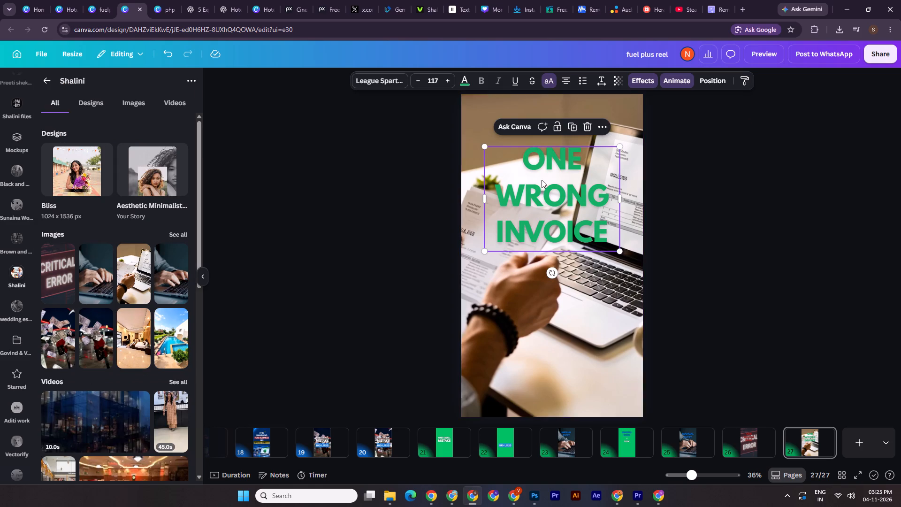
left_click(460, 77)
left_click(60, 204)
left_click(54, 202)
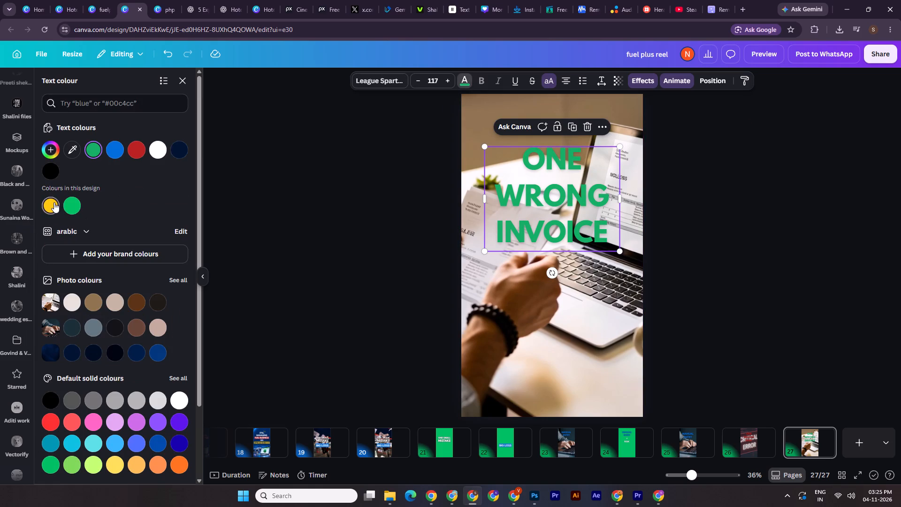
left_click(634, 78)
left_click_drag(67, 160, 113, 160)
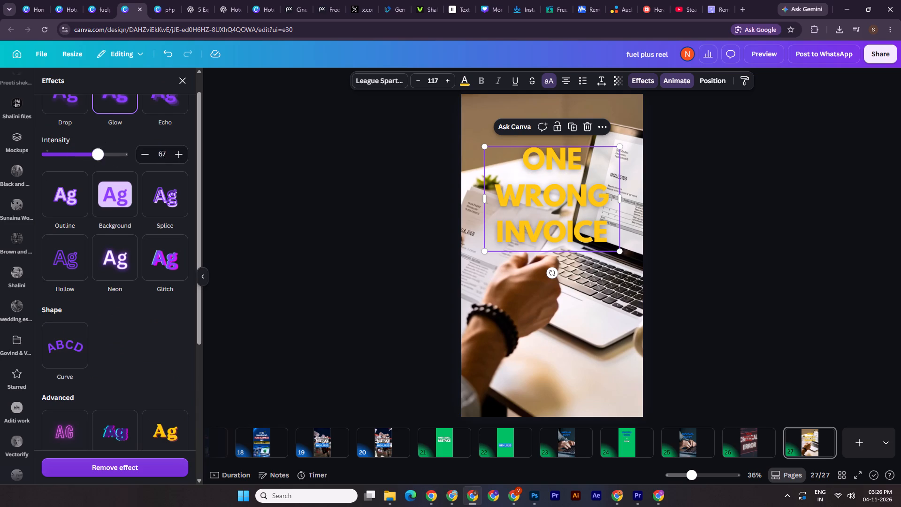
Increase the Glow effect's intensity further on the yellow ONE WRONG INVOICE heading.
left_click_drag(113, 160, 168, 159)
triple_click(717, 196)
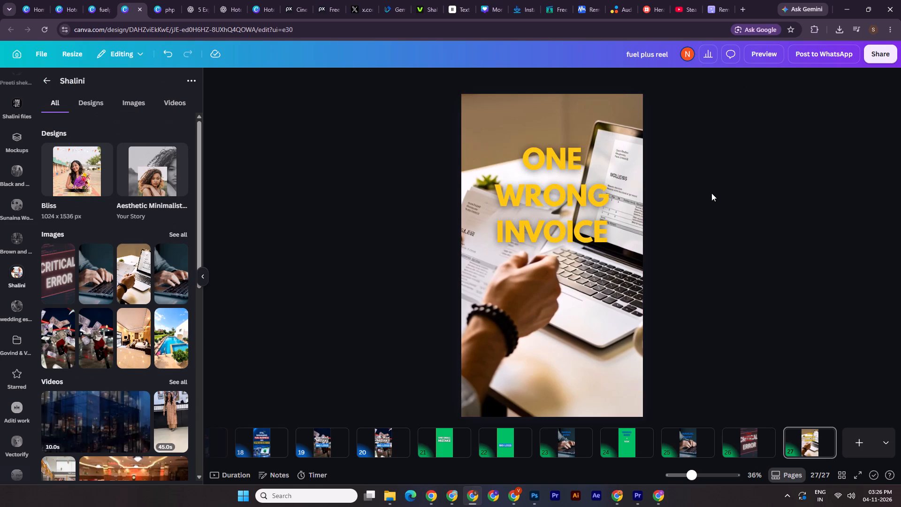
Undo the recent yellow colour and Glow changes on the page 27 heading, back to its blue version.
key("ctrl+z")
key("ctrl+z")
key("ctrl+z")
key("ctrl+z")
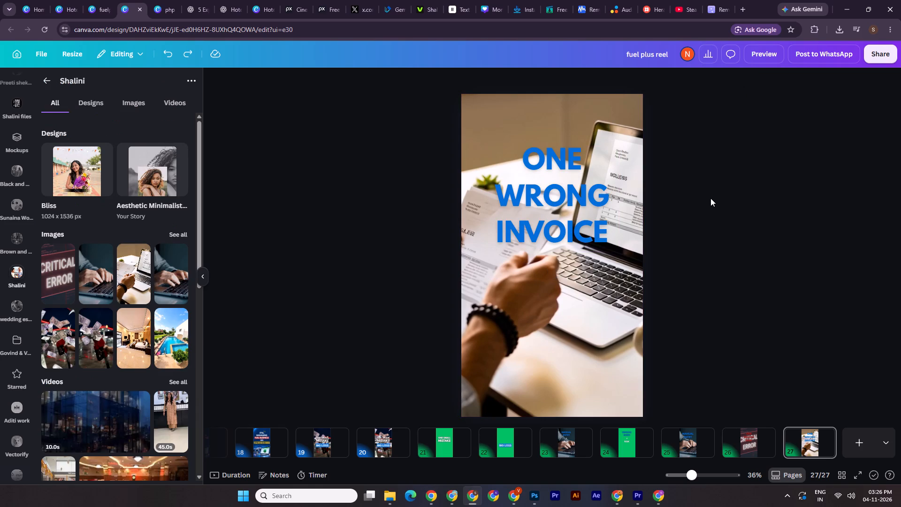
Set the Glow intensity of the blue ONE WRONG INVOICE heading to 59.
double_click(753, 189)
left_click(590, 200)
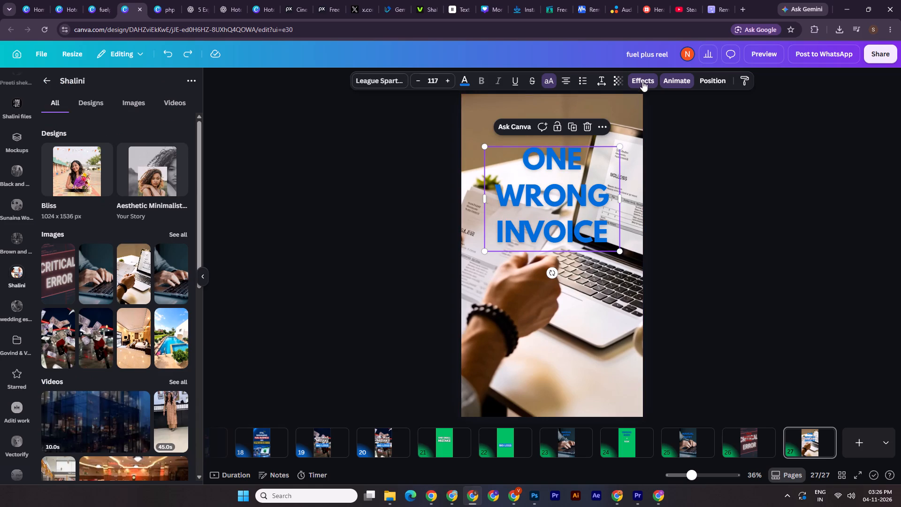
left_click(645, 80)
left_click_drag(70, 157, 92, 156)
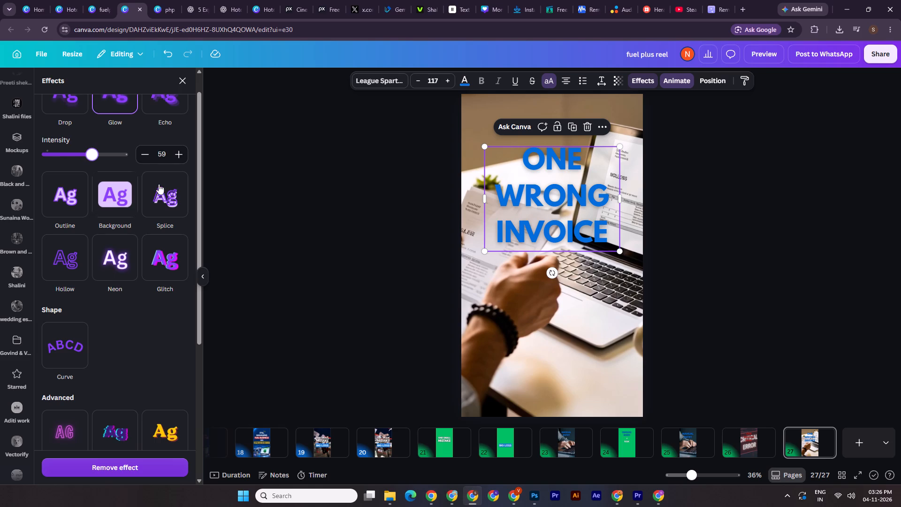
triple_click(787, 237)
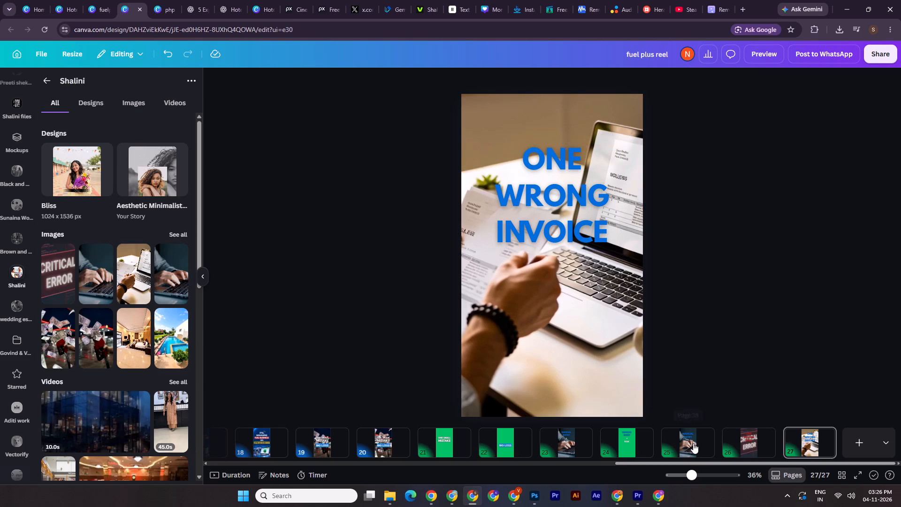
Copy the MANUAL ENTRY heading from page 25 onto a new blank green page 28.
left_click(693, 443)
left_click(564, 183)
key("ctrl+c")
left_click(860, 436)
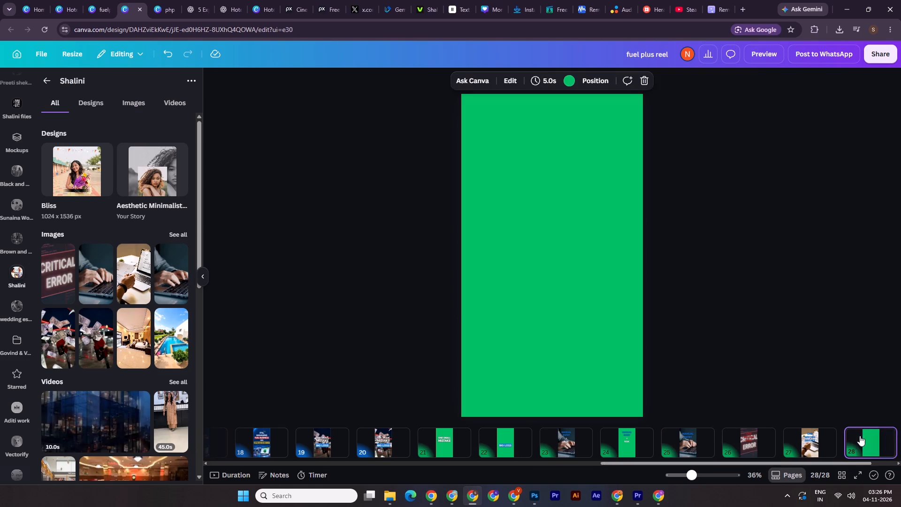
key("ctrl+v")
Add a blank page 29 and paste the red ONE WRONG DIGIT heading from page 26 onto it.
left_click(860, 441)
left_click(570, 444)
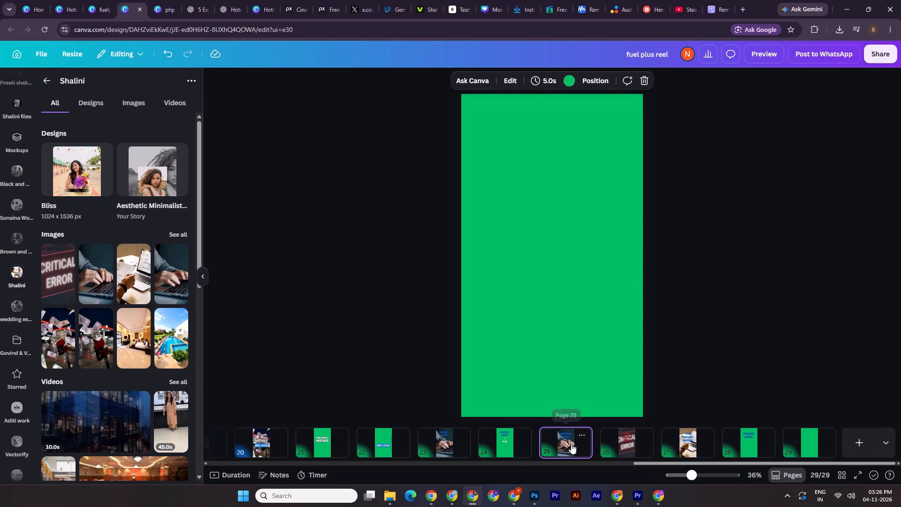
left_click(625, 446)
left_click(563, 200)
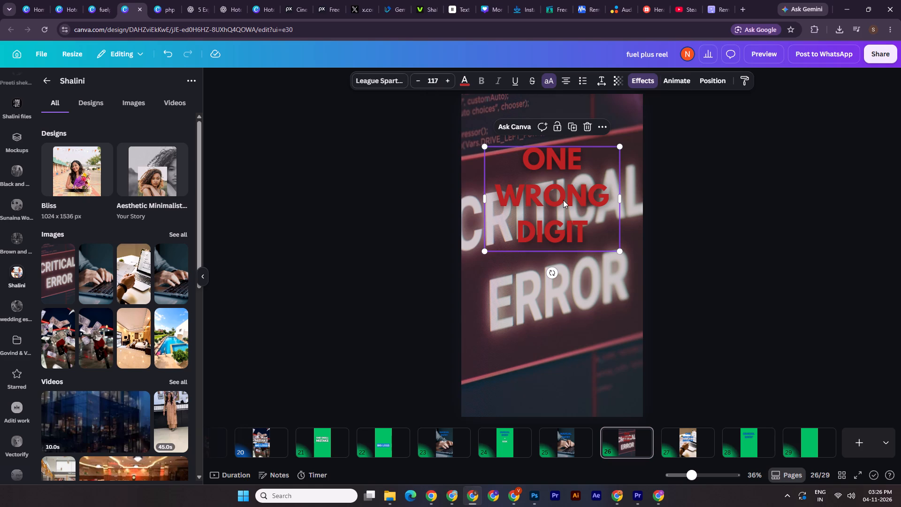
key("ctrl+c")
left_click(813, 447)
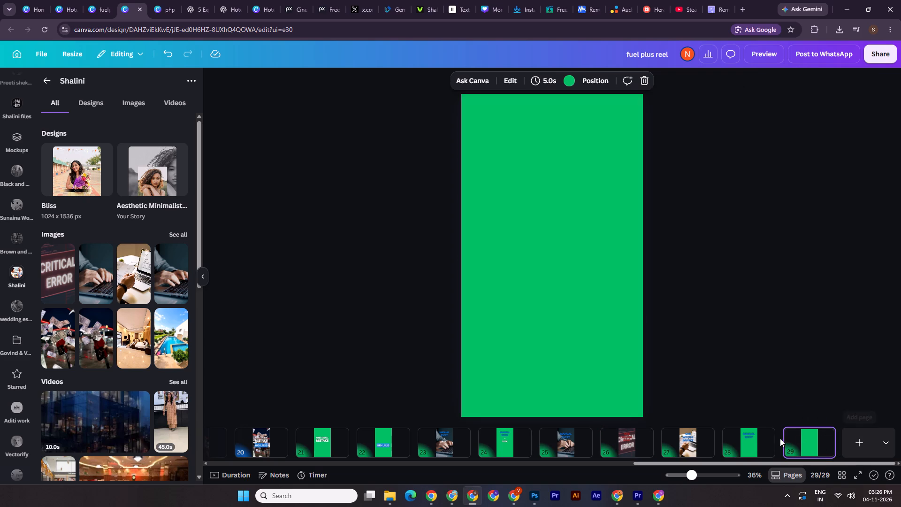
left_click(751, 435)
left_click(790, 438)
key("ctrl+v")
Add a blank page 30 and paste the blue ONE WRONG INVOICE heading from page 27 onto it.
left_click_drag(850, 449, 846, 449)
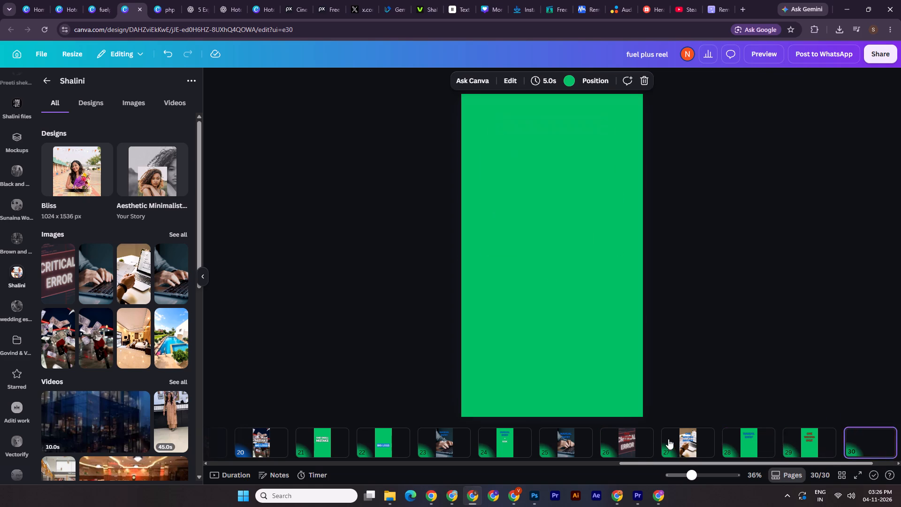
left_click(643, 438)
left_click(578, 188)
key("ctrl+c")
left_click(798, 433)
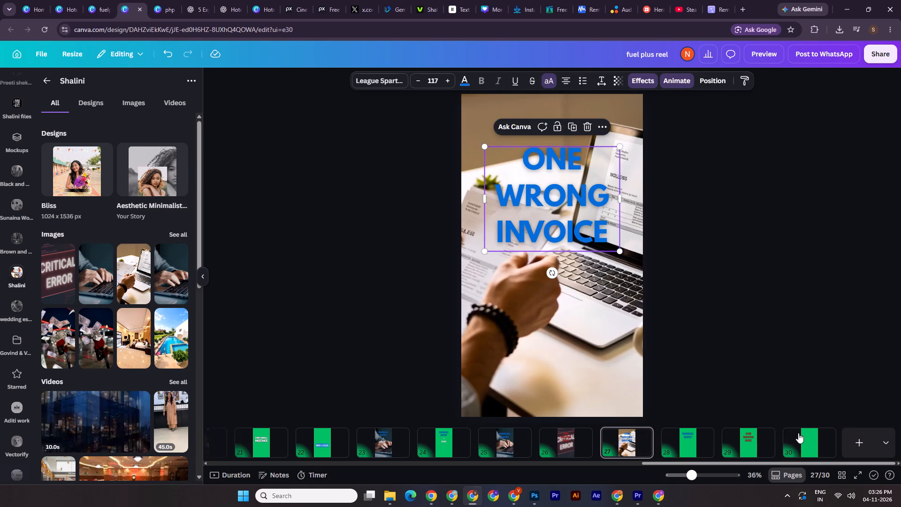
key("ctrl+v")
Download only page 28, the MANUAL ENTRY text, as a PNG with a transparent background.
left_click(692, 440)
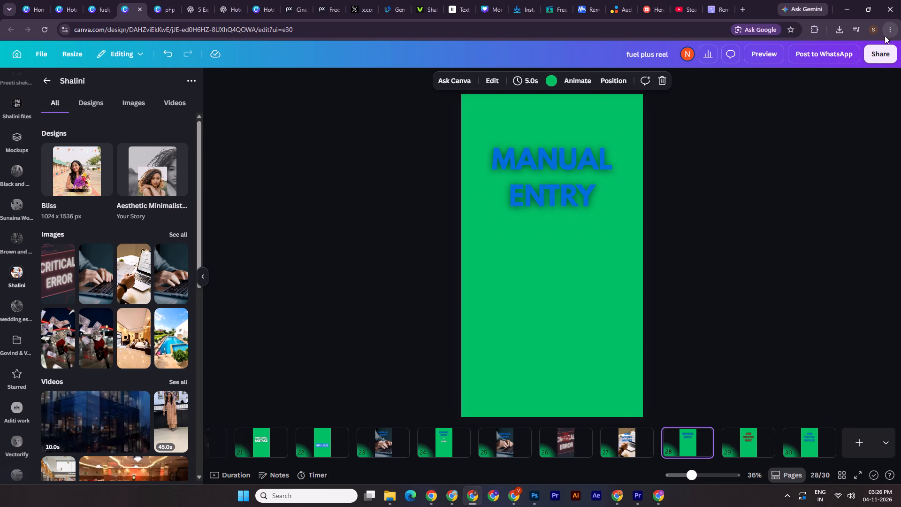
left_click(883, 52)
left_click(733, 272)
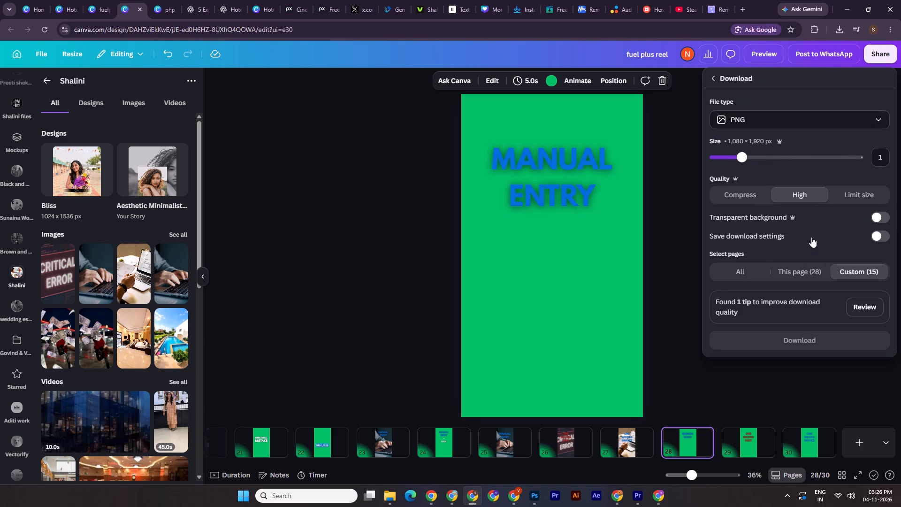
left_click(808, 269)
left_click(881, 219)
left_click(815, 343)
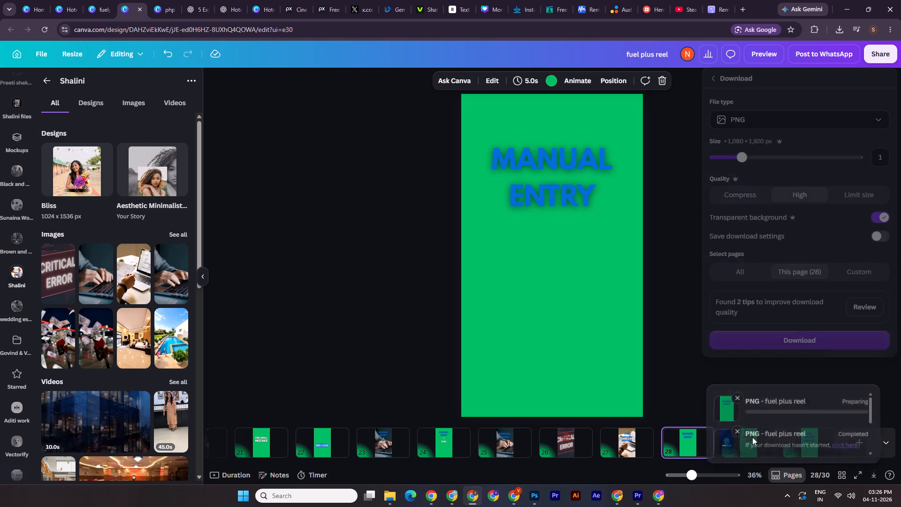
left_click(759, 324)
Download only page 29, the ONE WRONG DIGIT text, as a PNG with a transparent background.
left_click(745, 438)
left_click(886, 52)
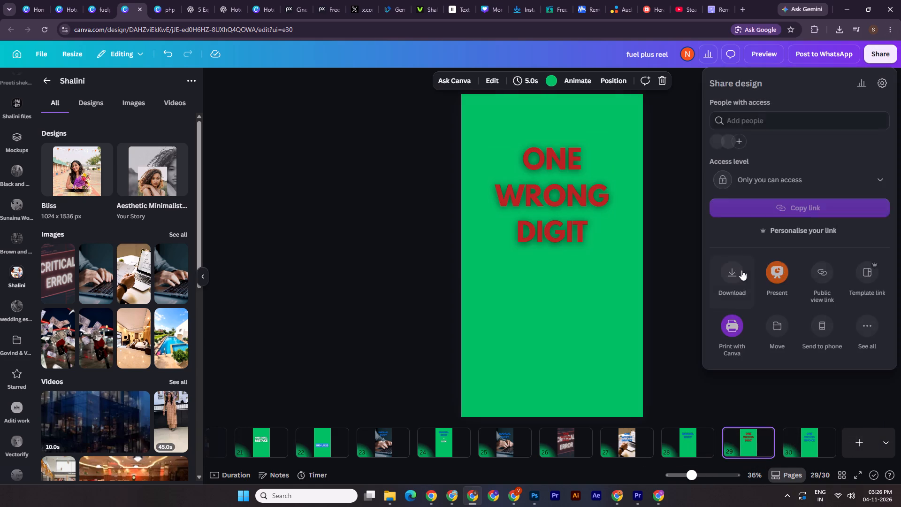
left_click(728, 282)
left_click(797, 274)
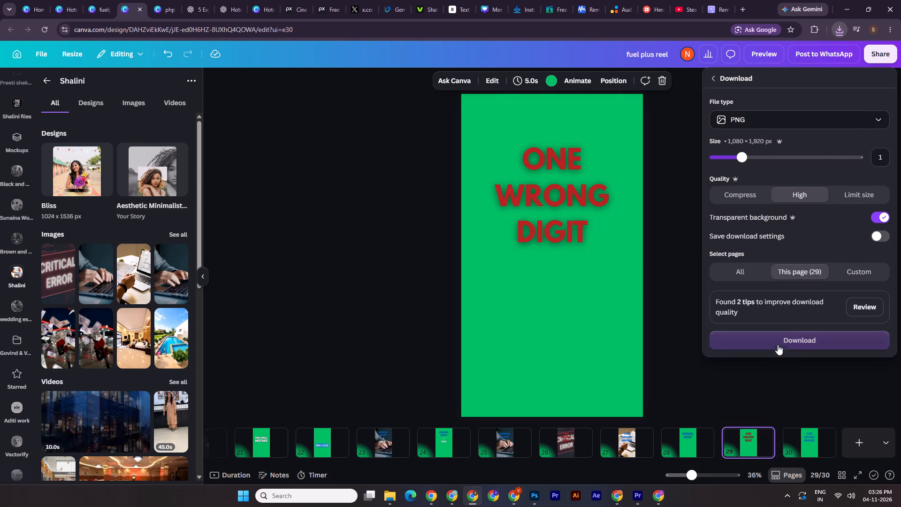
left_click(780, 344)
left_click(774, 291)
Download only page 30, the ONE WRONG INVOICE text, as a PNG with a transparent background.
left_click(809, 445)
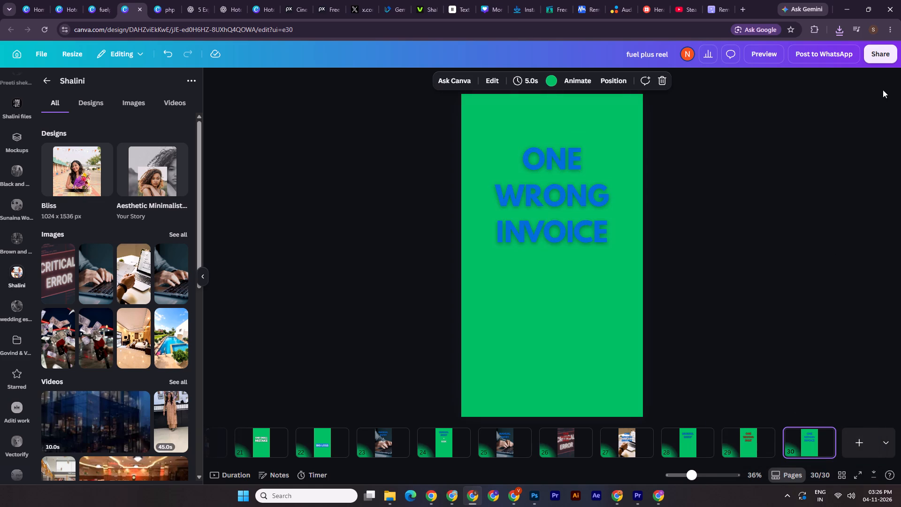
left_click(880, 61)
left_click(728, 276)
left_click(800, 266)
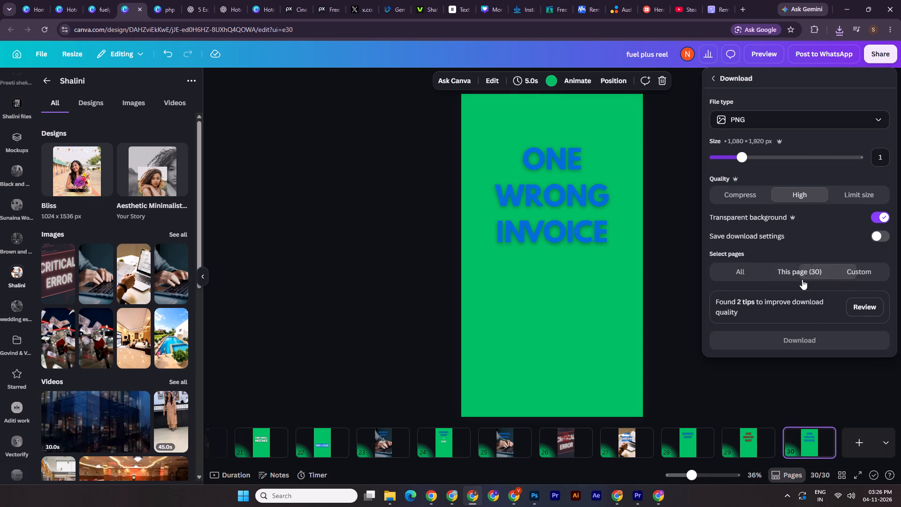
left_click(785, 341)
left_click(740, 300)
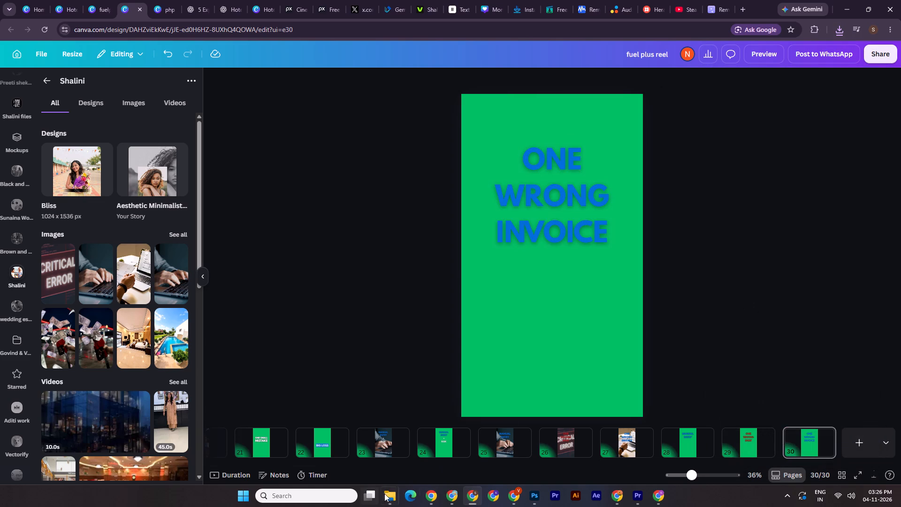
Move the three new fuel plus reel PNGs (1), (2) and (3) from Downloads into the project's reel 1 folder.
left_click(385, 493)
left_click(298, 461)
left_click(36, 154)
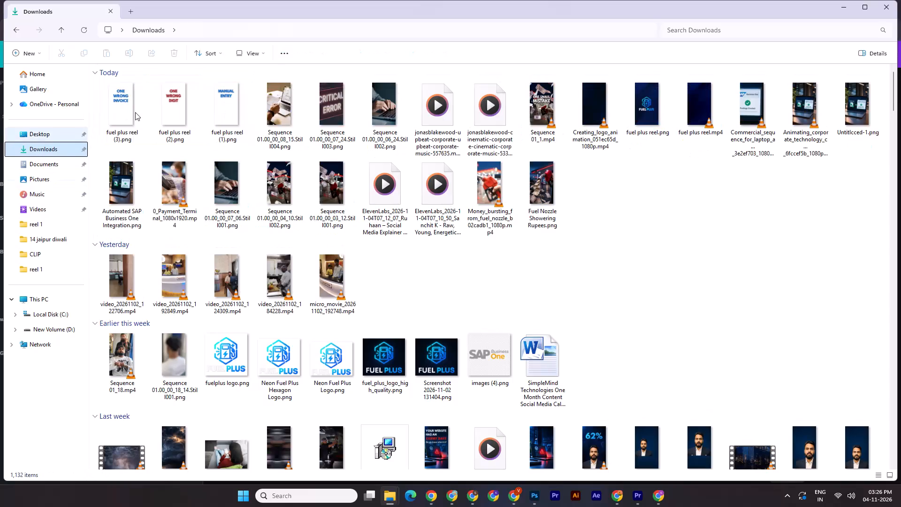
left_click(135, 112)
left_click(218, 115, "shift")
key("ctrl+x")
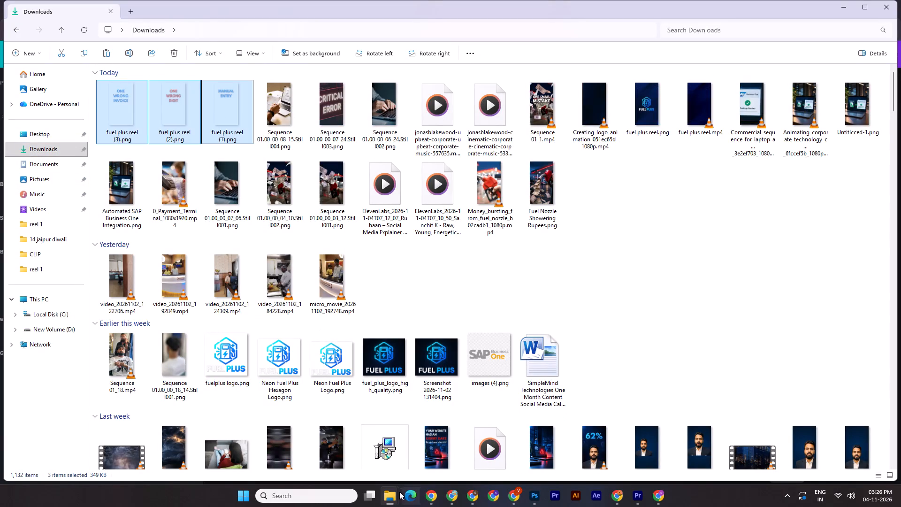
left_click(390, 494)
left_click(452, 461)
key("ctrl+v")
left_click(659, 438)
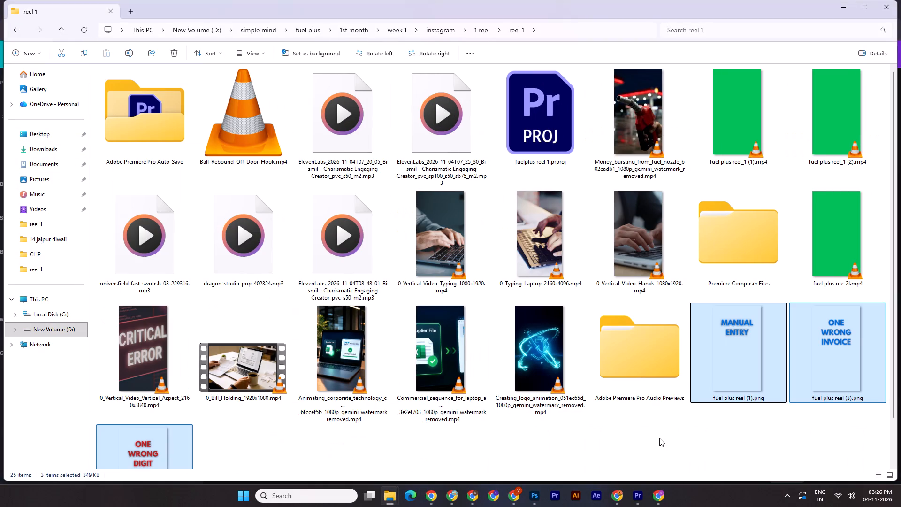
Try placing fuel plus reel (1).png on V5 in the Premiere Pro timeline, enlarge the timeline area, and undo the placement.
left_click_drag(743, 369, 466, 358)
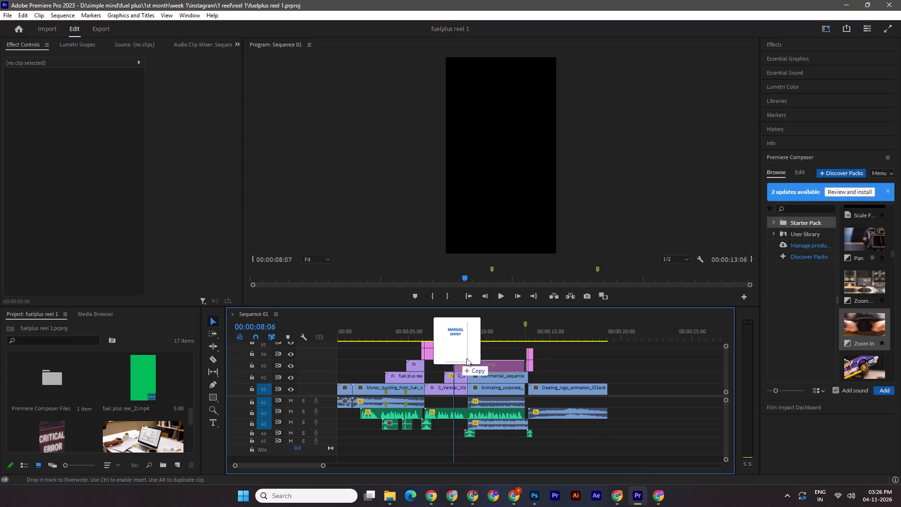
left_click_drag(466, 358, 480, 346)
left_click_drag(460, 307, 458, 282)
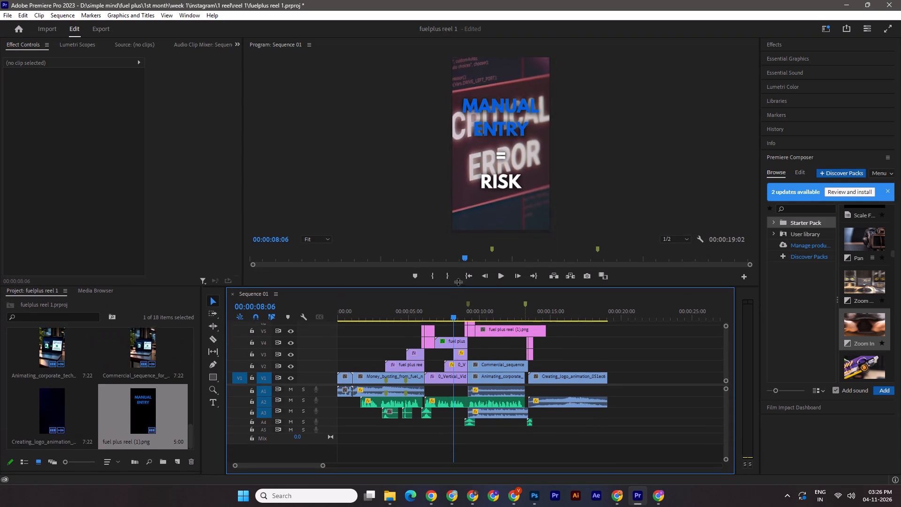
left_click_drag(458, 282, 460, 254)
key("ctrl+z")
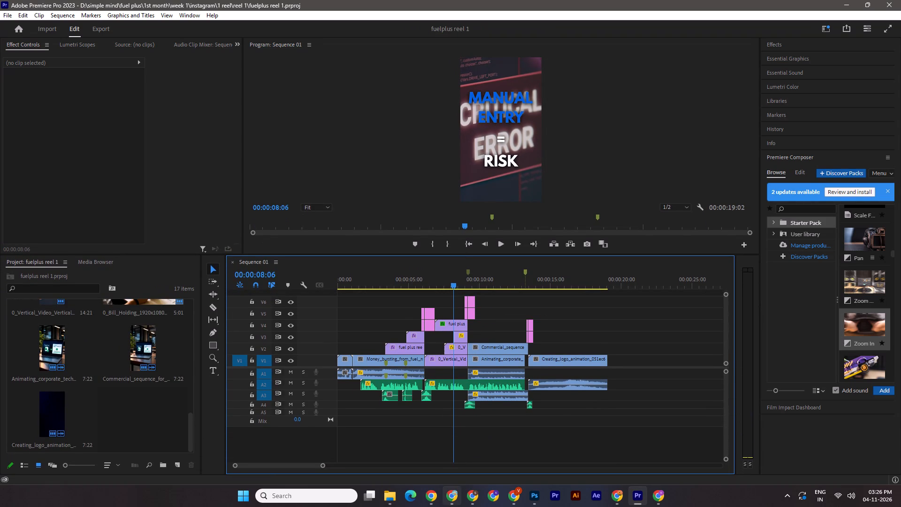
Add fuel plus reel (1).png from the reel 1 folder to the Premiere Pro timeline on V7, above the closing logo clip.
left_click(395, 499)
left_click(449, 449)
left_click_drag(741, 348, 631, 492)
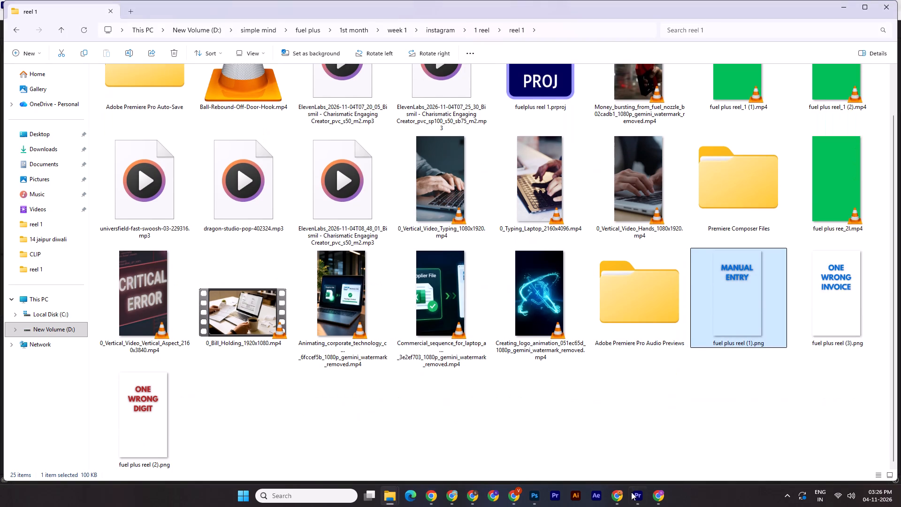
left_click_drag(631, 492, 534, 294)
Find the manual-entry line by playback and move the MANUAL ENTRY image on V7 to start at 00:00:06:15.
left_click_drag(456, 275, 429, 273)
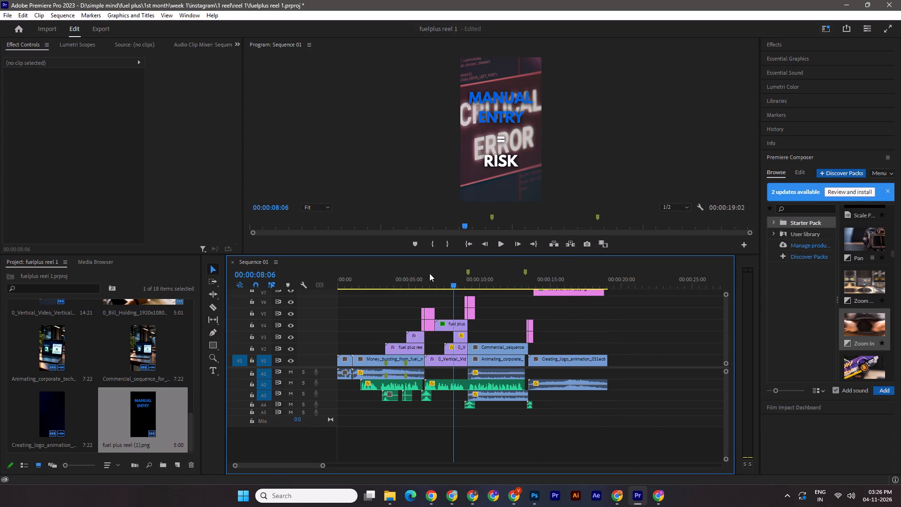
left_click_drag(429, 273, 423, 272)
double_click(426, 284)
left_click_drag(424, 285, 418, 284)
left_click_drag(428, 281, 415, 283)
key("space")
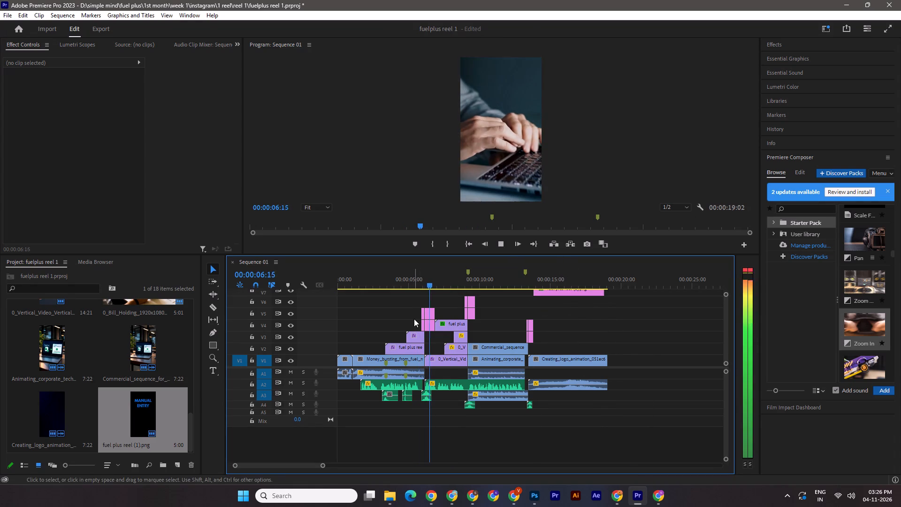
key("space")
left_click(430, 282)
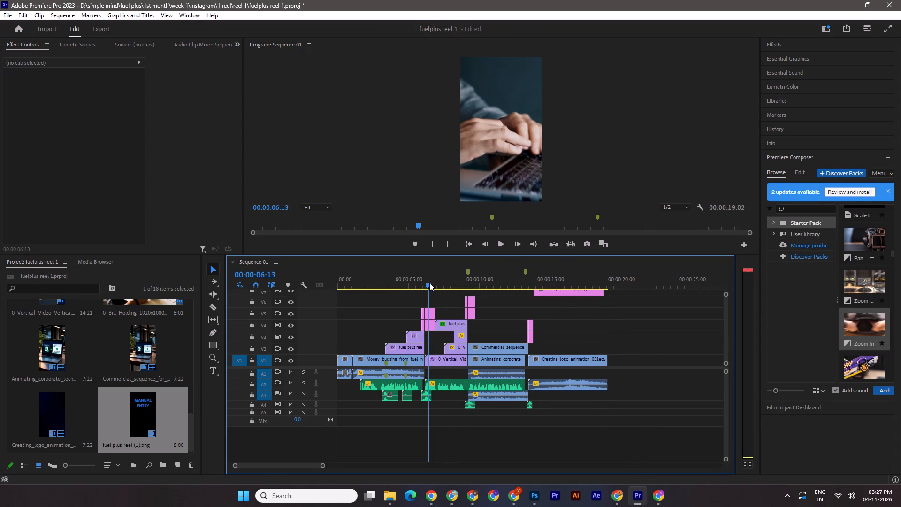
left_click_drag(556, 291, 486, 303)
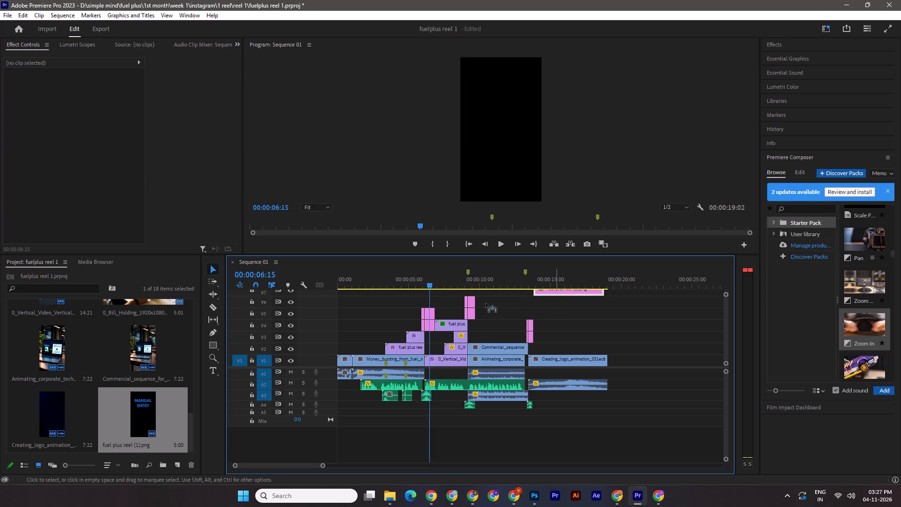
left_click_drag(486, 303, 451, 293)
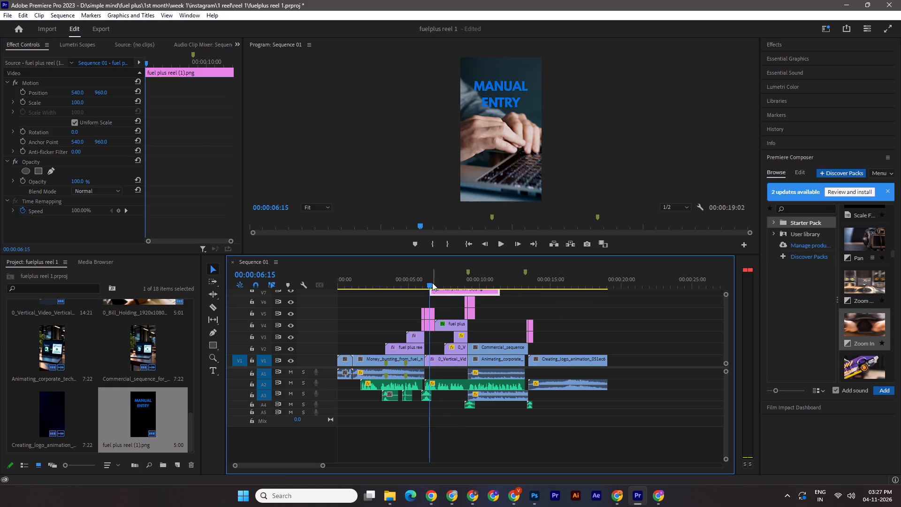
Trim the MANUAL ENTRY image to end at 00:00:07:17 and move it down to track V6.
left_click(430, 284)
key("space")
key("space")
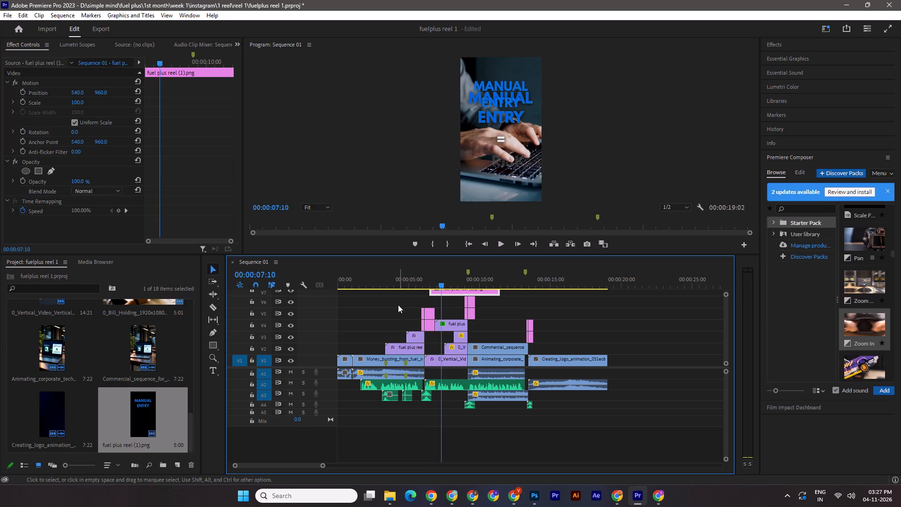
left_click_drag(440, 282, 451, 285, "shift")
left_click_drag(496, 292, 441, 292)
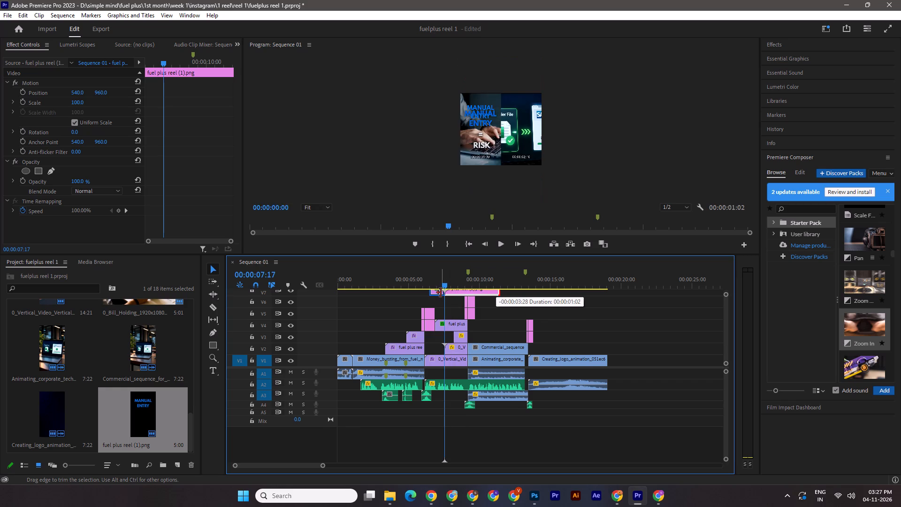
left_click_drag(441, 292, 441, 292)
left_click_drag(435, 293, 435, 300, "shift")
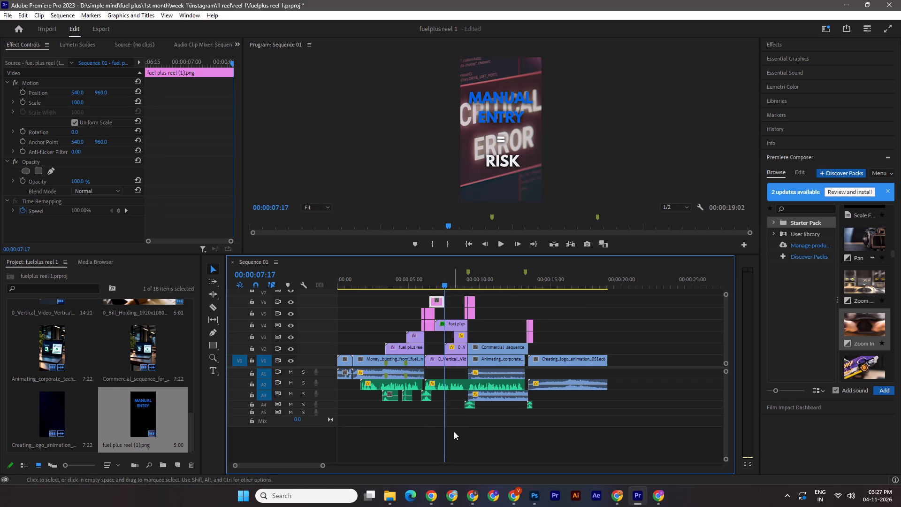
Add fuel plus reel (2).png from the reel 1 folder at 00:00:07:17, trim it to 20 frames, and place it on V6.
left_click(395, 494)
left_click(456, 461)
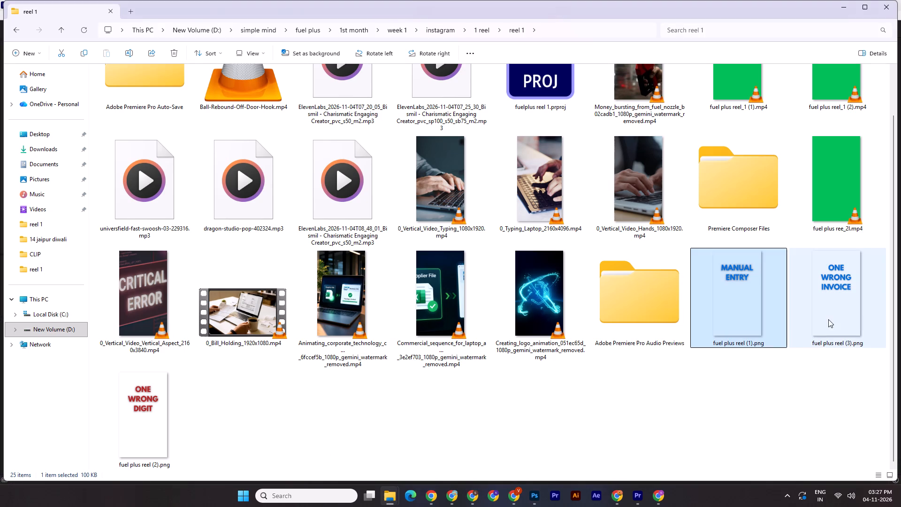
left_click_drag(136, 416, 512, 308)
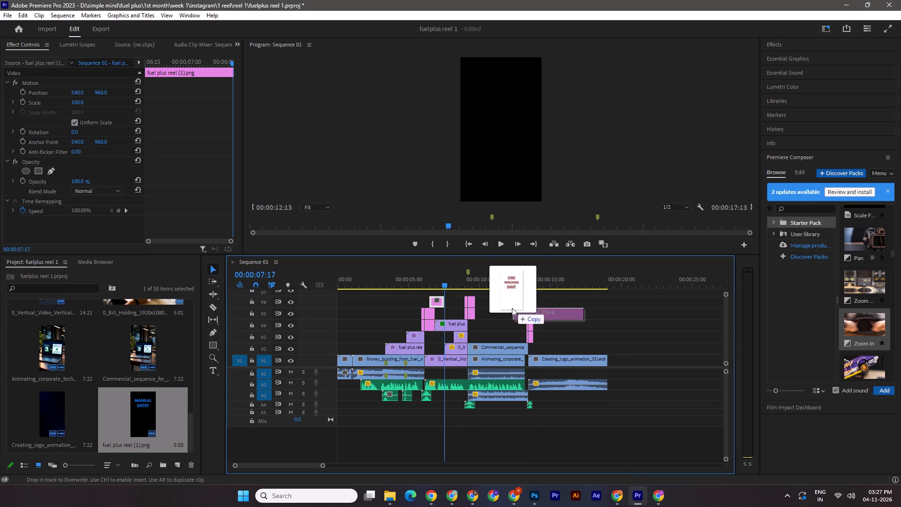
left_click_drag(512, 308, 450, 293)
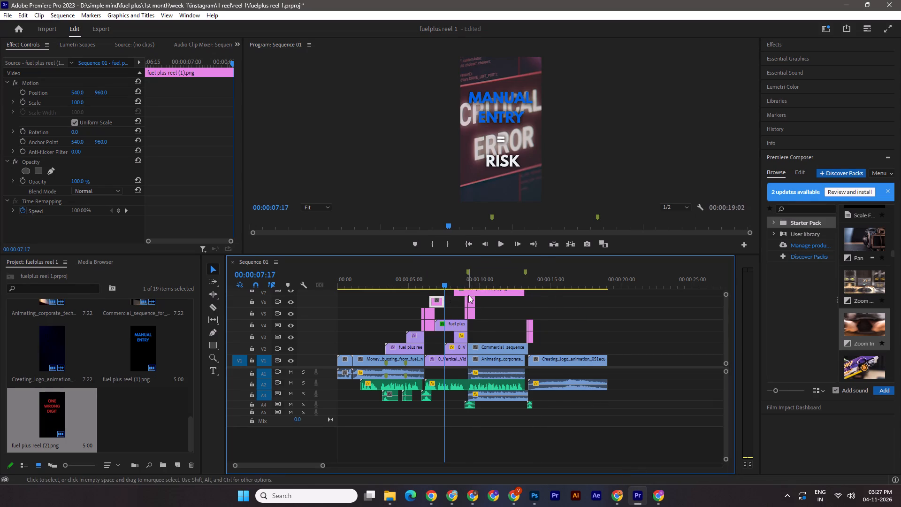
left_click_drag(470, 292, 463, 292)
left_click_drag(513, 292, 466, 291)
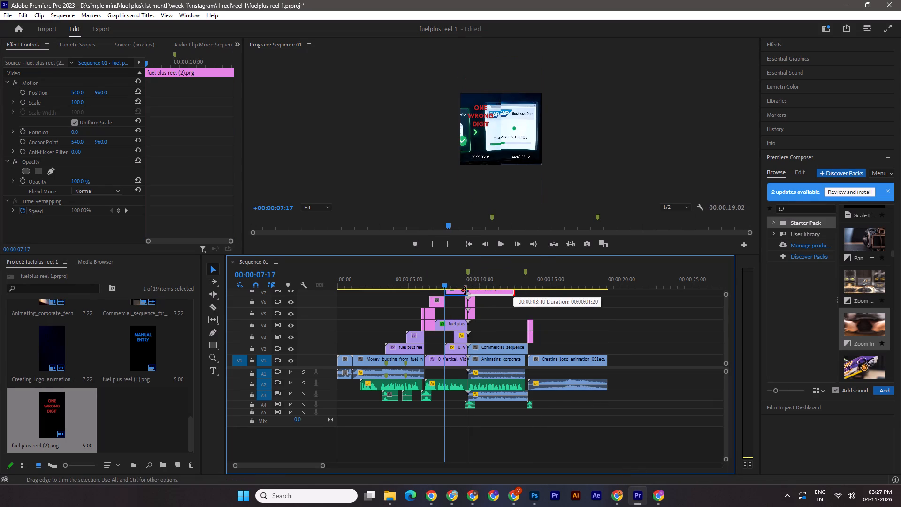
left_click_drag(466, 291, 454, 290)
left_click_drag(448, 292, 452, 302, "shift")
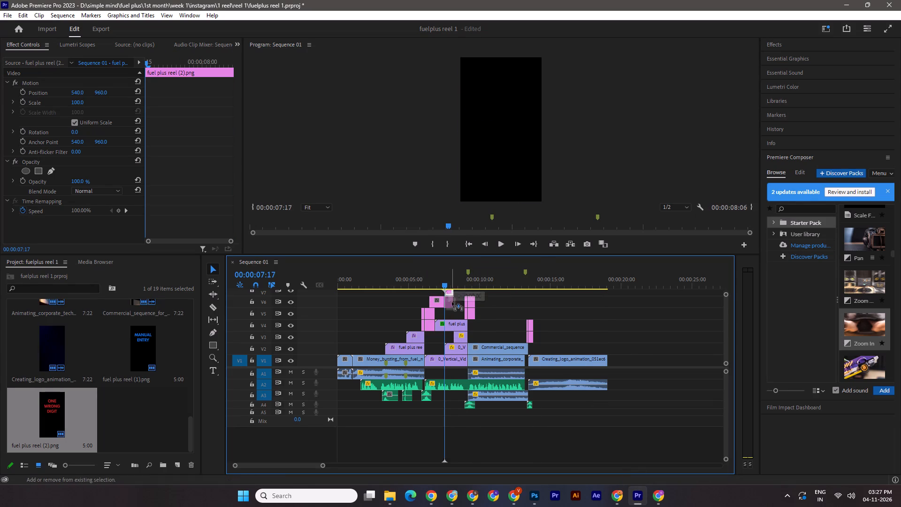
left_click_drag(452, 302, 453, 304, "shift")
Add fuel plus reel (3).png from the reel 1 folder to V7 straight after the ONE WRONG DIGIT image, trimmed to the old V4 text clip's end.
left_click(391, 497)
left_click(465, 464)
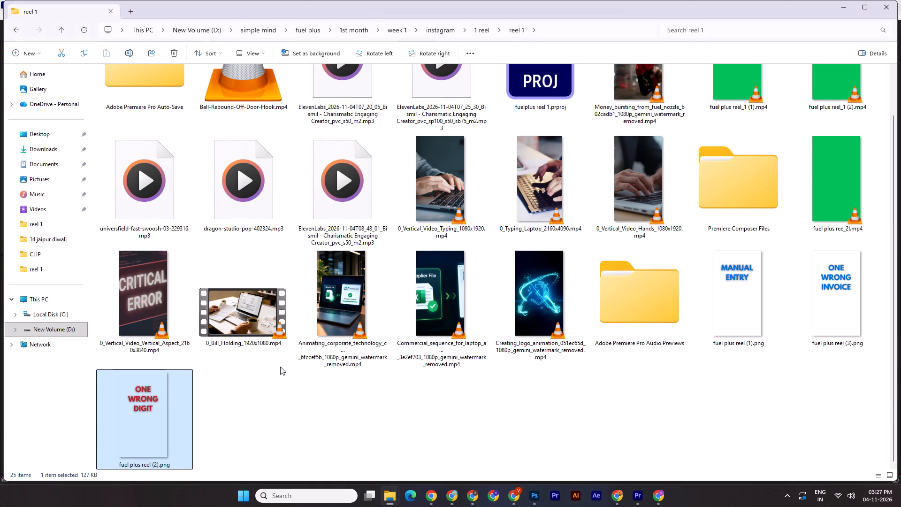
left_click_drag(846, 293, 641, 470)
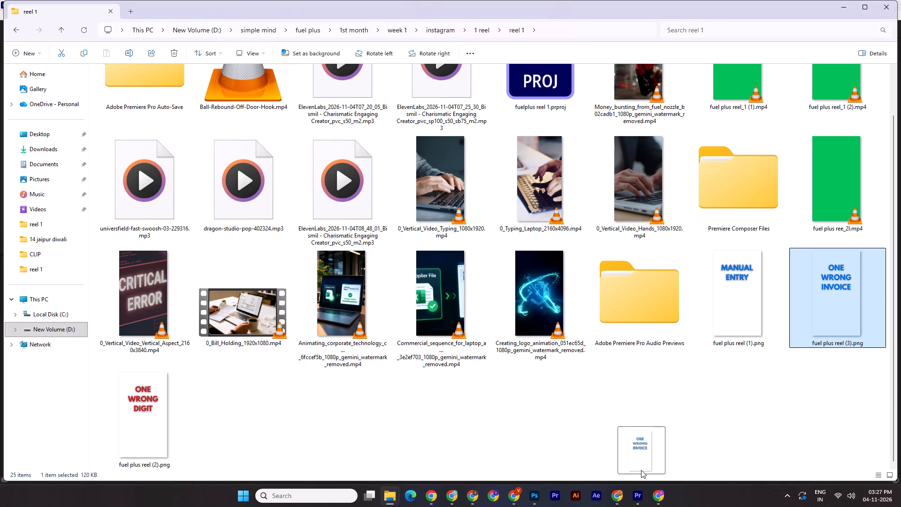
left_click_drag(641, 470, 457, 292)
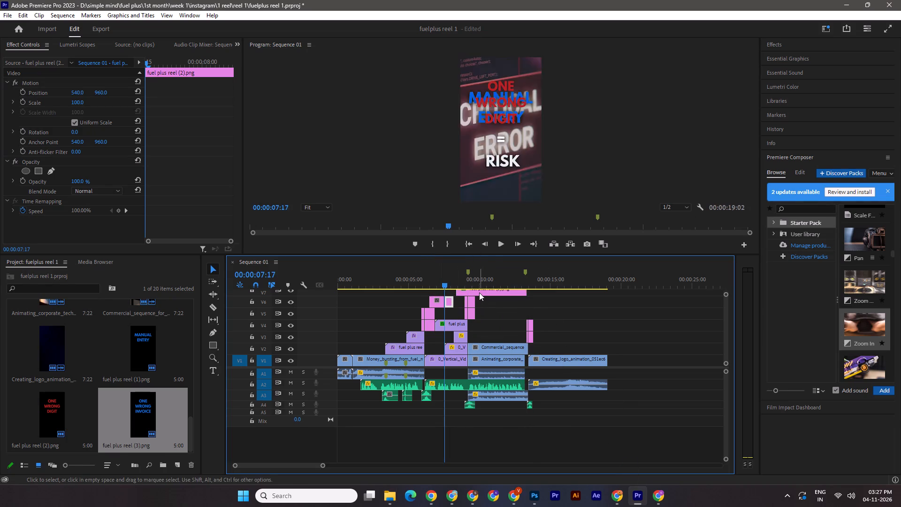
left_click(479, 292)
left_click_drag(524, 291, 466, 293)
left_click(462, 292)
Move the fuel plus ree_2l.mp4 text clip off V4 to an empty stretch of V5 above the closing logo clip.
left_click_drag(456, 324, 657, 284)
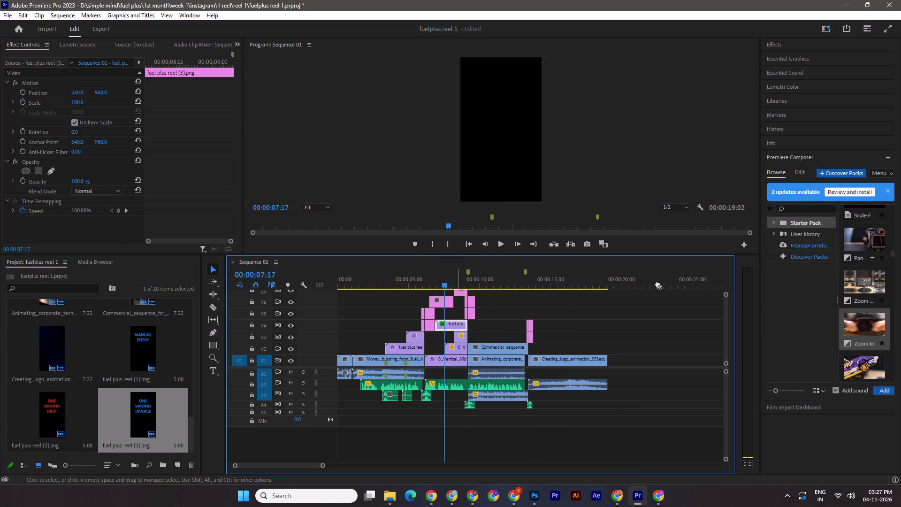
left_click_drag(657, 284, 707, 272)
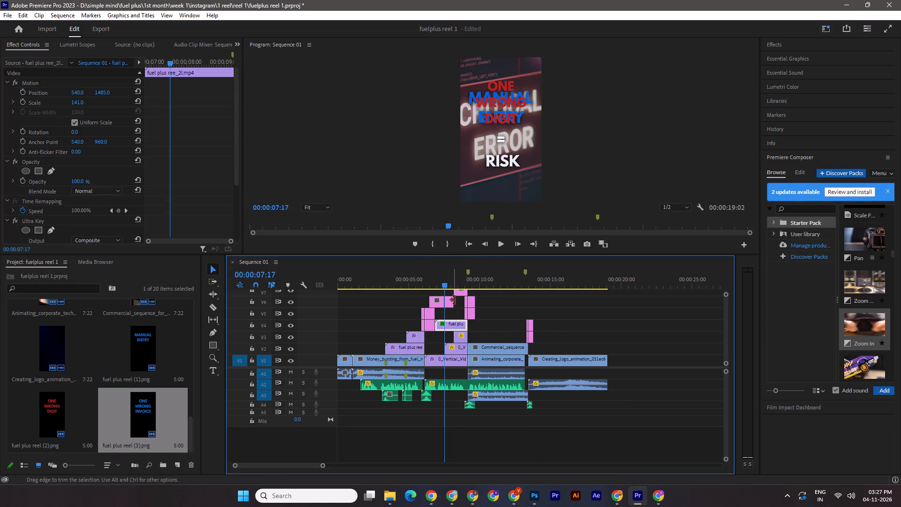
left_click(460, 292)
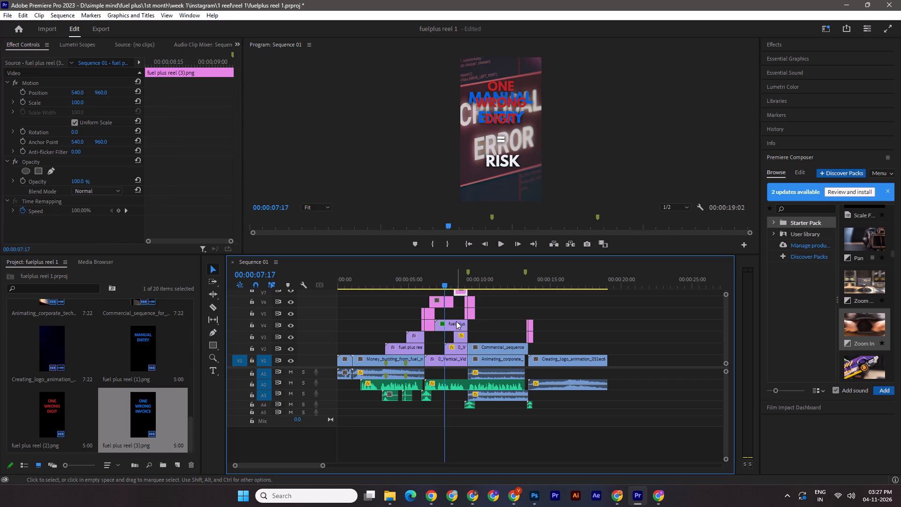
key("ctrl+z")
key("ctrl+shift+z")
left_click_drag(451, 328, 573, 316)
Move the ONE WRONG INVOICE and ONE WRONG DIGIT images down to V4, keeping their timing.
left_click_drag(461, 292, 464, 324)
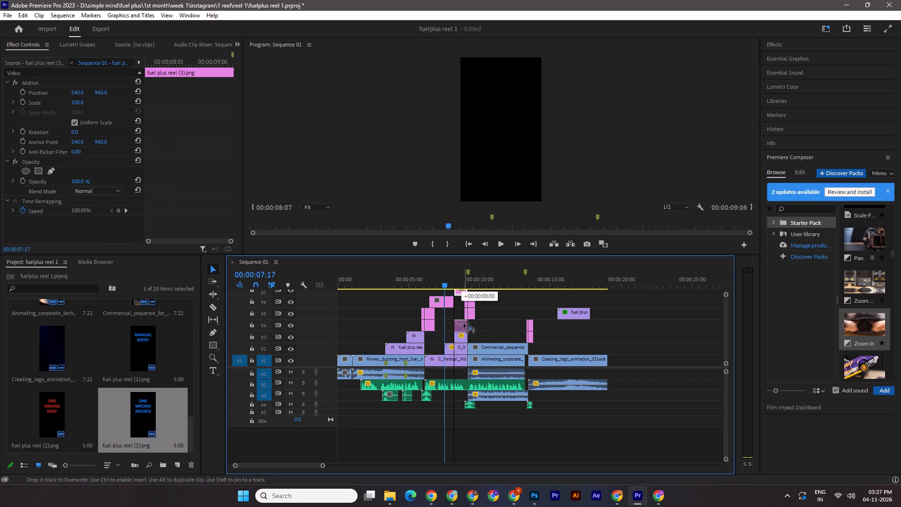
left_click_drag(464, 324, 464, 326)
left_click(435, 302)
left_click(451, 303, "shift")
left_click(448, 301)
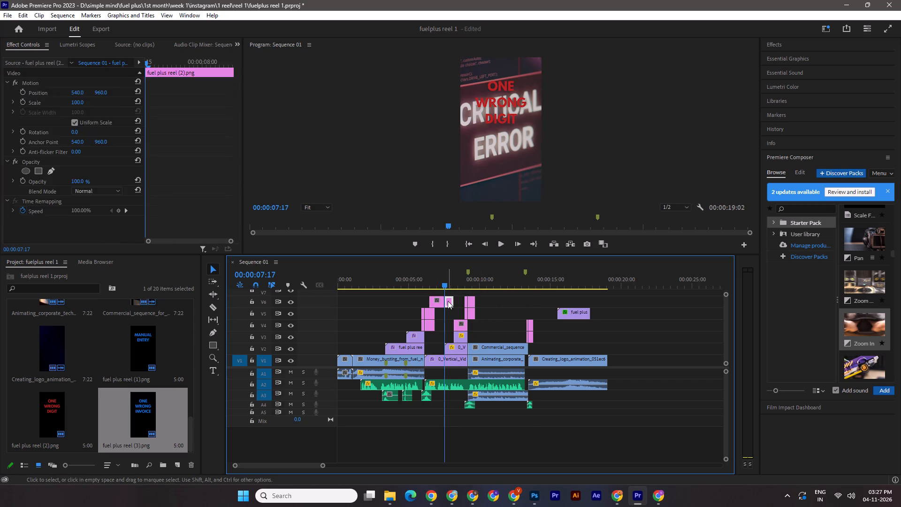
left_click_drag(448, 301, 450, 321)
left_click(529, 309)
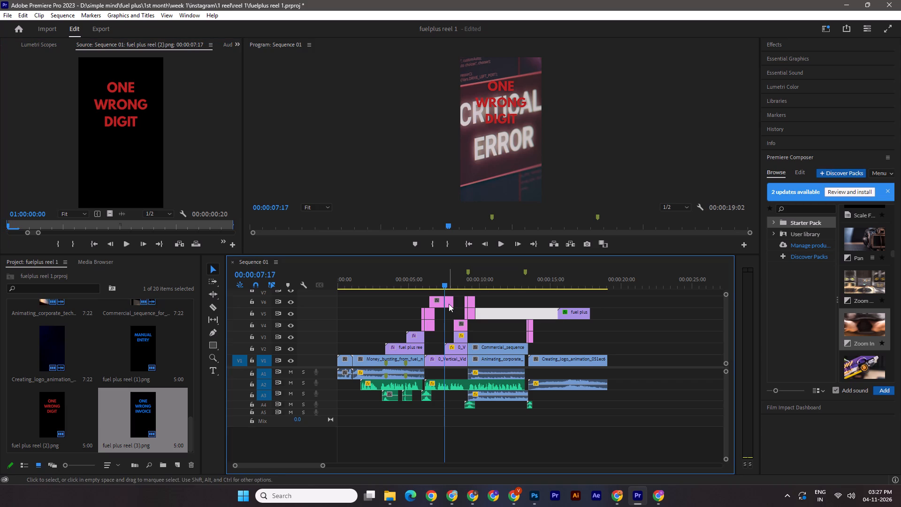
left_click_drag(449, 304, 450, 328)
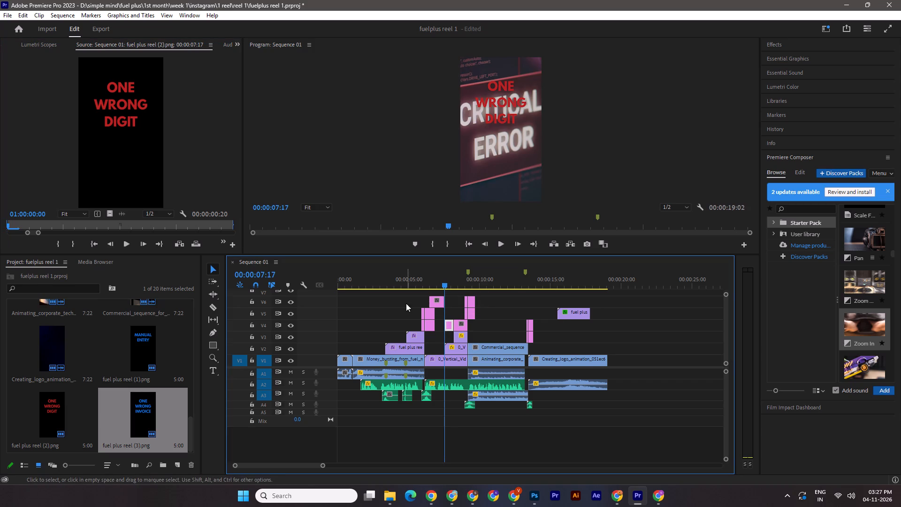
Raise the transition clips near 00:00:06:00 by one track, to V5 and V6, together with the MANUAL ENTRY image.
left_click_drag(406, 303, 433, 323)
left_click_drag(429, 325, 429, 320, "shift")
left_click_drag(430, 321, 431, 315, "shift")
Move the MANUAL ENTRY image alone down to V4, directly before the ONE WRONG DIGIT image, and save the project.
left_click(439, 292)
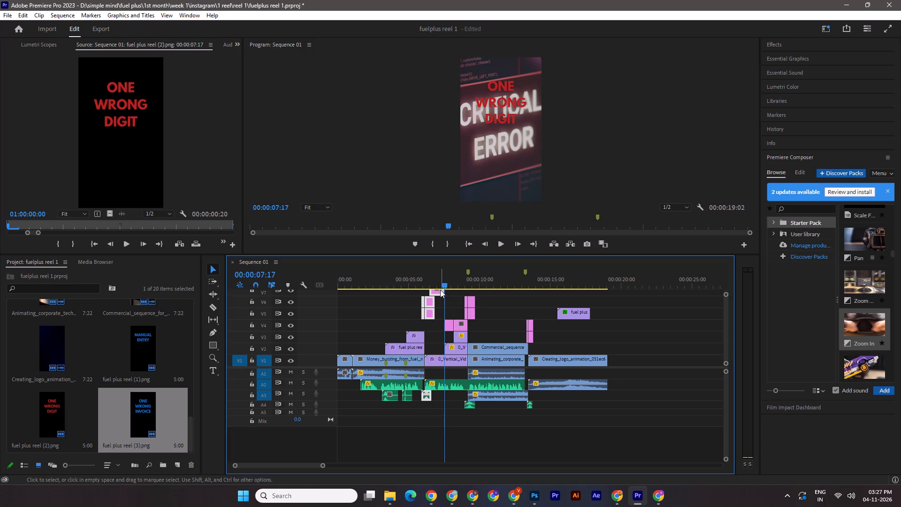
left_click(443, 308)
left_click(439, 308)
left_click_drag(436, 294, 437, 306)
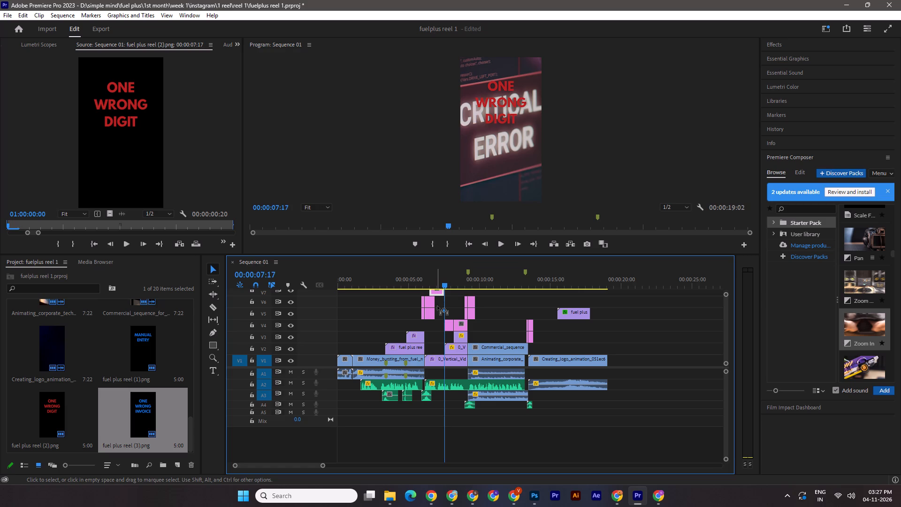
left_click_drag(437, 306, 436, 325)
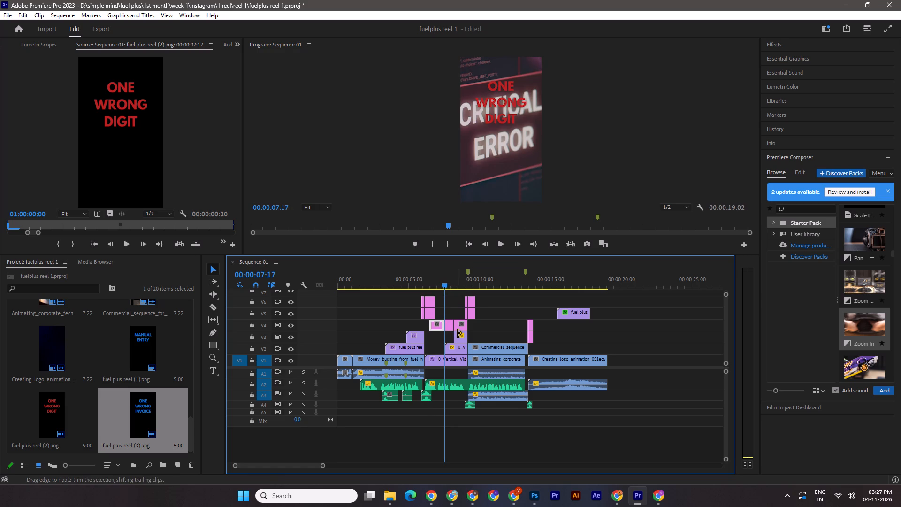
key("ctrl+s")
Save again and play the sequence from 00:00:04:09 to check the three headings against the voice-over.
left_click_drag(445, 282, 400, 283)
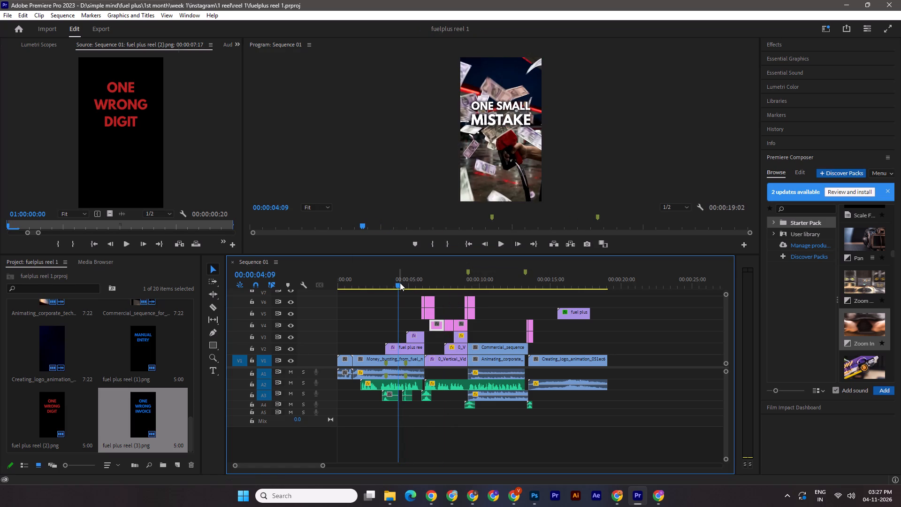
key("ctrl+s")
key("space")
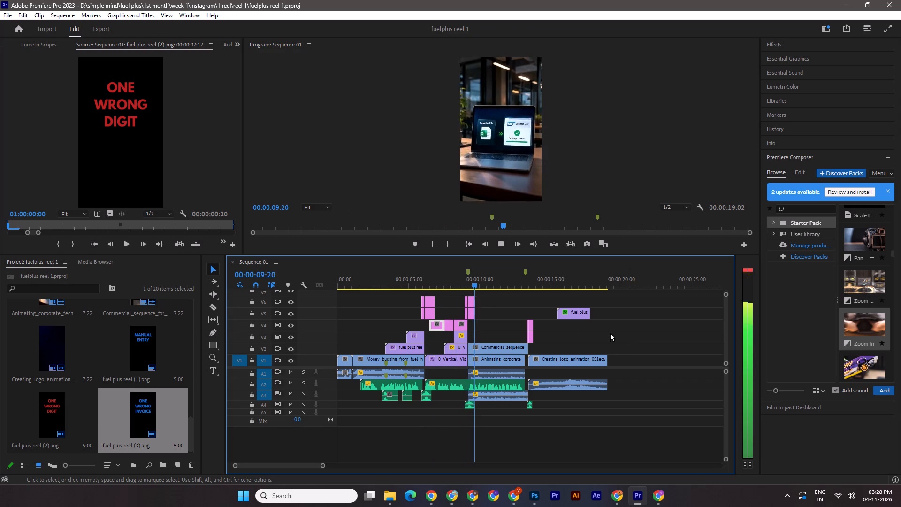
key("space")
Set the ONE WRONG DIGIT image's scale to 116 and its vertical position to 1169.
left_click_drag(473, 282, 440, 280)
left_click(448, 284)
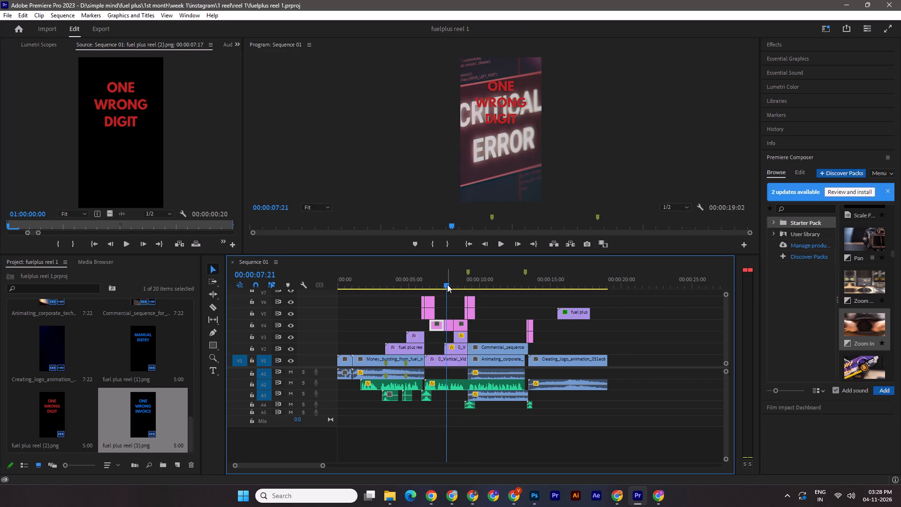
left_click_drag(447, 284, 452, 286)
left_click(449, 326)
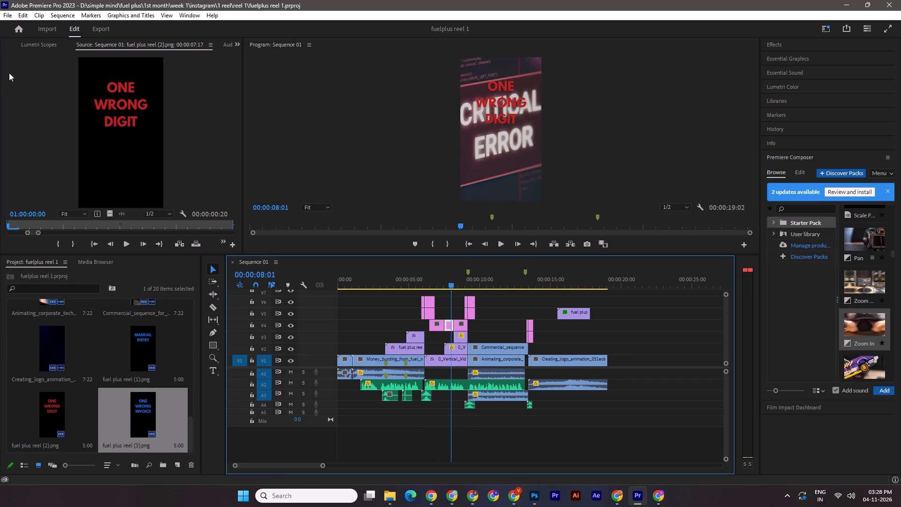
left_click(53, 46)
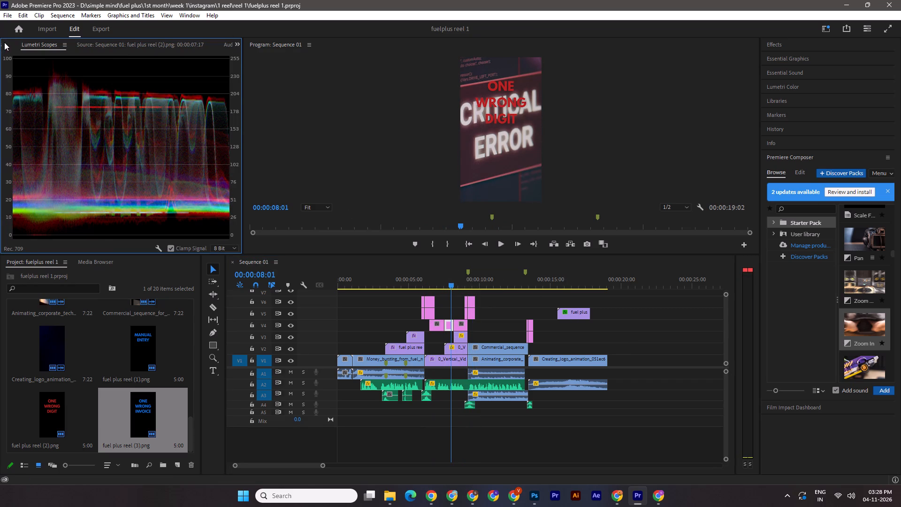
left_click(4, 42)
left_click_drag(74, 103, 79, 103)
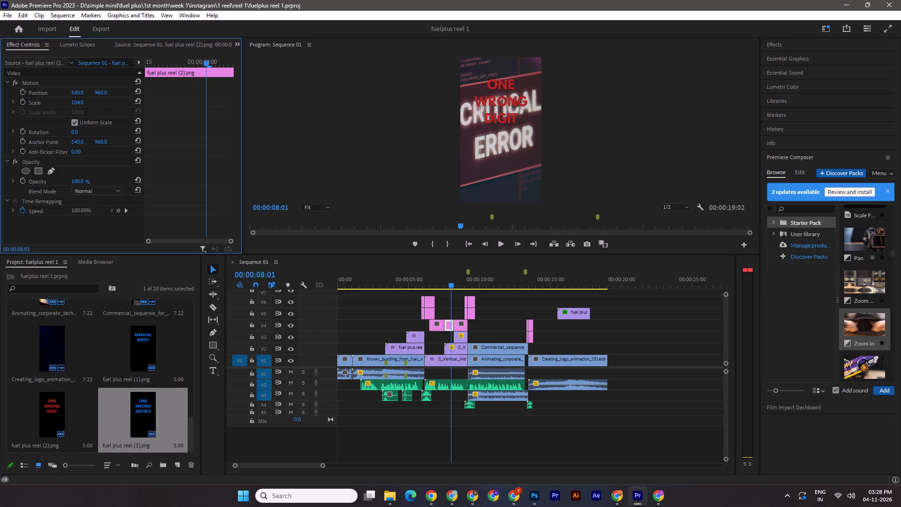
left_click_drag(79, 103, 85, 103)
left_click_drag(100, 94, 211, 100)
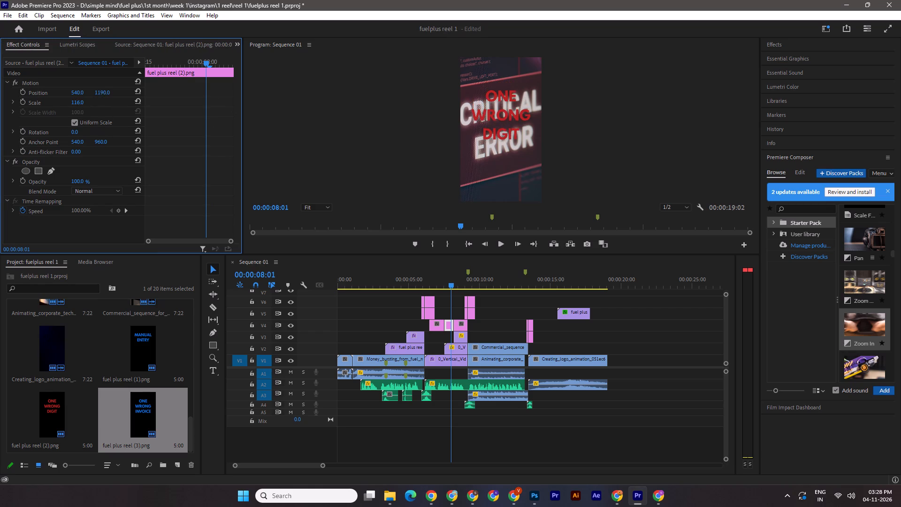
left_click_drag(211, 100, 201, 100)
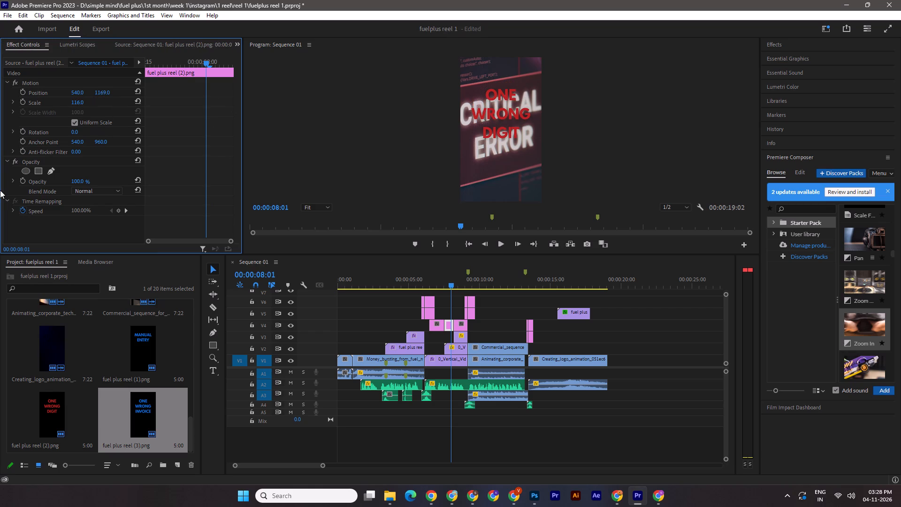
Set the MANUAL ENTRY image's scale to 116 and its vertical position to 1169.
left_click(455, 284)
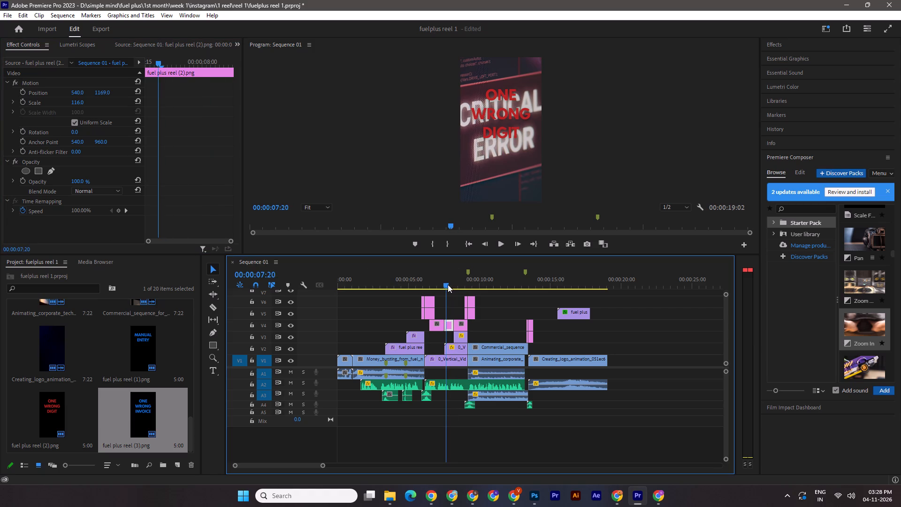
left_click_drag(451, 285, 442, 282)
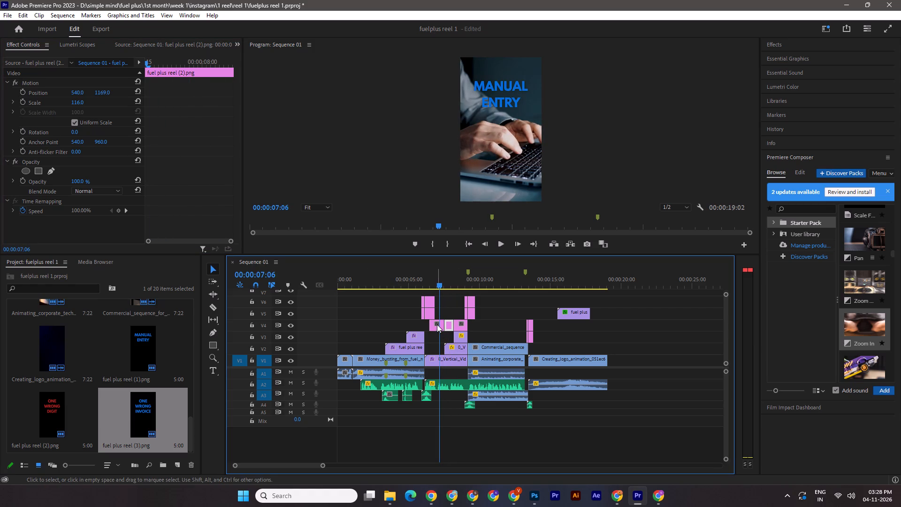
left_click(437, 324)
left_click(80, 100)
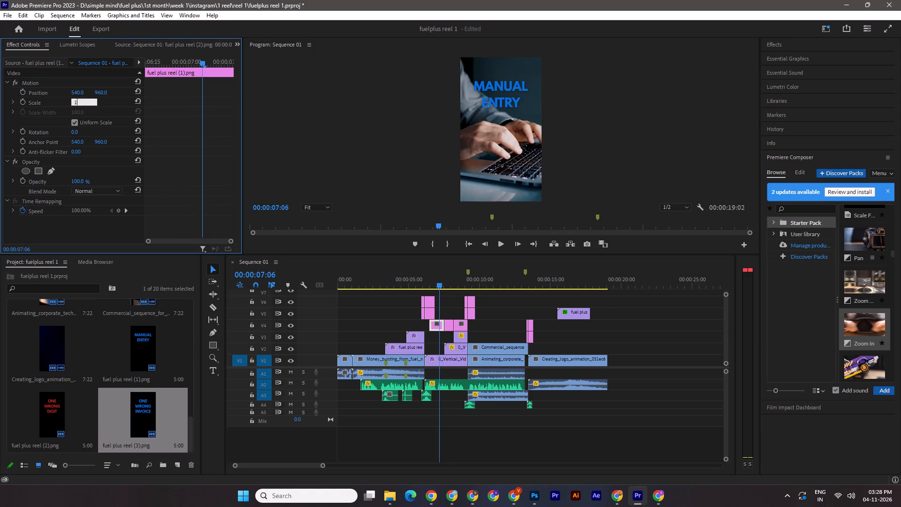
key("1")
type("16")
key("Return")
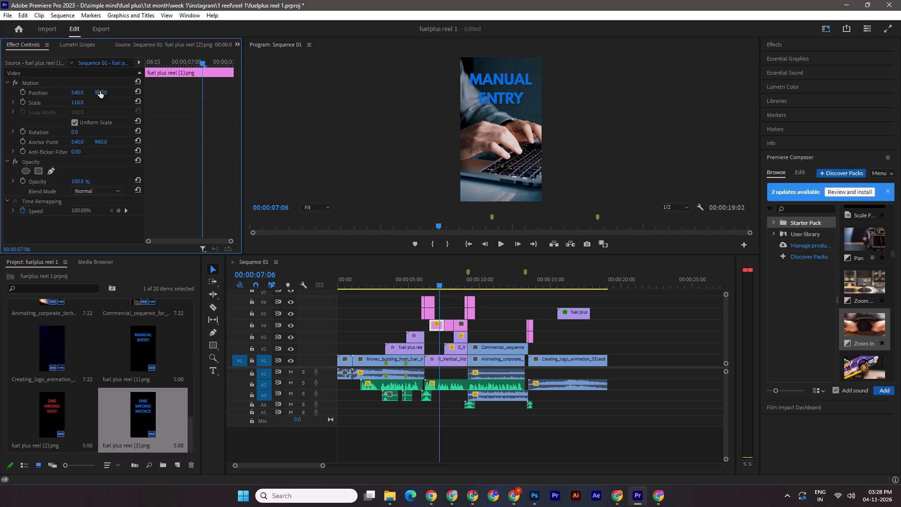
left_click(100, 91)
type("1169")
key("Return")
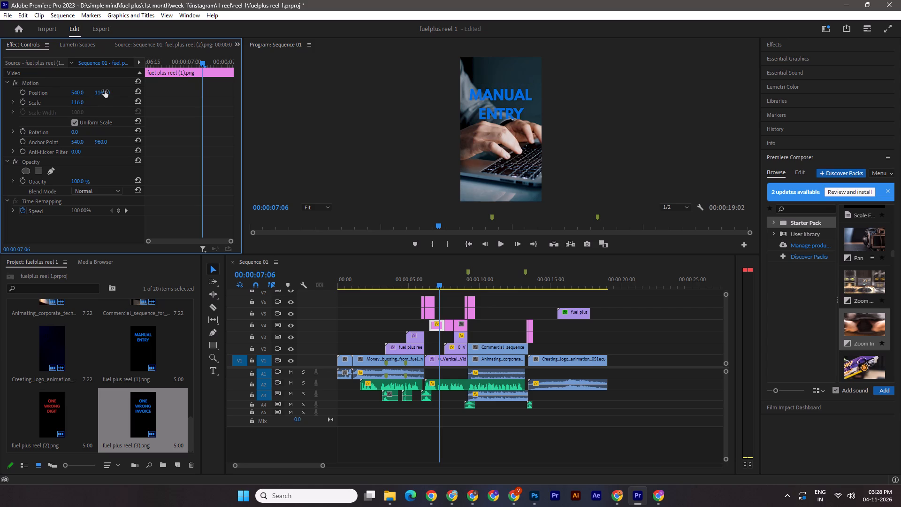
Set the ONE WRONG INVOICE image's scale to 116 and its vertical position to 1169, and save the project.
left_click_drag(436, 287, 445, 288)
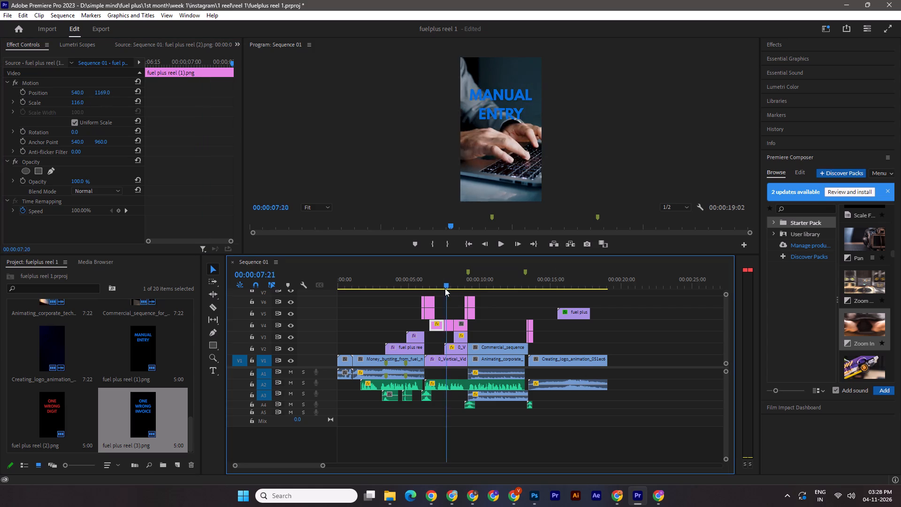
left_click_drag(445, 288, 458, 291)
left_click(459, 325)
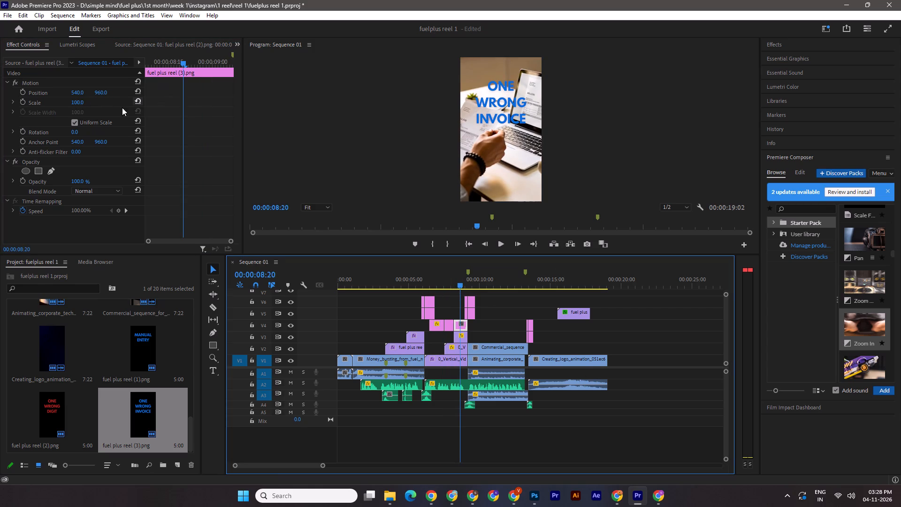
left_click(74, 105)
type("11")
key("6")
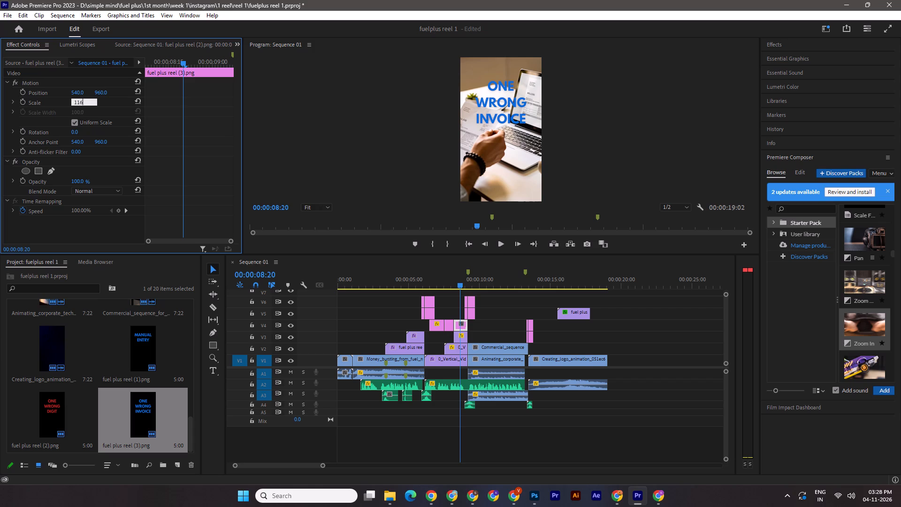
key("Return")
left_click(101, 89)
key("1")
key("1")
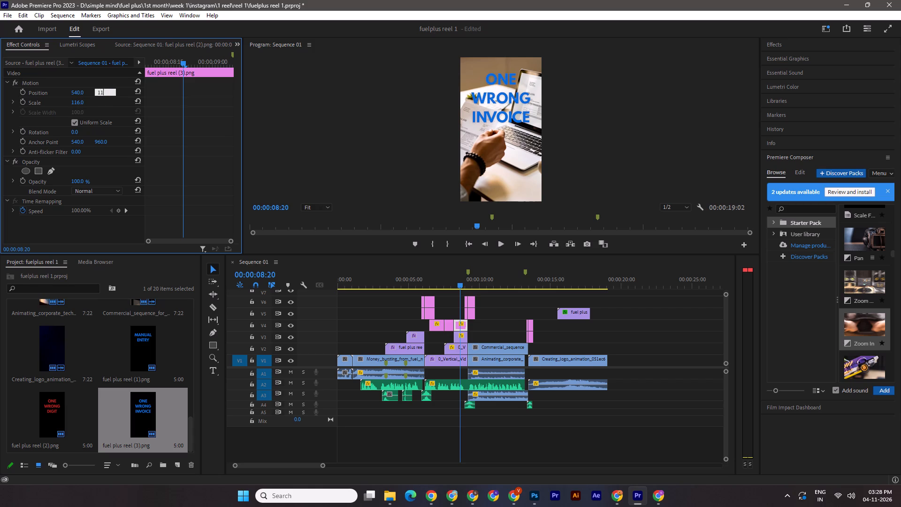
type("69")
key("Return")
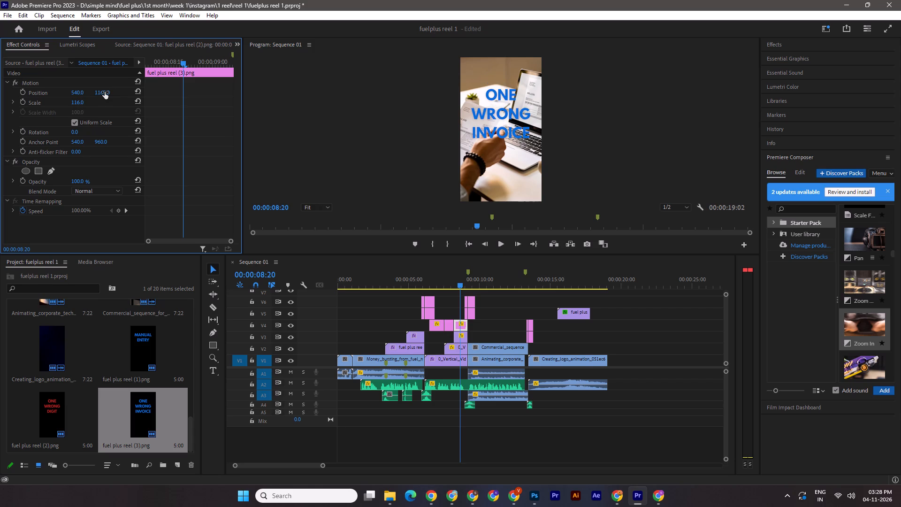
key("ctrl+s")
Save again and play the sequence from before the headings through the closing logo to check the matched images.
left_click_drag(460, 281, 407, 283)
key("ctrl+s")
key("space")
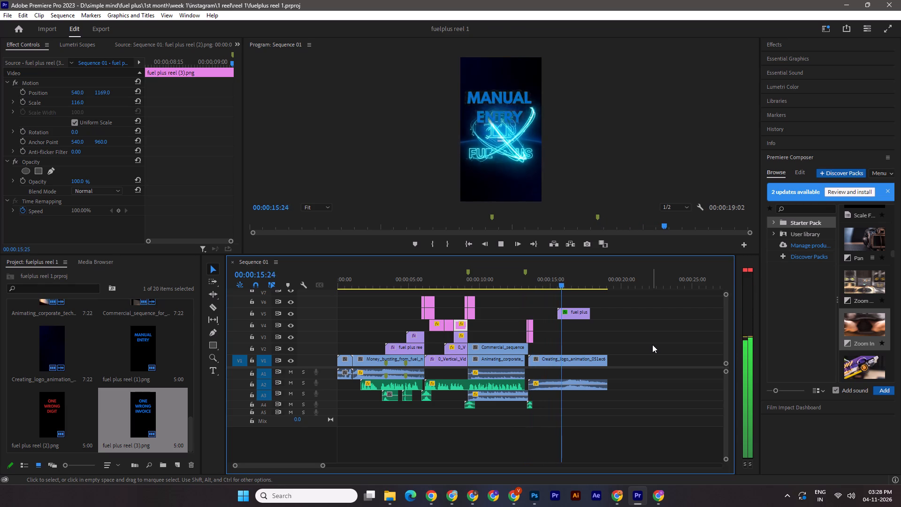
key("space")
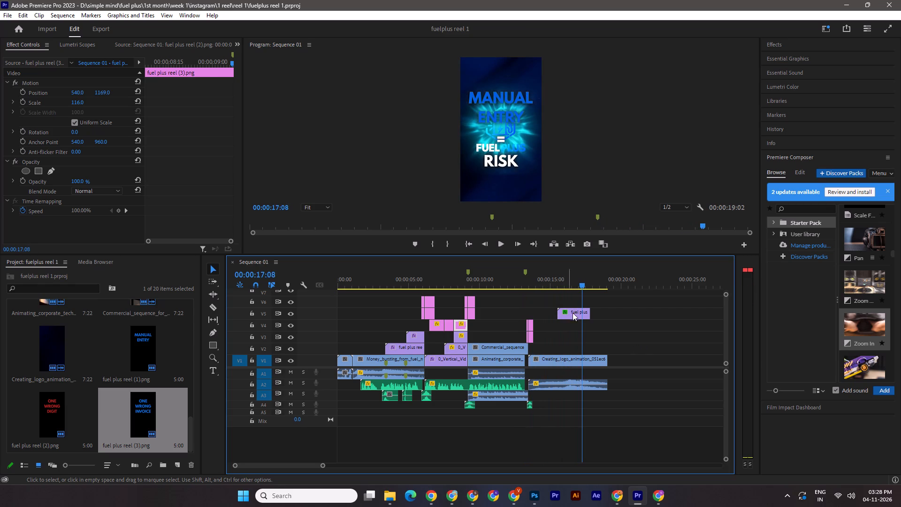
Delete the MANUAL ENTRY = RISK text clip on V5 over the closing logo animation and save the project.
left_click(574, 311)
key("Delete")
key("ctrl+s")
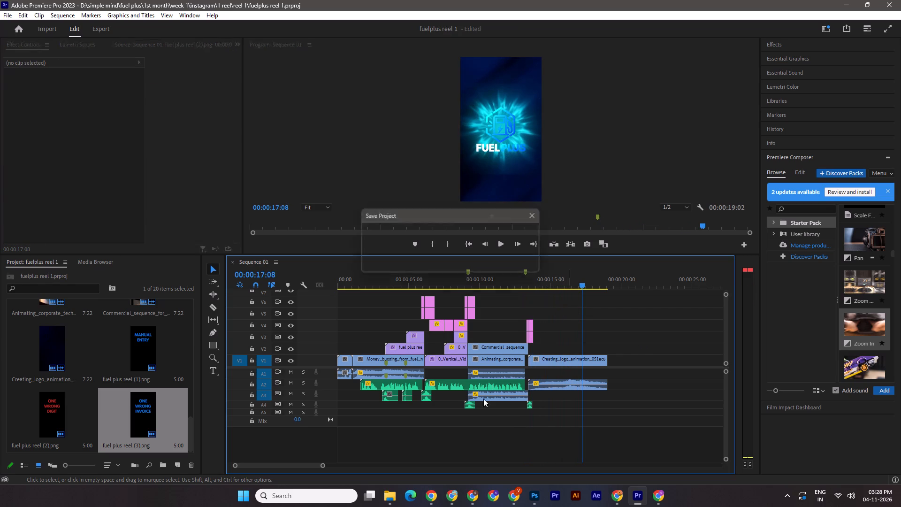
Switch to File Explorer and audition the upbeat corporate and cinematic corporate music files in the Downloads folder.
left_click(381, 502)
left_click(308, 463)
left_click(48, 150)
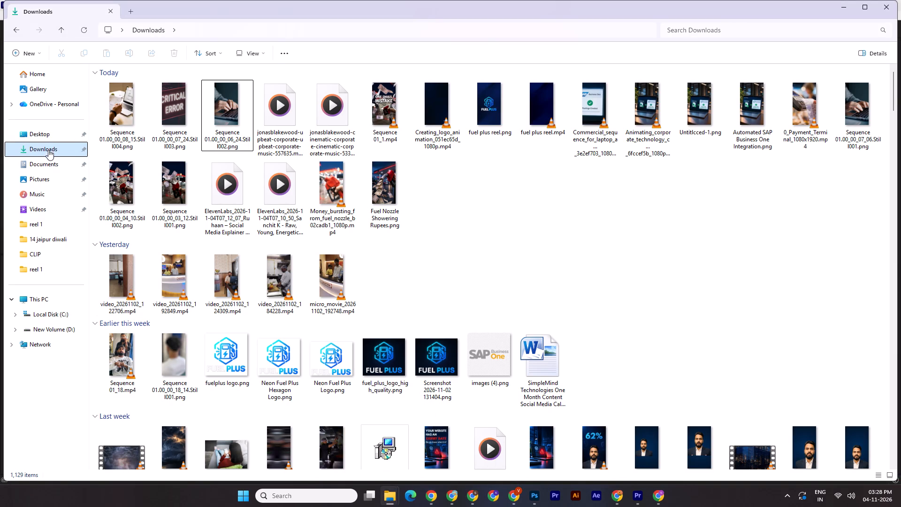
double_click(264, 108)
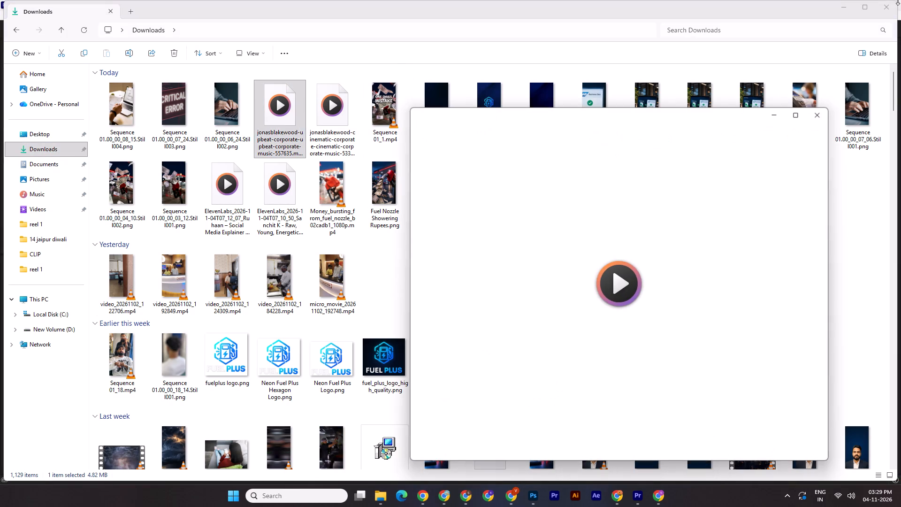
left_click(815, 113)
double_click(351, 111)
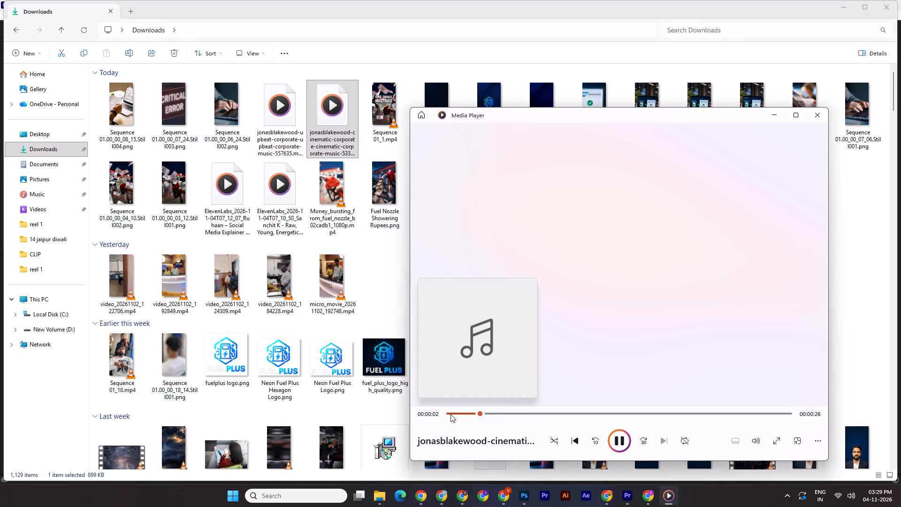
left_click(815, 115)
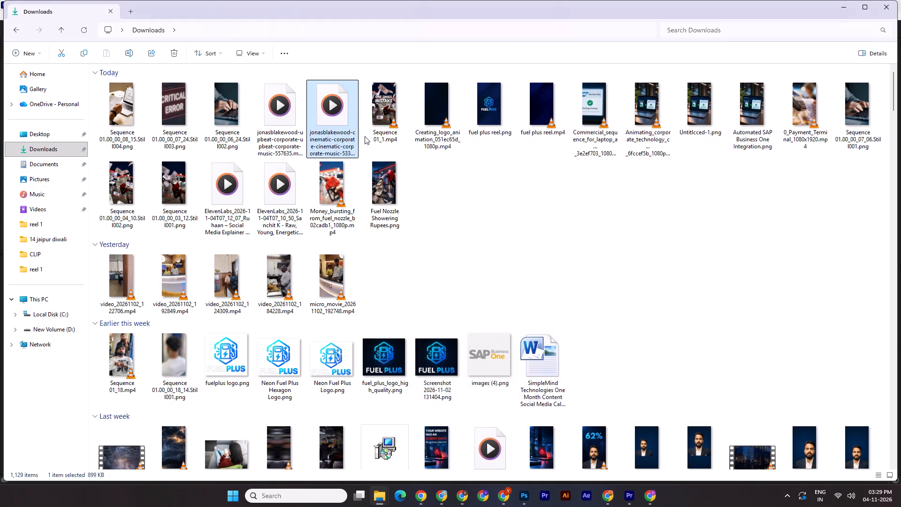
Move the cinematic corporate music file from Downloads to the reel 1 folder and place it on A5 at the sequence start in Premiere.
key("ctrl+x")
left_click(397, 492)
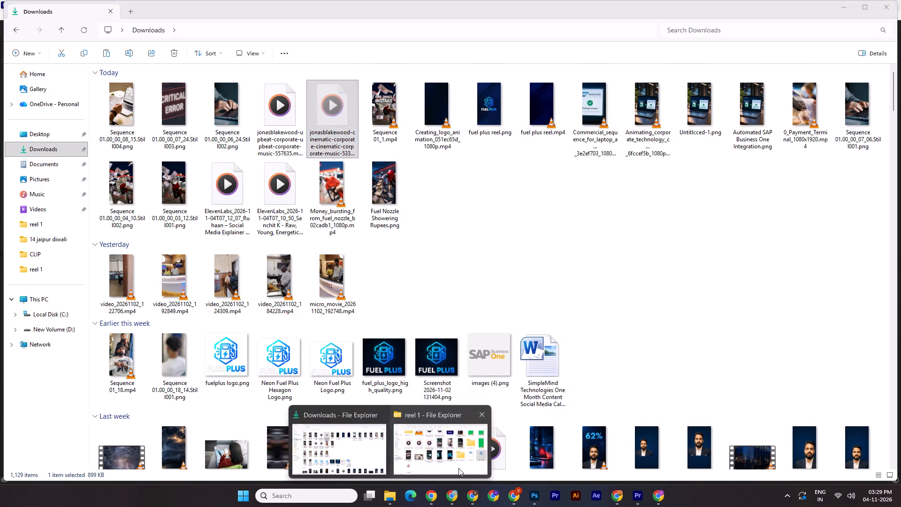
left_click(458, 468)
key("ctrl+v")
left_click_drag(249, 410, 633, 496)
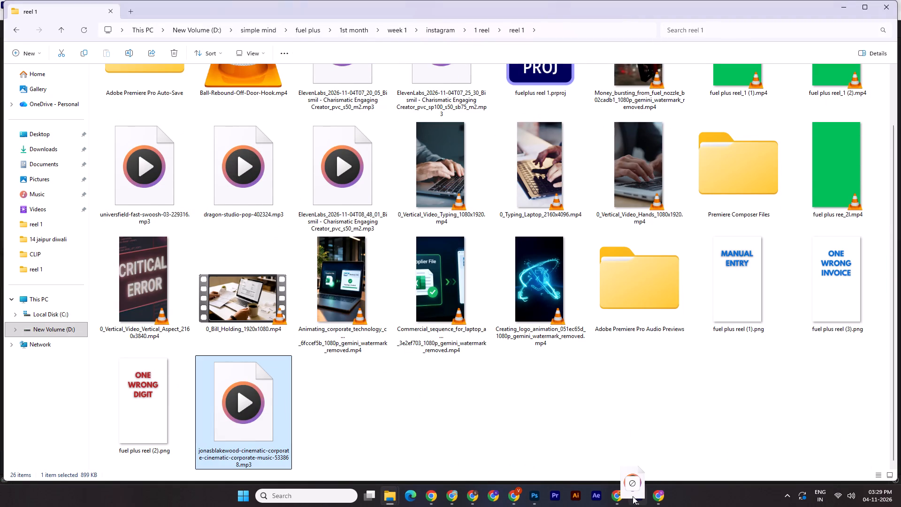
left_click_drag(633, 496, 329, 410)
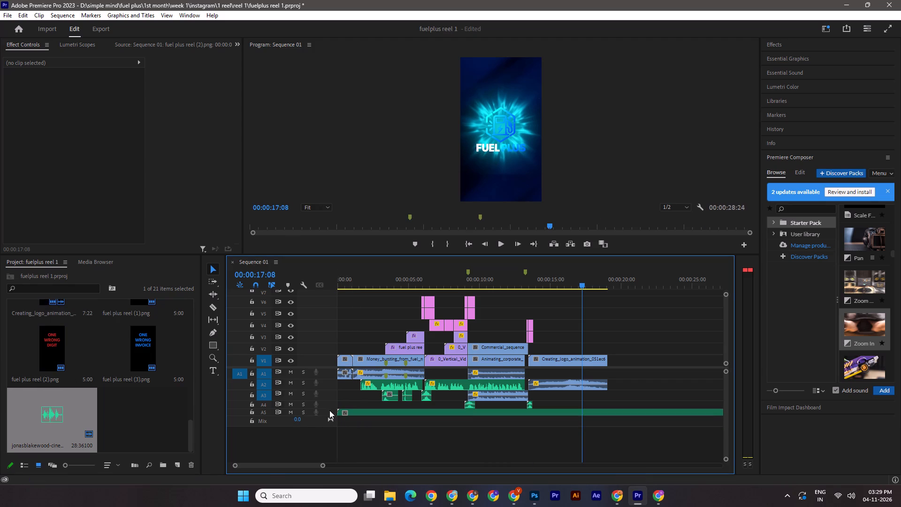
Enlarge the audio tracks and play the sequence's opening to hear where the cinematic music should begin.
left_click(725, 459)
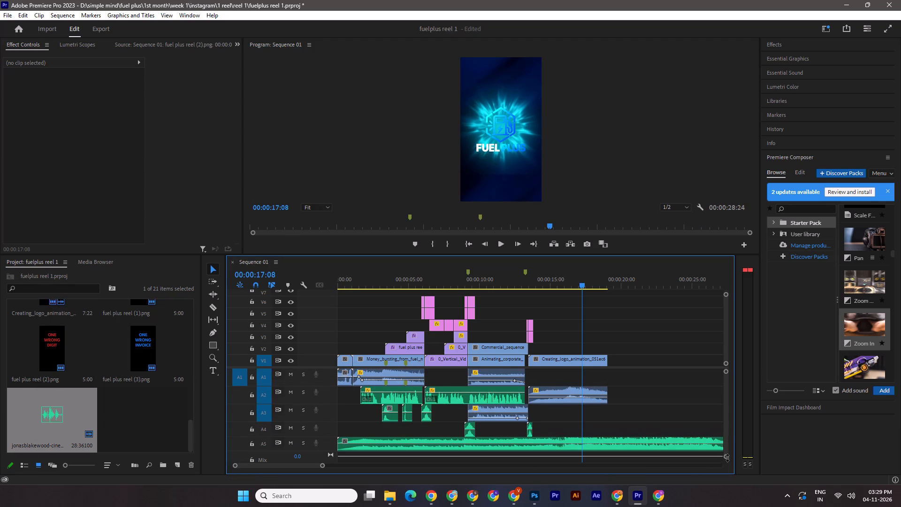
left_click(724, 428)
left_click_drag(349, 281, 316, 281)
key("space")
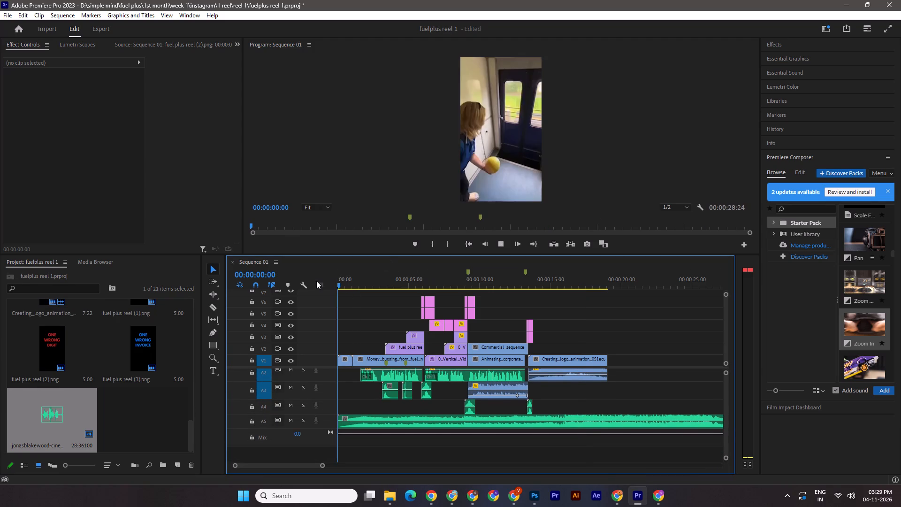
key("space")
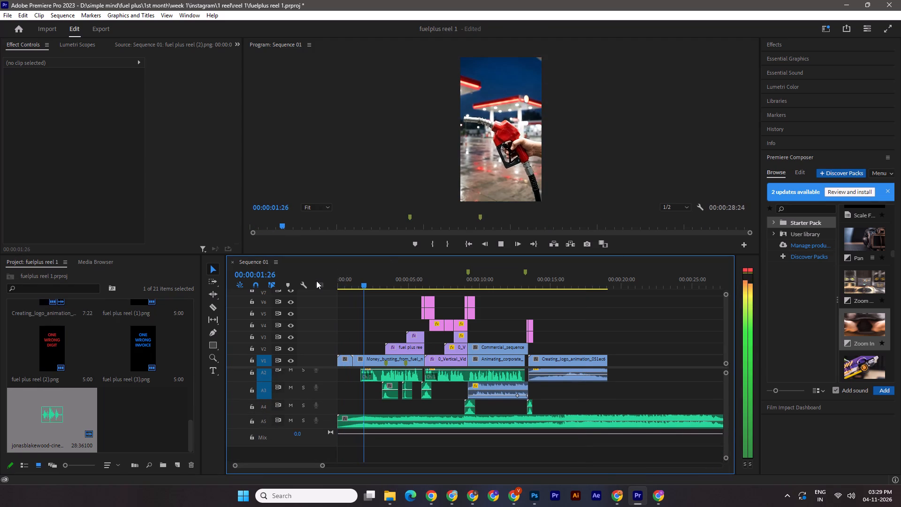
Trim the A5 music's start to 00:00:01:26, slide it back to 00:00:01:03 and extend its head to the sequence start.
left_click_drag(338, 425, 351, 426)
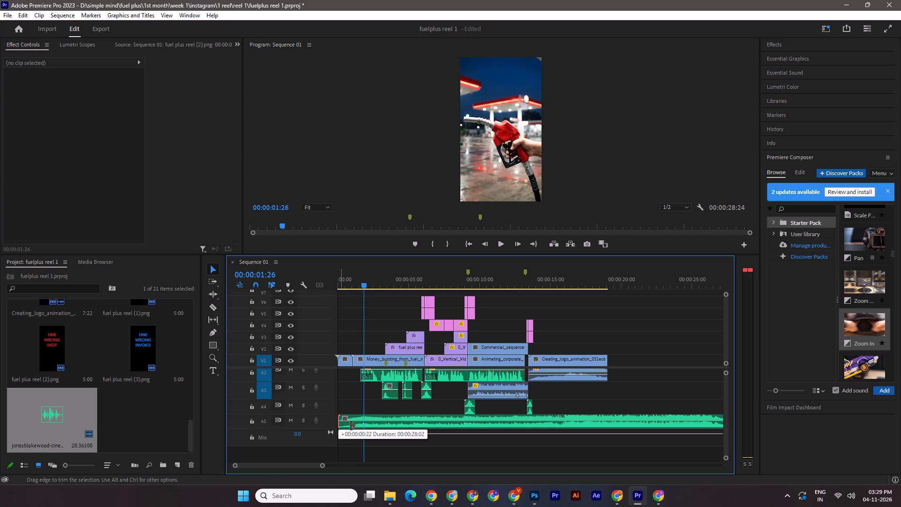
left_click_drag(351, 426, 365, 427)
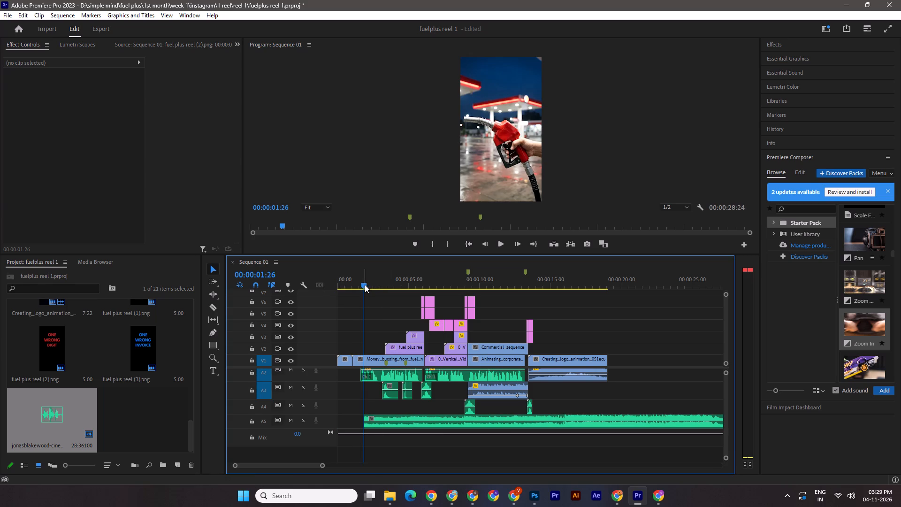
left_click_drag(365, 284, 351, 281)
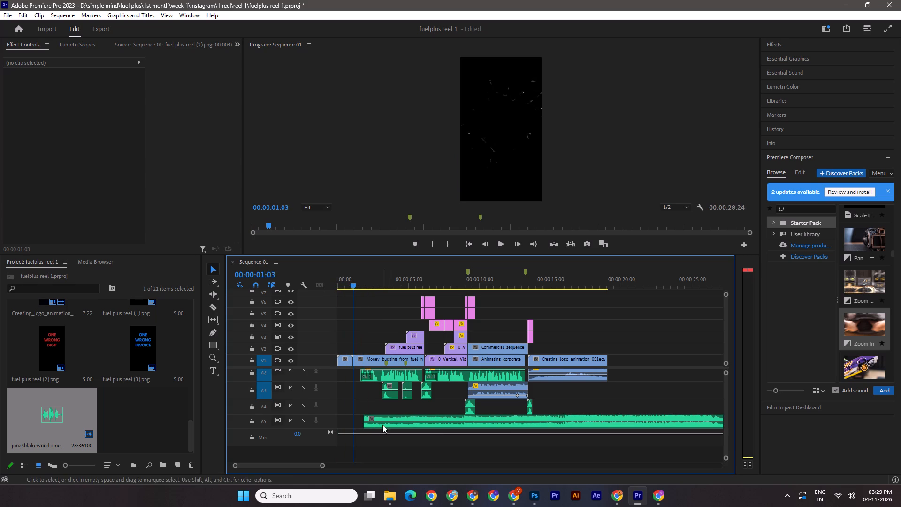
left_click_drag(382, 424, 372, 423)
left_click_drag(353, 420, 326, 414)
Play the sequence from the start to check how the shifted music fits the opening clips.
left_click_drag(354, 287, 311, 284)
key("space")
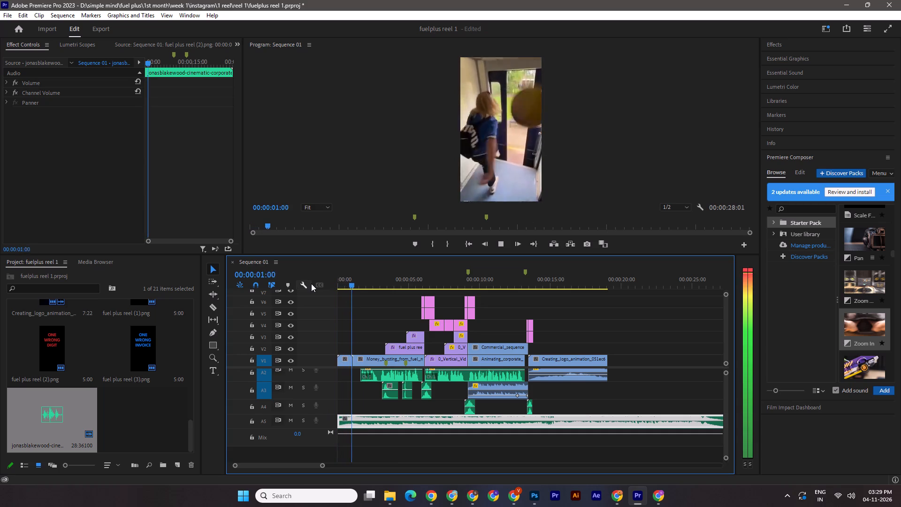
key("space")
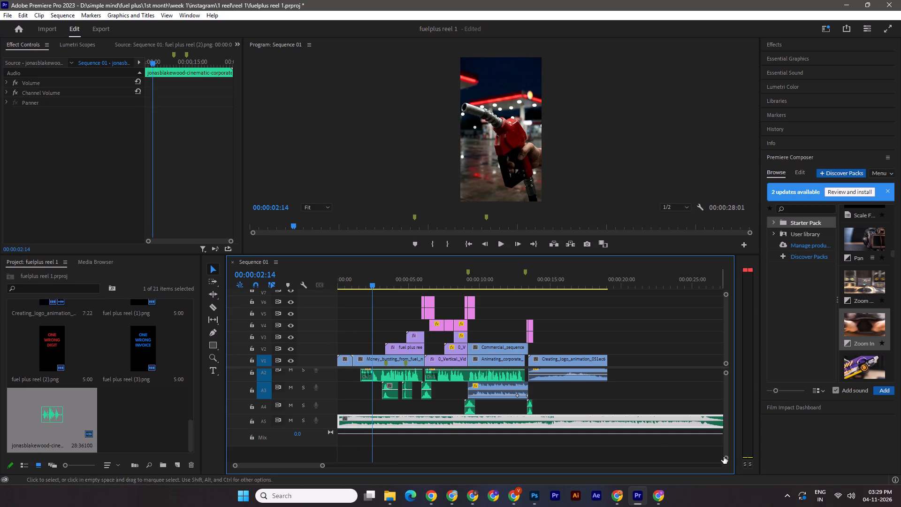
Enlarge the audio tracks and slightly lower the volume line of the cinematic music clip on A5.
left_click(726, 460)
left_click(724, 424)
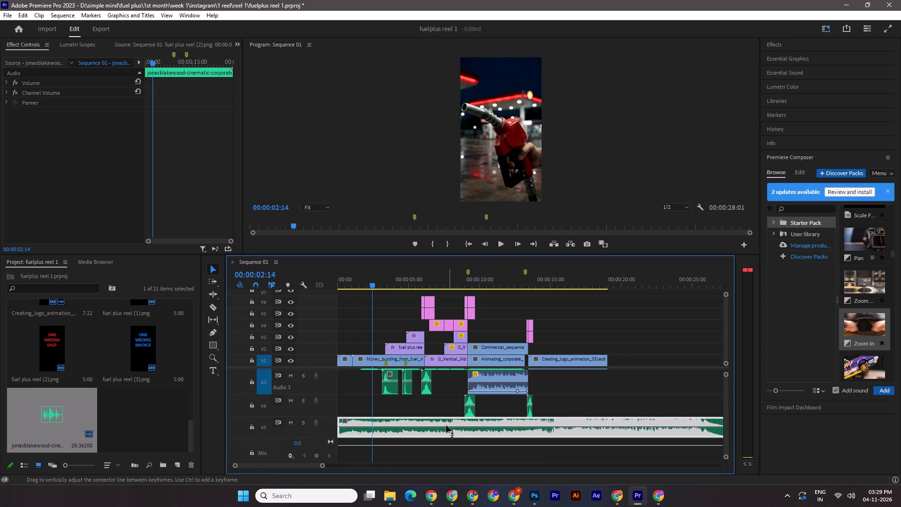
left_click_drag(444, 425, 443, 430)
left_click(340, 389)
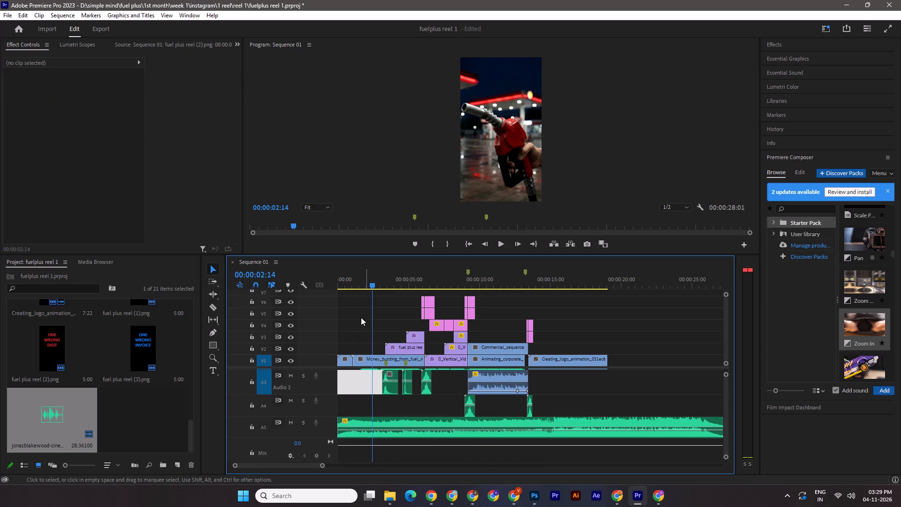
Save the project and play the sequence from the start through the closing logo to check the music level.
left_click_drag(367, 285, 293, 273)
key("ctrl+s")
key("space")
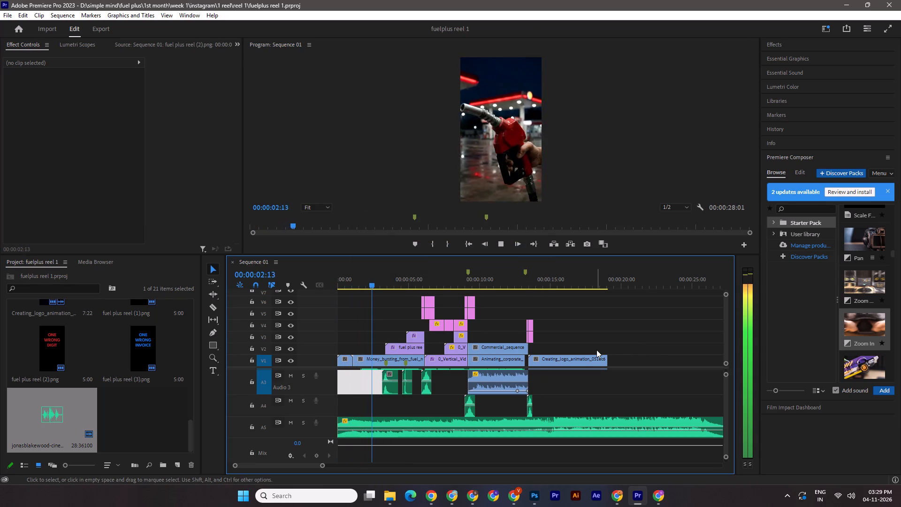
left_click(641, 401)
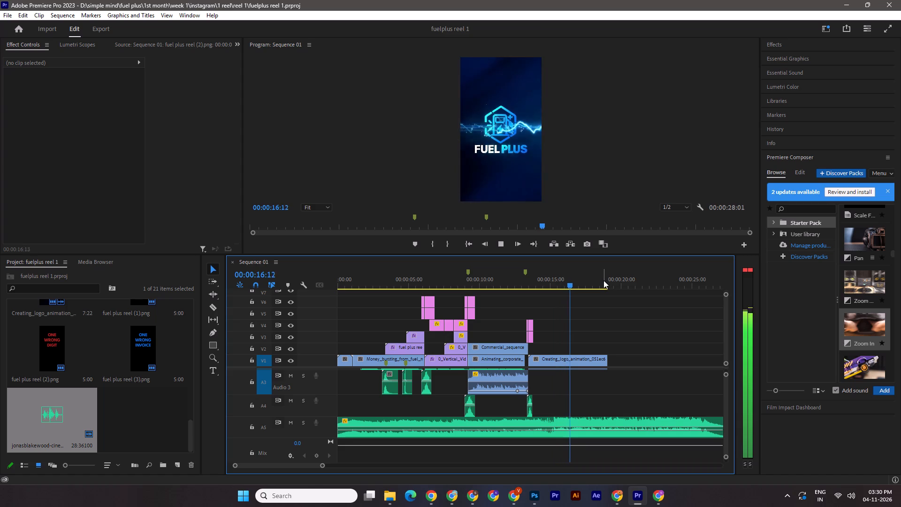
key("space")
Cut the A5 music at 00:00:19:02, where the logo animation ends, delete the remainder and save the project.
left_click_drag(590, 284, 605, 286, "shift")
left_click(208, 309)
left_click(610, 430)
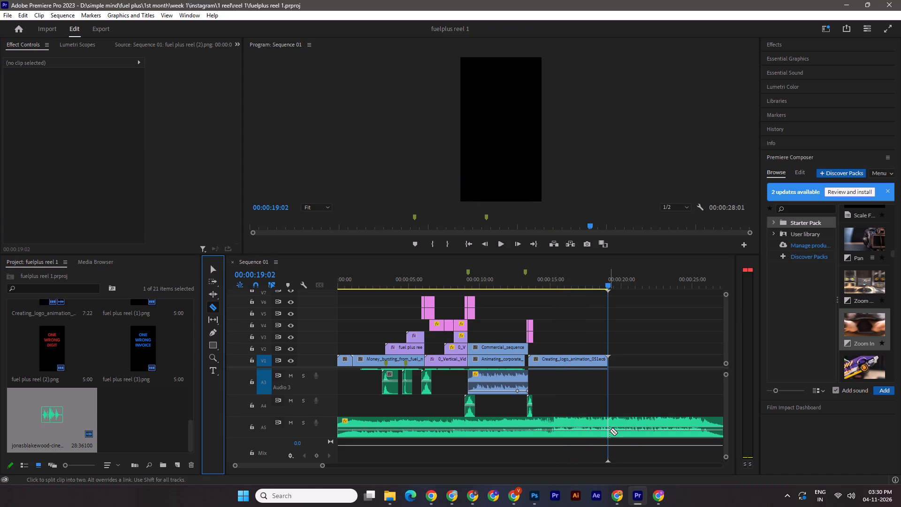
left_click(216, 266)
left_click(646, 432)
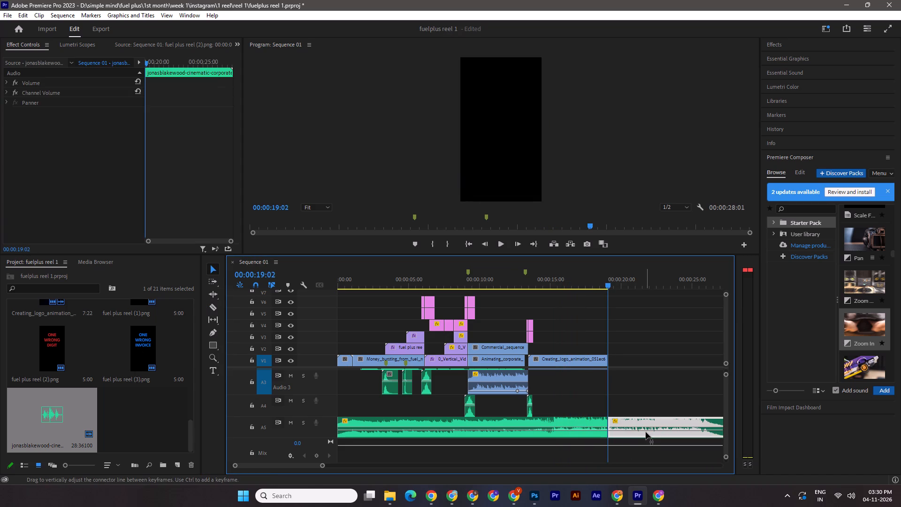
key("Delete")
key("ctrl+s")
Move the upbeat corporate music file from Downloads to the reel 1 folder and import it into the Premiere project.
left_click(383, 499)
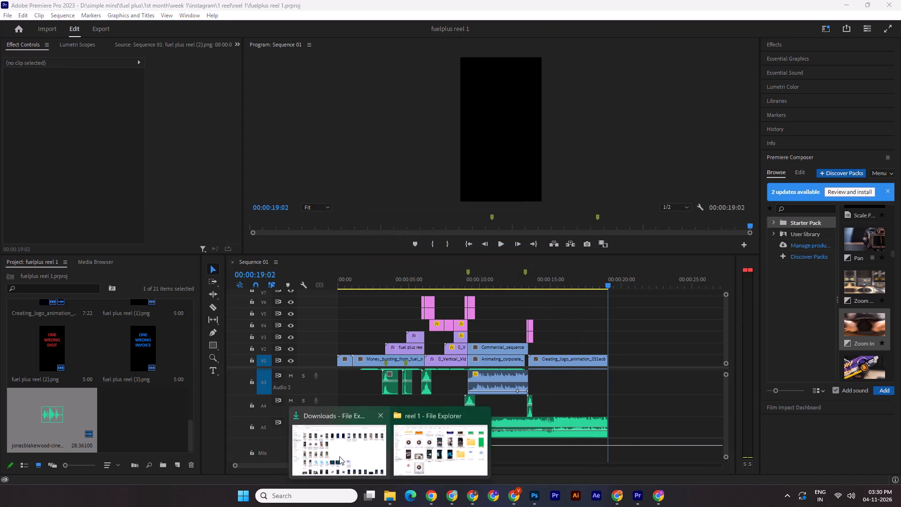
left_click(339, 456)
left_click(287, 119)
key("ctrl+x")
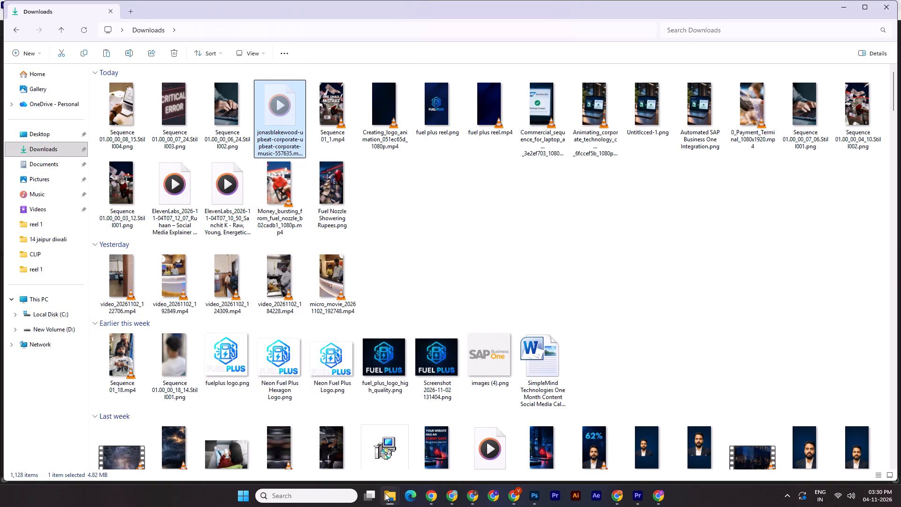
left_click(382, 499)
left_click(431, 468)
key("ctrl+v")
left_click_drag(355, 411, 625, 500)
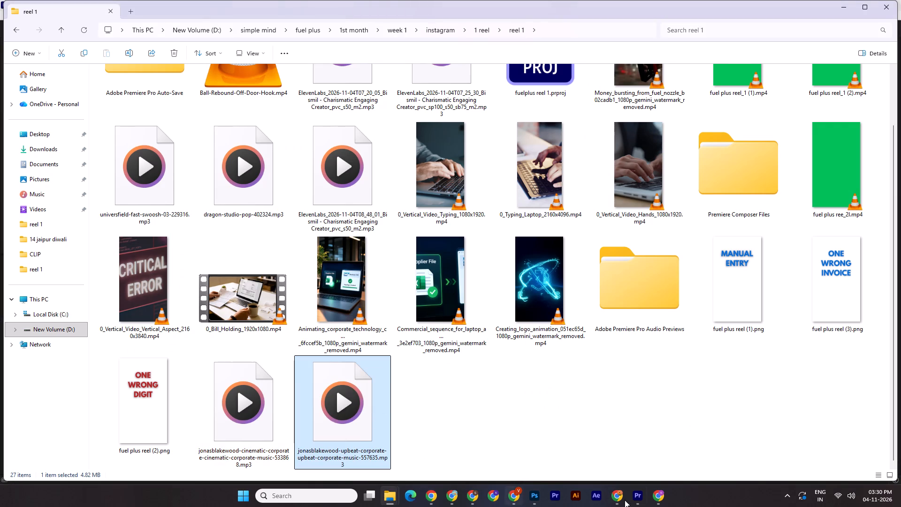
left_click_drag(625, 500, 171, 430)
Place the upbeat corporate music on audio track A6 from the sequence start, below the cinematic music, and mute A5.
left_click_drag(137, 408, 311, 445)
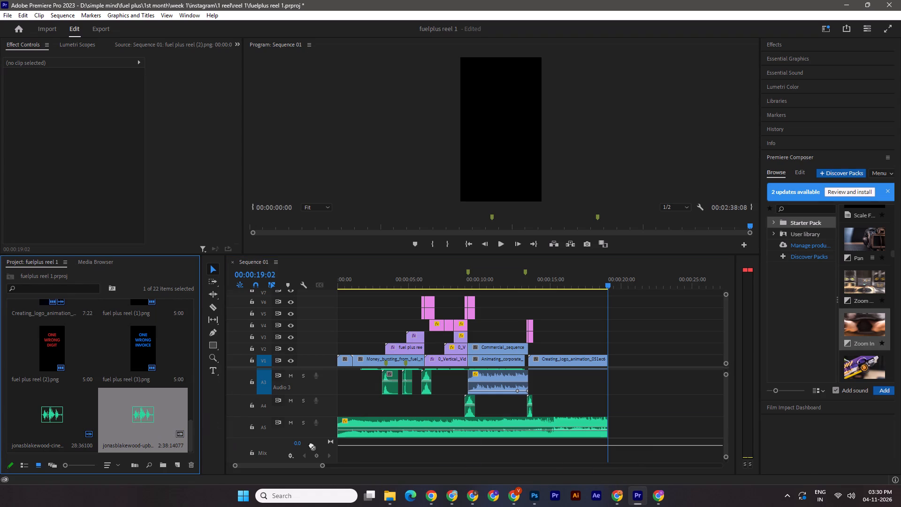
left_click_drag(311, 445, 154, 421)
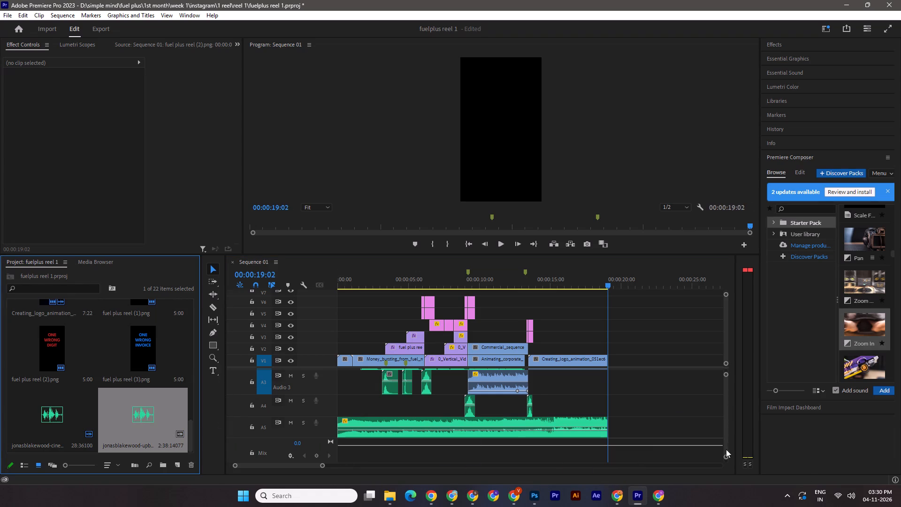
left_click(727, 456)
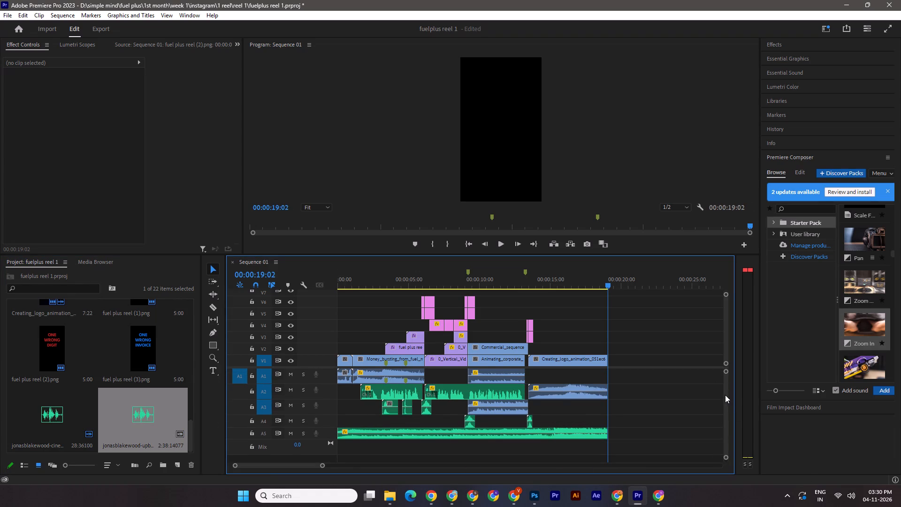
left_click_drag(725, 395, 725, 400)
left_click_drag(148, 398, 330, 415)
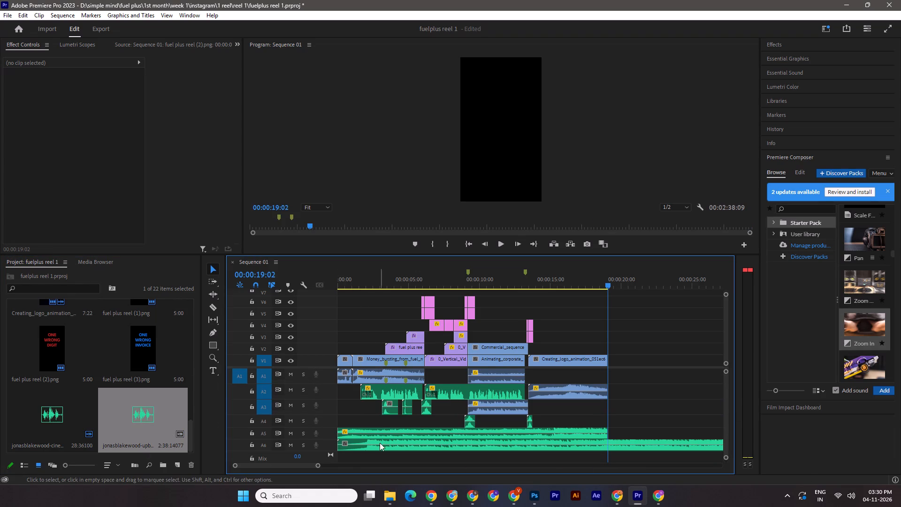
left_click(289, 433)
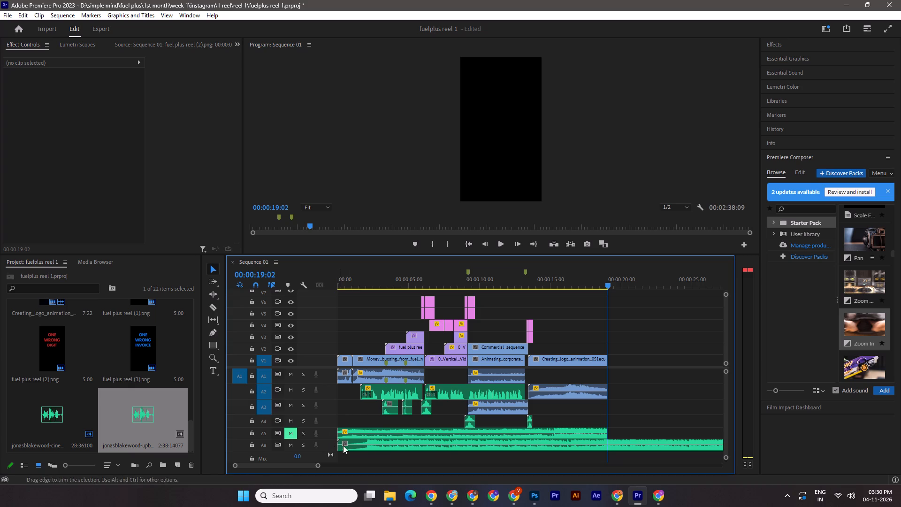
Trim about 13 frames off the beginning of the upbeat music on A6 and move the clip back to the sequence start.
left_click_drag(609, 284, 355, 320, "shift")
left_click_drag(340, 444, 348, 446)
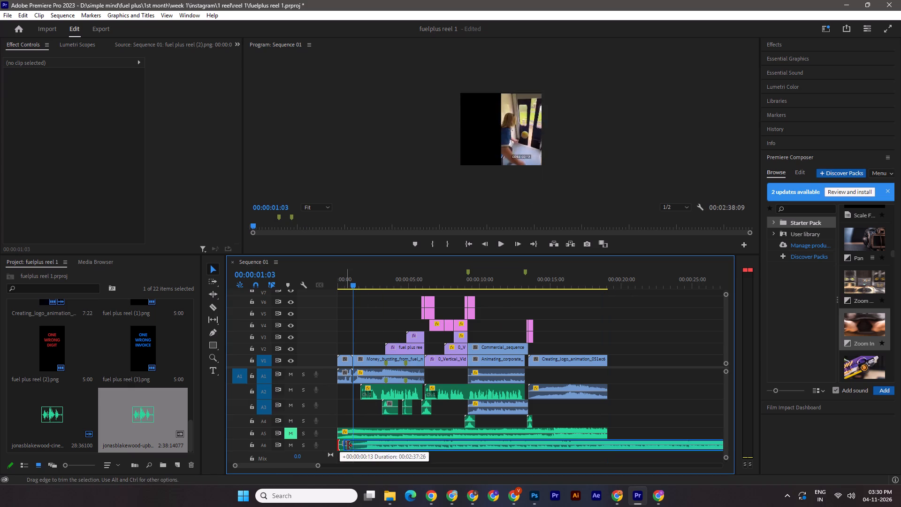
left_click_drag(348, 446, 348, 446)
left_click_drag(373, 447, 361, 446)
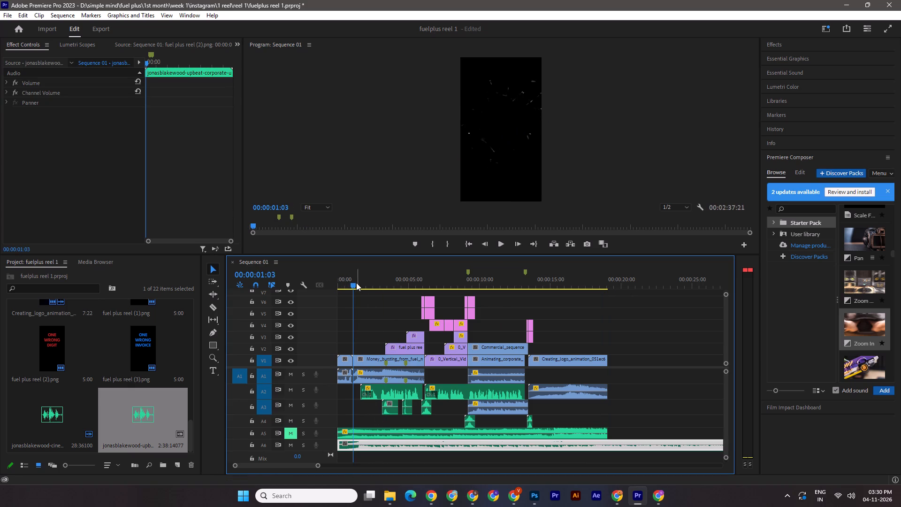
Enlarge the audio tracks, lower the volume line of the upbeat music on A6, and start playback from the beginning.
left_click_drag(354, 282, 309, 280)
left_click(725, 458)
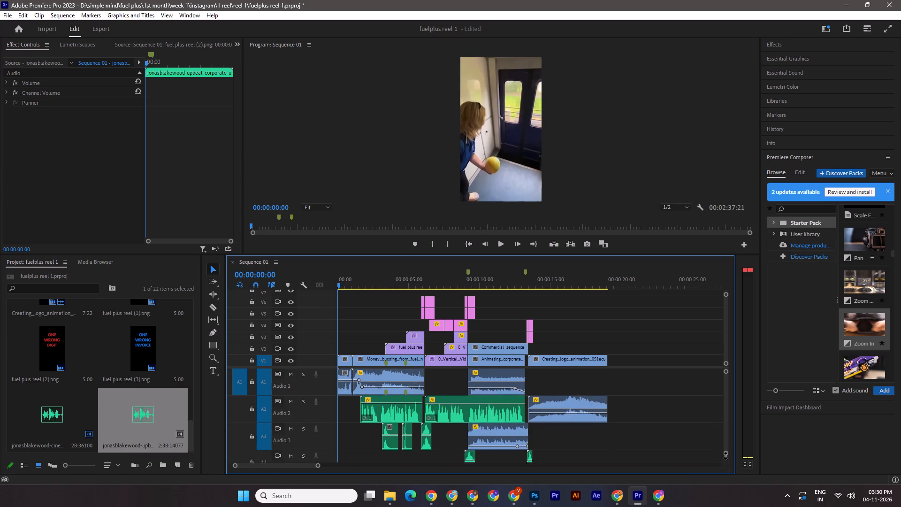
left_click_drag(727, 416, 727, 423)
left_click_drag(394, 409, 395, 411)
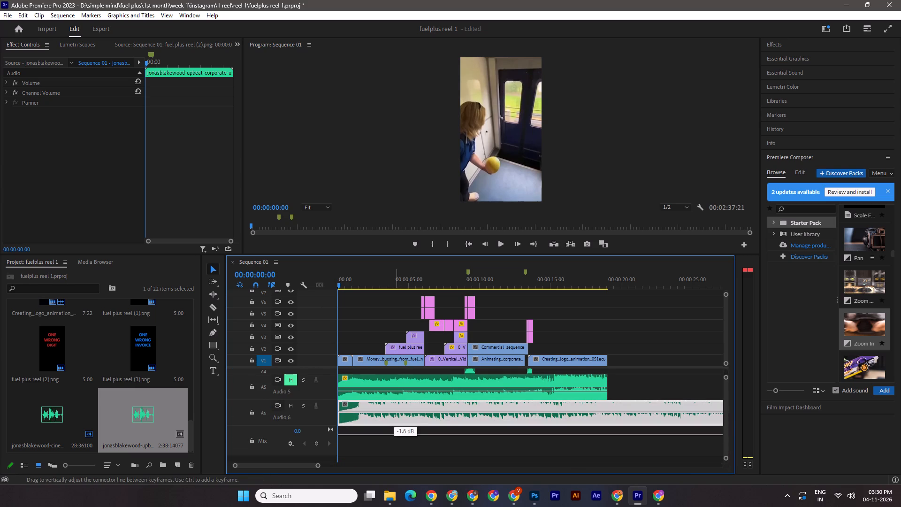
left_click_drag(395, 411, 390, 416)
key("space")
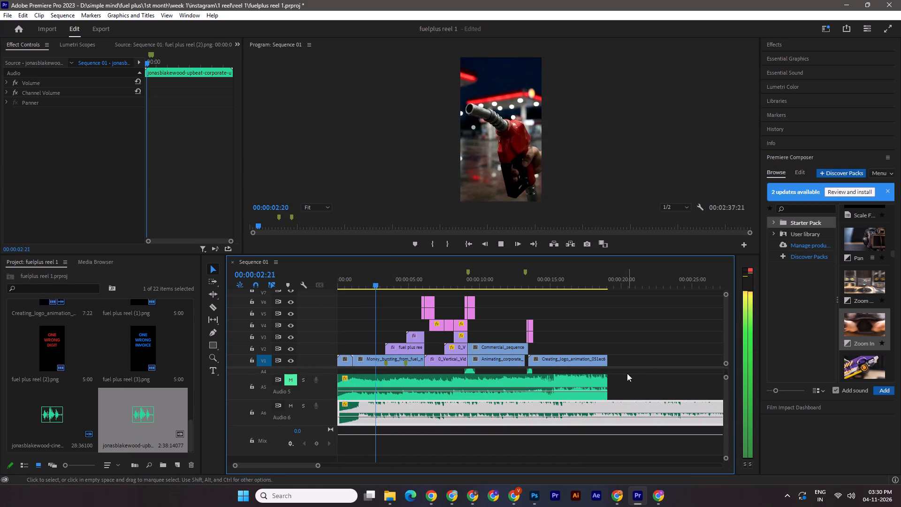
Cut the upbeat music on A6 at the end of the logo animation, 00:00:19:02, and delete the remainder.
left_click(533, 415)
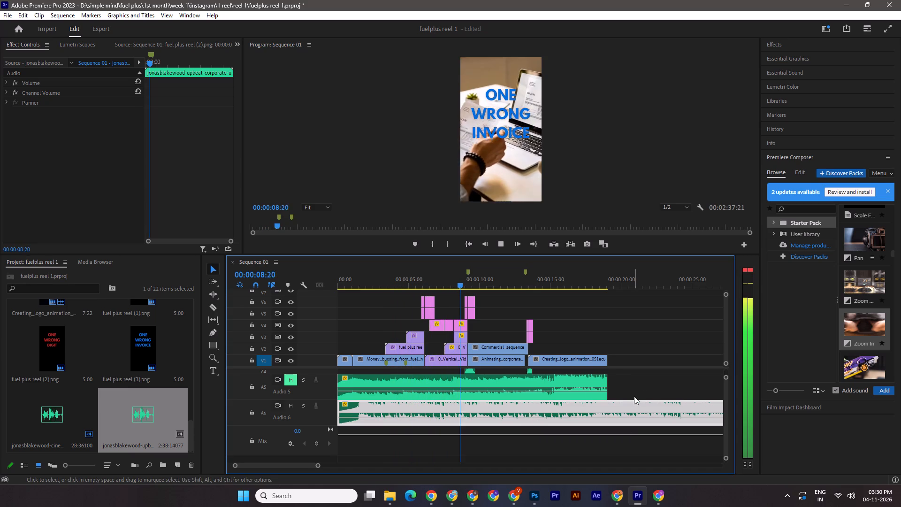
left_click(209, 307)
left_click(607, 411)
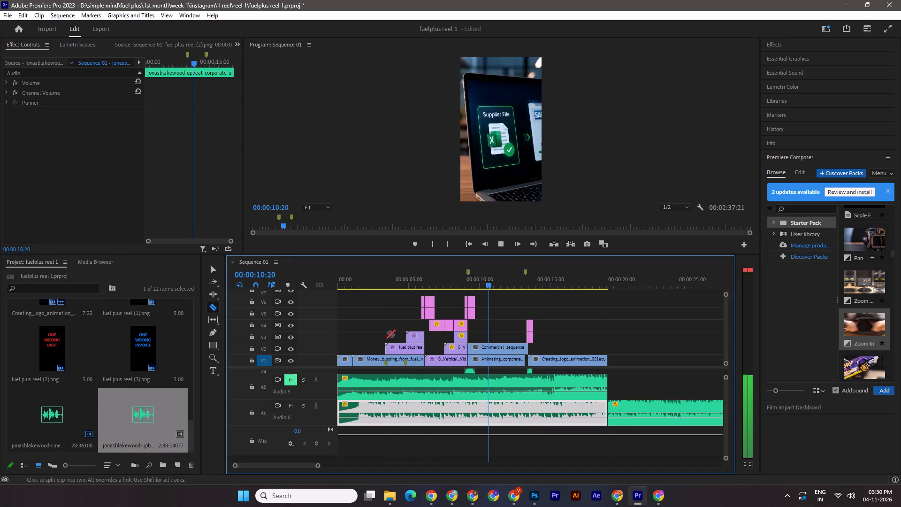
left_click(207, 270)
left_click(631, 413)
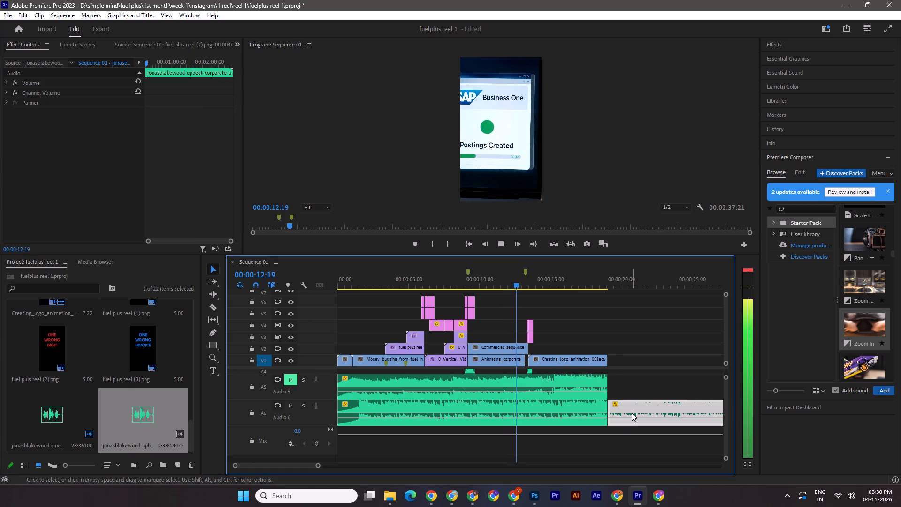
key("Delete")
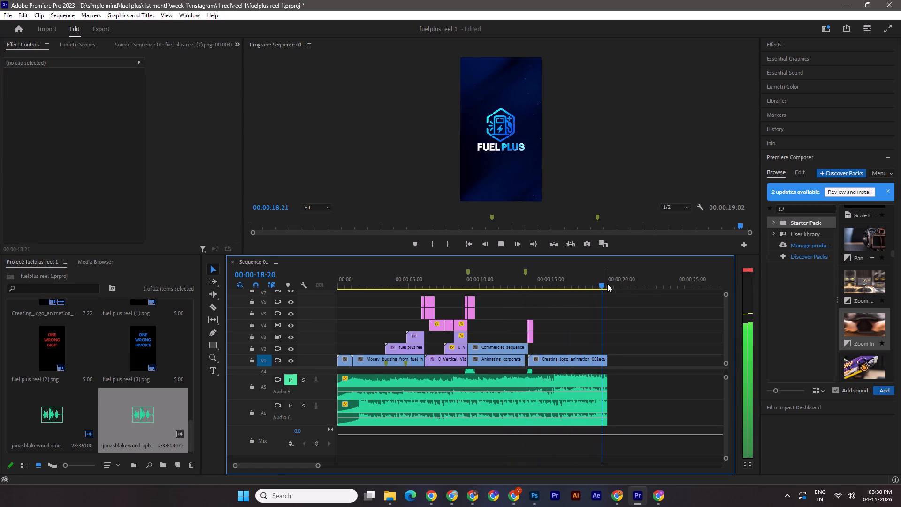
Play the sequence from the start in an enlarged preview up to the closing logo with the upbeat music on A6.
left_click_drag(606, 284, 303, 288)
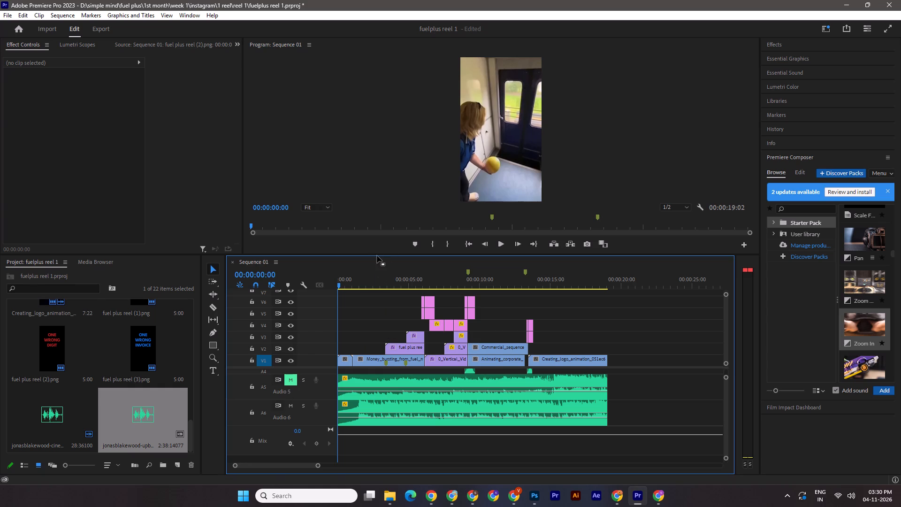
left_click_drag(375, 255, 354, 484)
key("space")
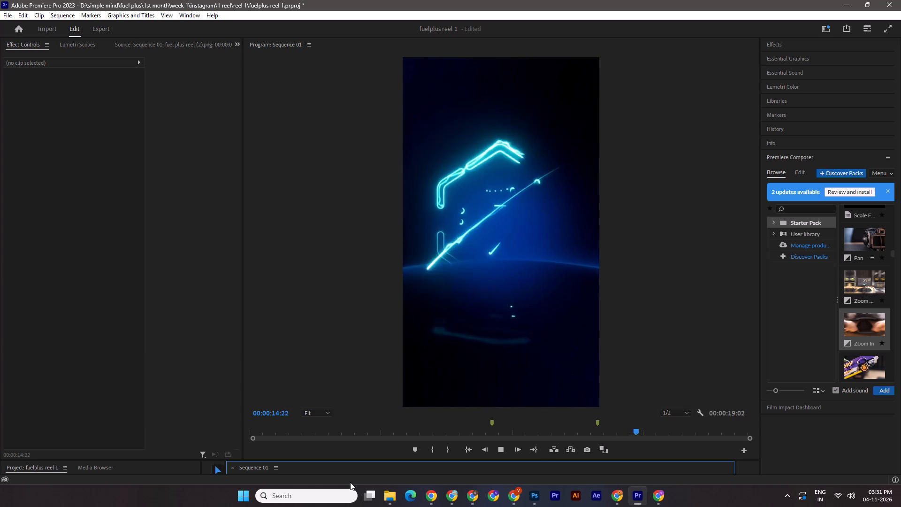
key("space")
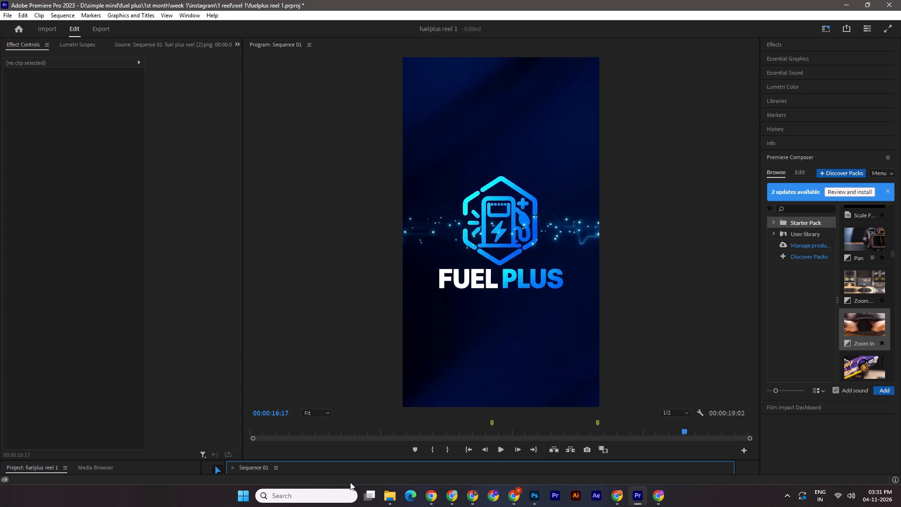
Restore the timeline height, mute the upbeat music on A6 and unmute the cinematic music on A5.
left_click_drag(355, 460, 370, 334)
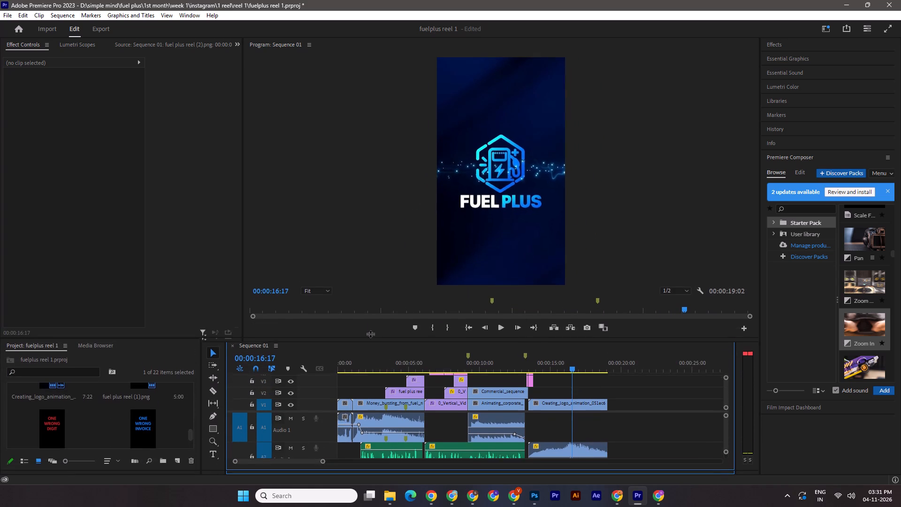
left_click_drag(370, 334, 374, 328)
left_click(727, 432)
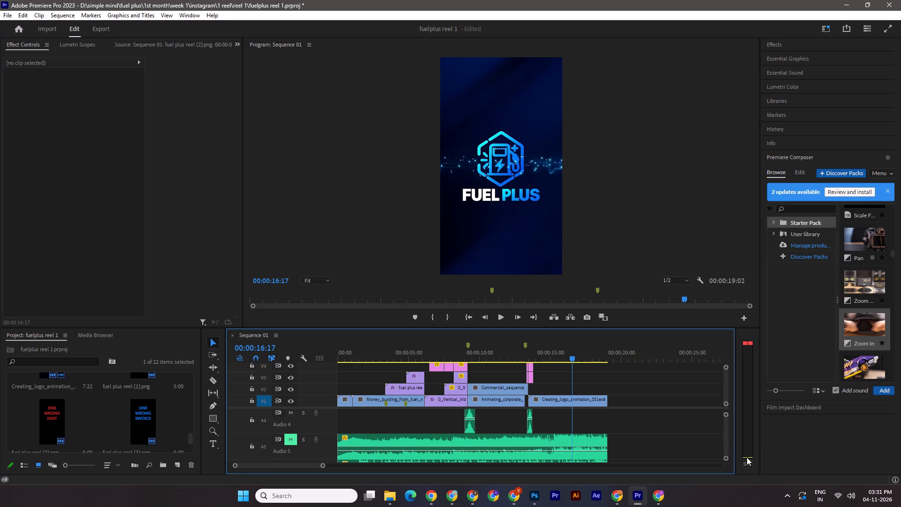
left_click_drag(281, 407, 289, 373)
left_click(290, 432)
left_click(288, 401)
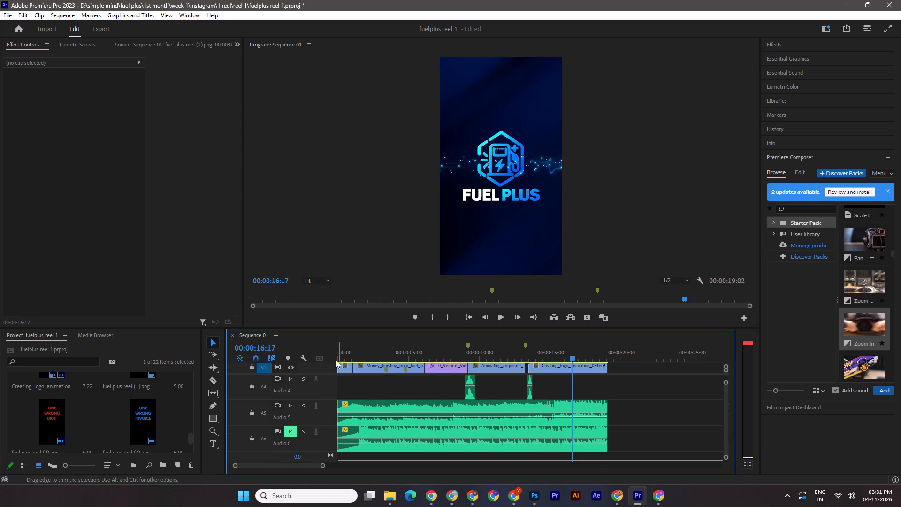
Play the sequence from the start in an enlarged preview to hear it with the cinematic music on A5.
left_click_drag(344, 353, 328, 351)
left_click_drag(359, 328, 352, 462)
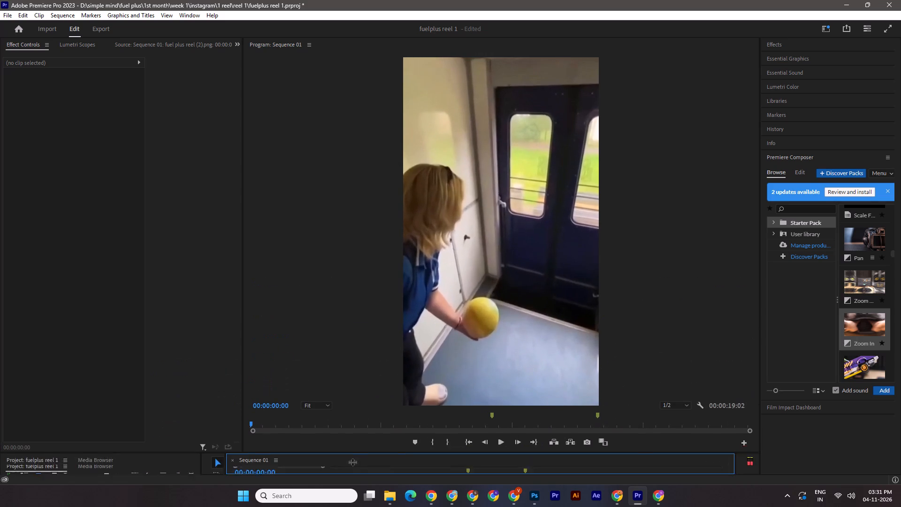
left_click_drag(352, 462, 351, 466)
key("space")
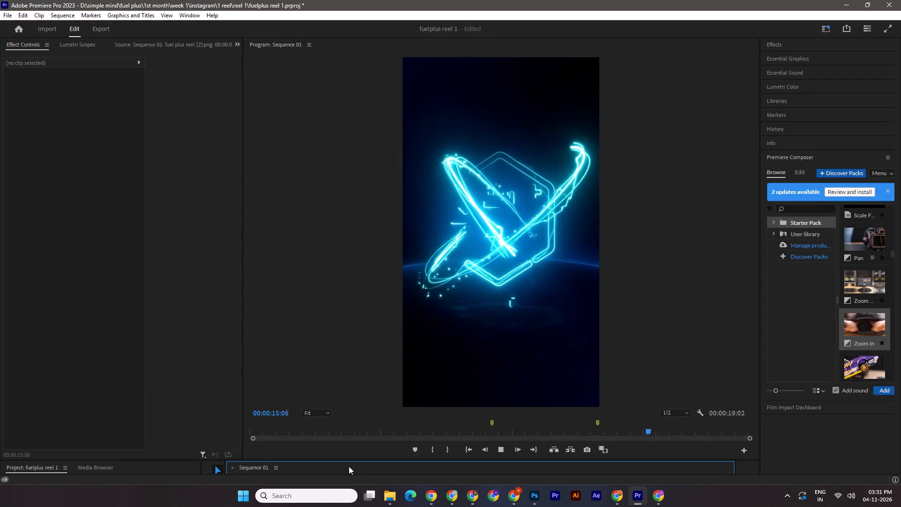
Restore the timeline height, return the playhead to 00:00:00:00 and save the project.
left_click_drag(351, 460, 380, 315)
left_click_drag(725, 412, 726, 417)
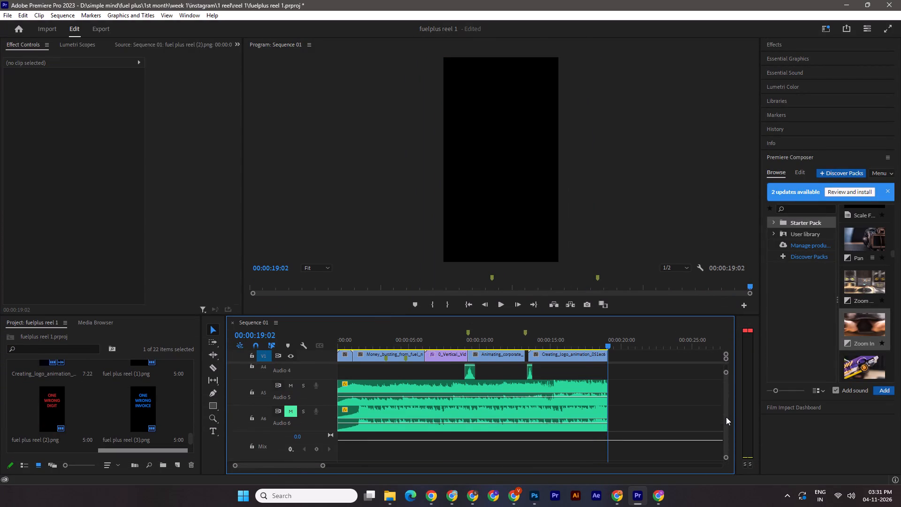
left_click_drag(726, 417, 727, 417)
left_click_drag(605, 340, 302, 346)
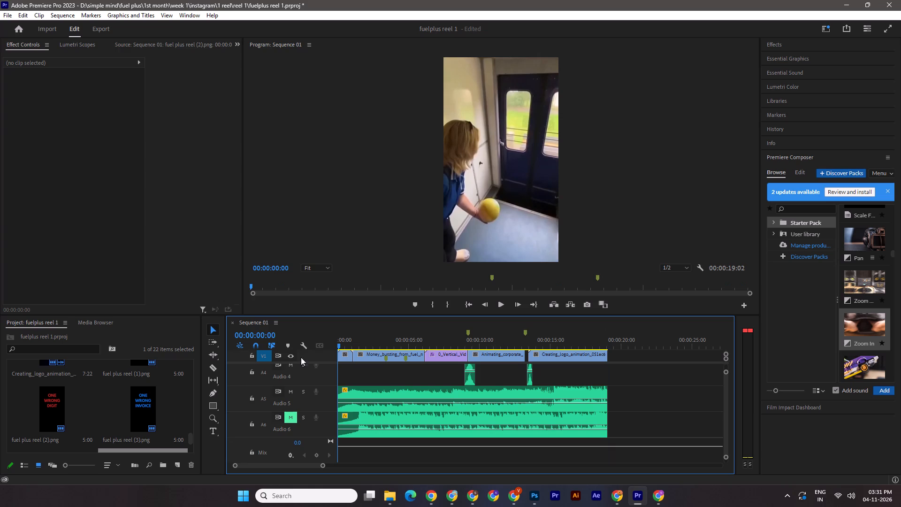
key("ctrl+s")
Play the reel again from the start in an enlarged preview, pausing at the Supplier File laptop shot.
left_click_drag(363, 315, 331, 452)
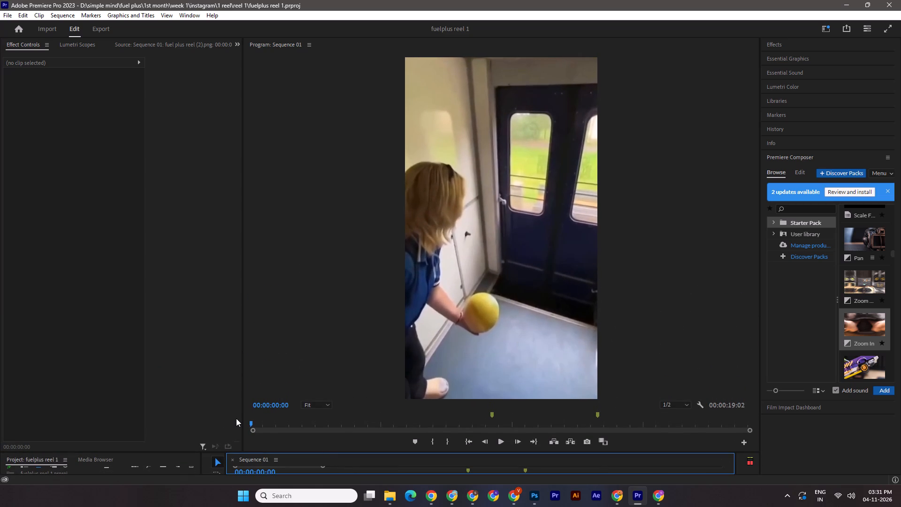
key("space")
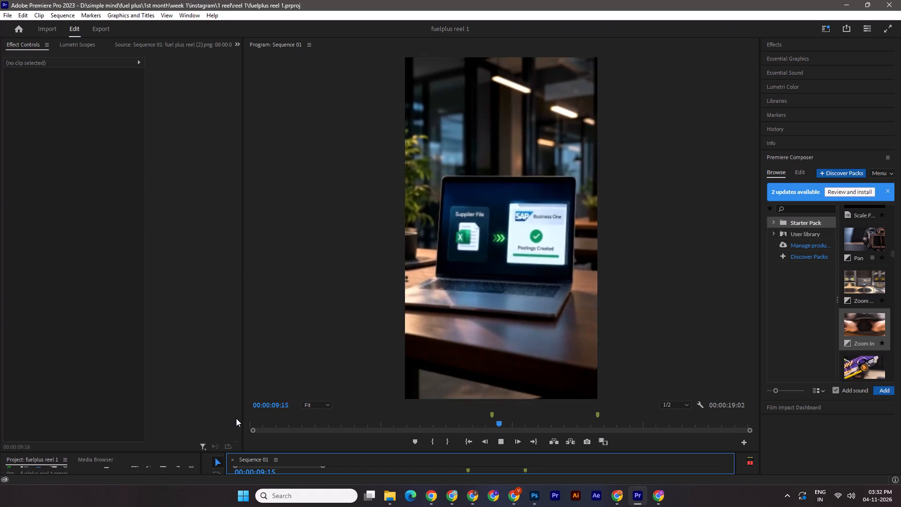
key("space")
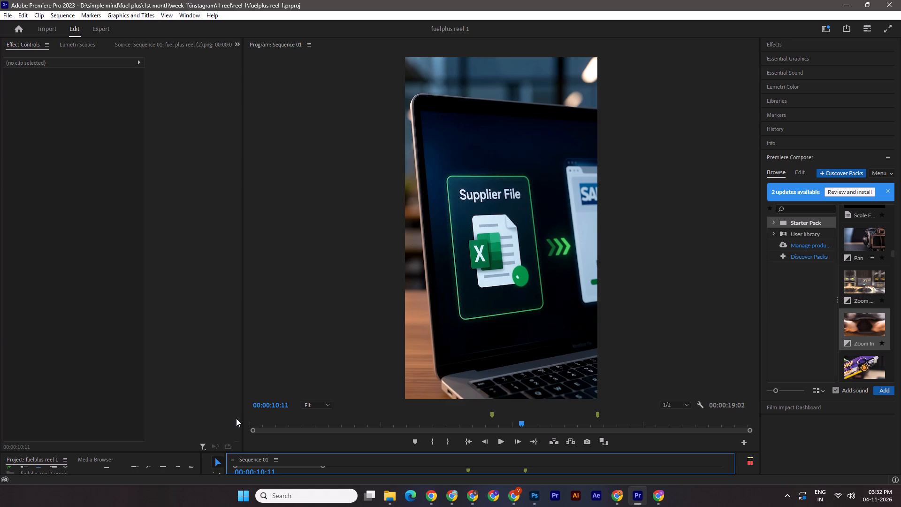
Switch to Chrome, open the Pixabay cinematic upbeat music results and close the download thank-you pop-up.
left_click(476, 502)
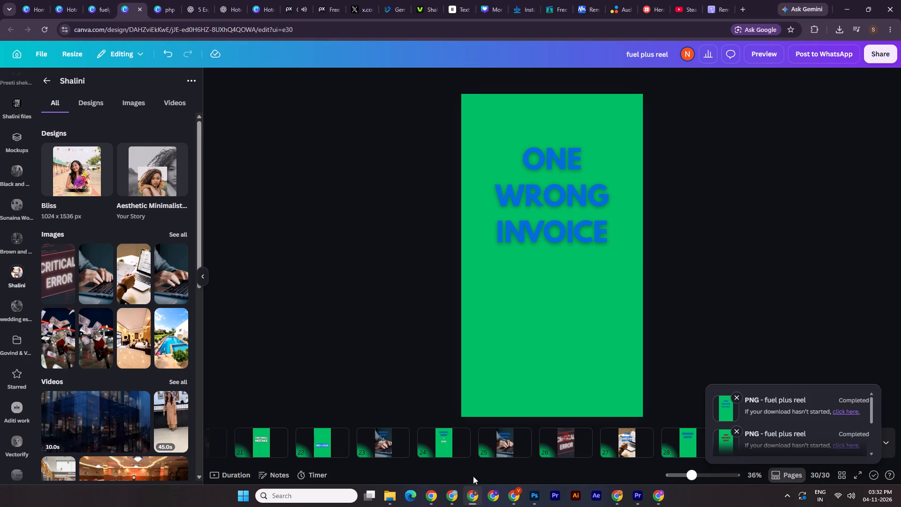
left_click(298, 2)
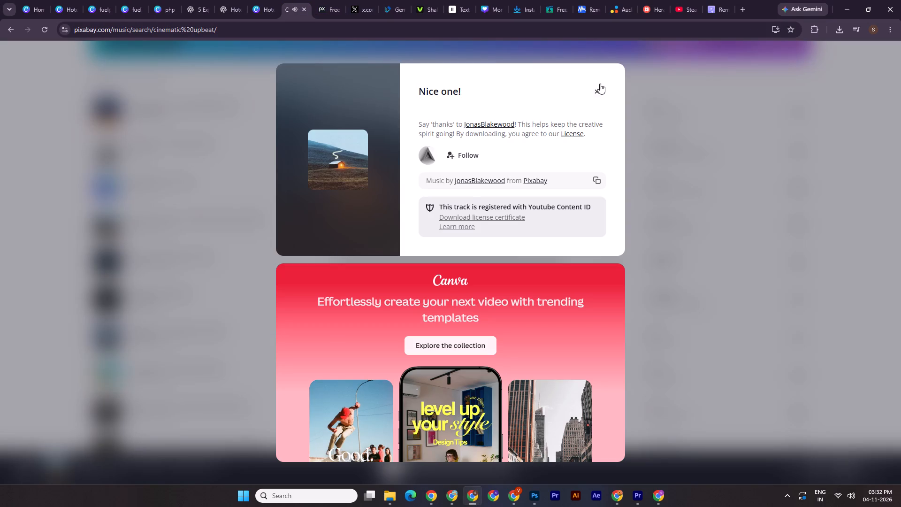
left_click(599, 88)
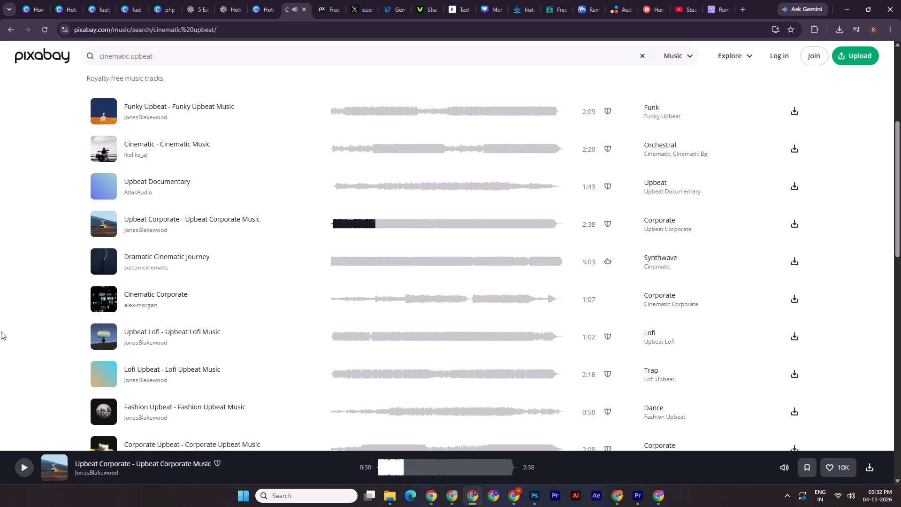
Return to Premiere Pro and play the reel from the start to the end of the closing logo.
left_click(642, 496)
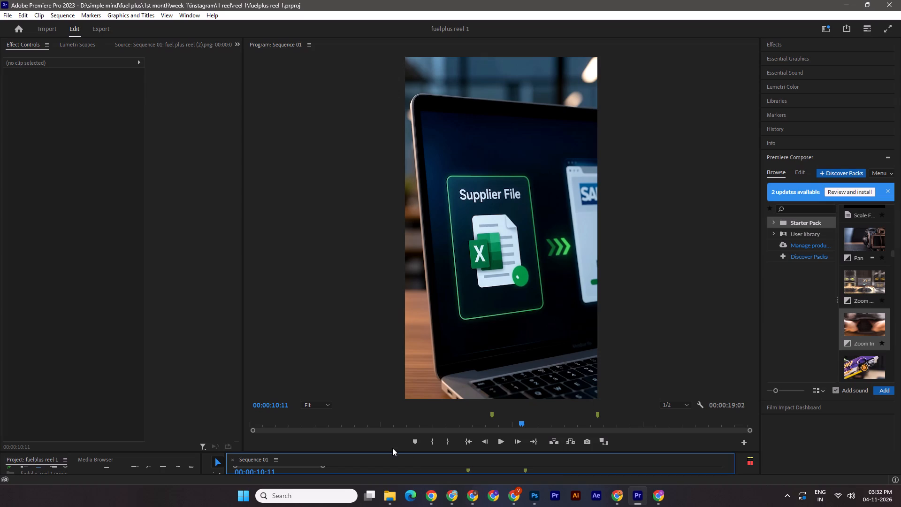
left_click_drag(518, 422, 235, 428)
key("space")
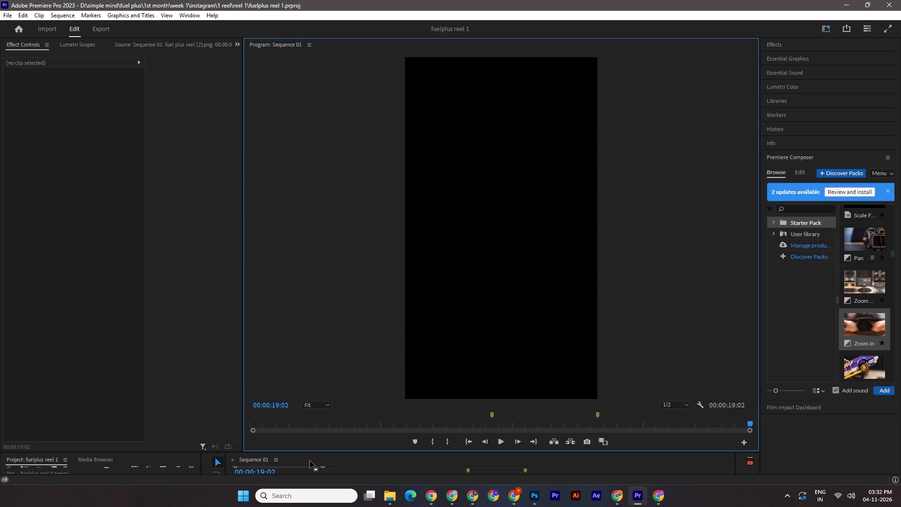
Restore the timeline height, mute the cinematic music on A5 and unmute the upbeat music on A6.
left_click_drag(311, 453, 313, 300)
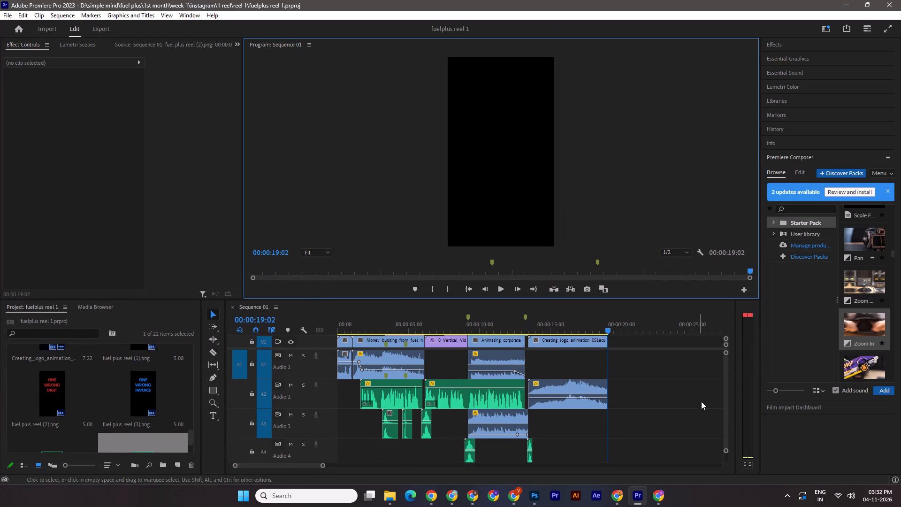
left_click_drag(728, 411, 728, 422)
left_click(728, 422)
left_click_drag(726, 417, 726, 412)
left_click(291, 396)
left_click(291, 419)
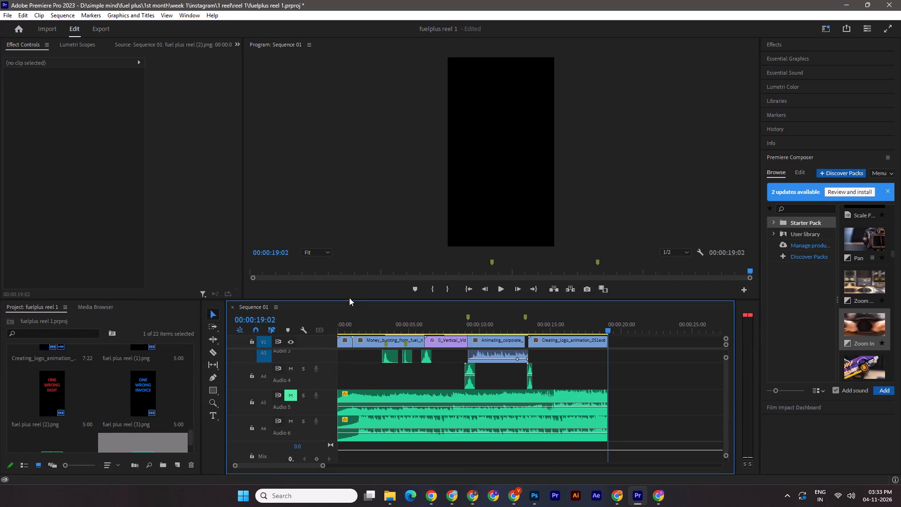
Enlarge the preview and play the reel from the start to the end with the upbeat music on A6.
left_click_drag(349, 300, 352, 459)
left_click_drag(255, 427, 226, 427)
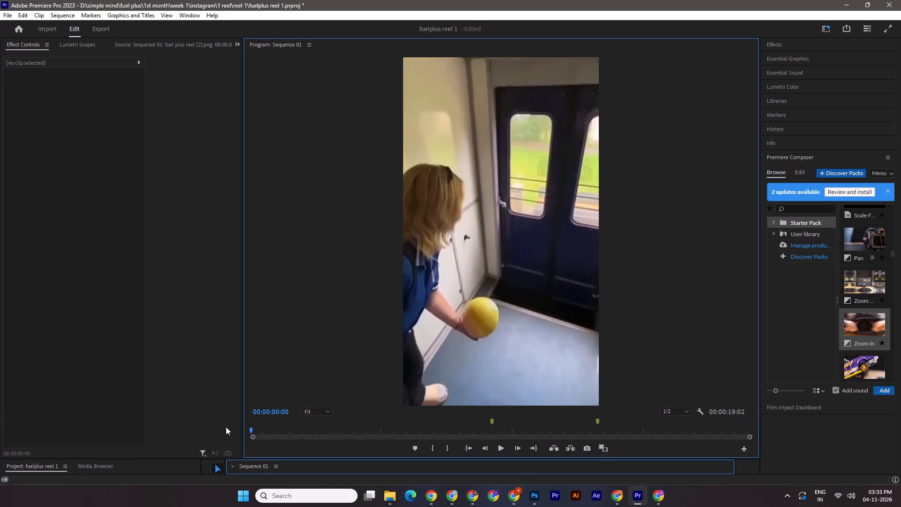
key("space")
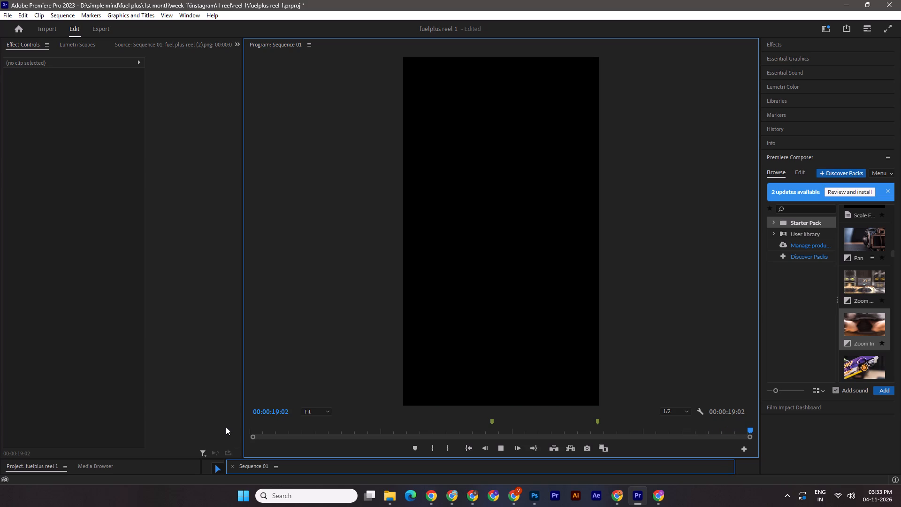
Restore the timeline height, mute the upbeat music on A6 and unmute the cinematic music on A5.
left_click_drag(304, 458, 306, 295)
left_click_drag(727, 401, 726, 408)
left_click(292, 398)
left_click(286, 372)
Play the reel from the start to the end in an enlarged preview with the cinematic music on A5.
left_click_drag(344, 320, 330, 320)
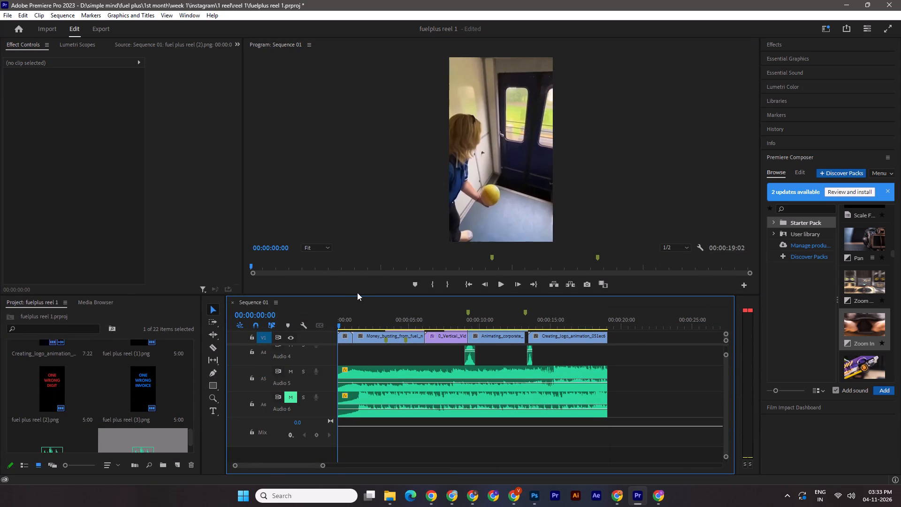
left_click_drag(359, 295, 345, 480)
key("space")
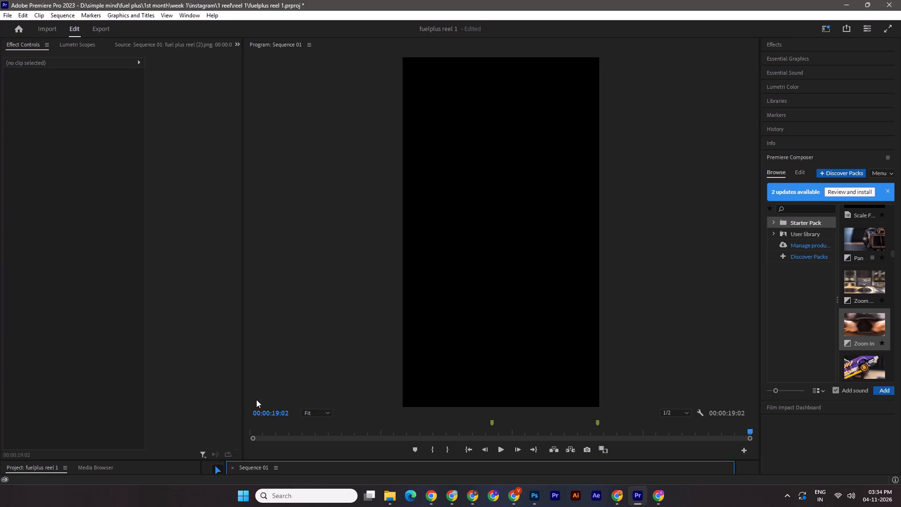
Restore the timeline to a partial height showing Audio 1 and 2, and return the playhead to the sequence start.
left_click_drag(298, 459, 307, 352)
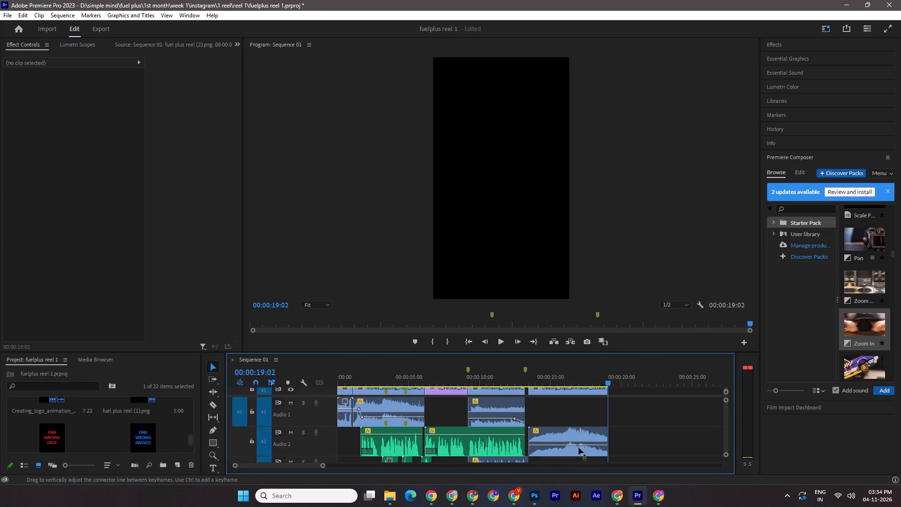
left_click_drag(725, 421, 724, 411)
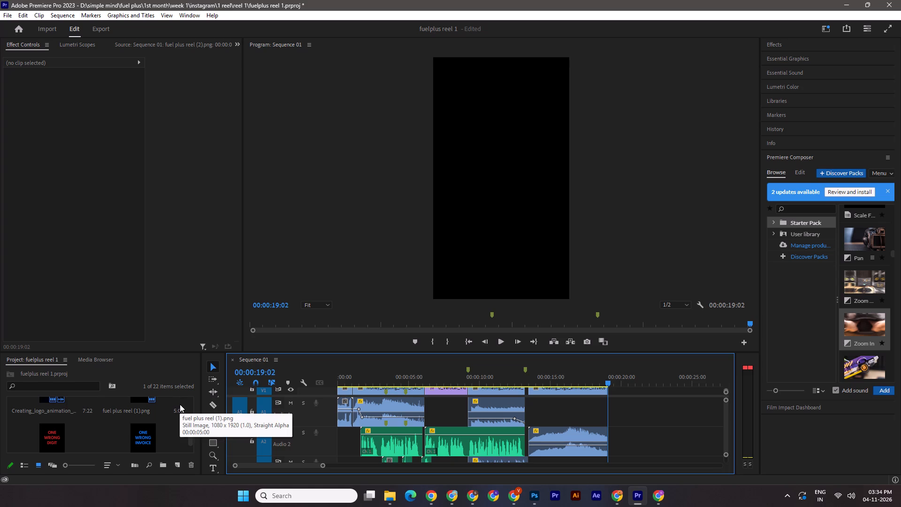
left_click_drag(359, 377, 336, 375)
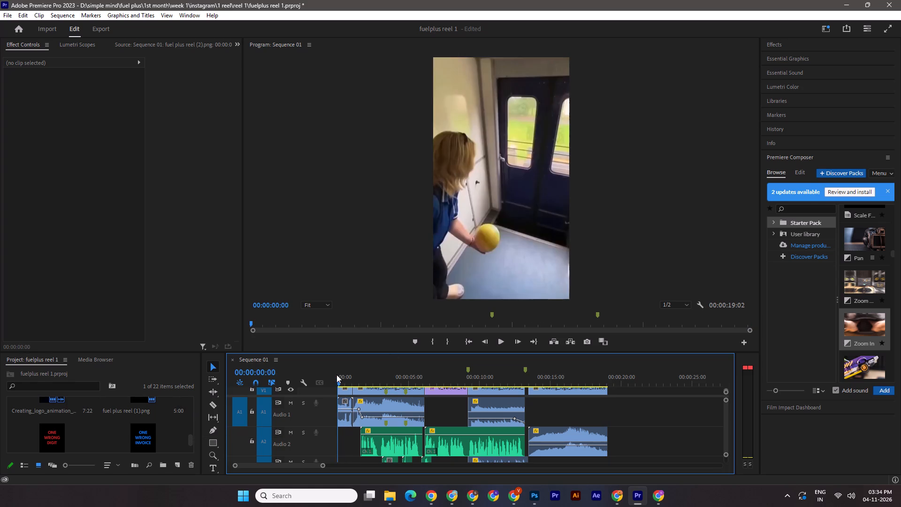
left_click_drag(336, 375, 331, 373)
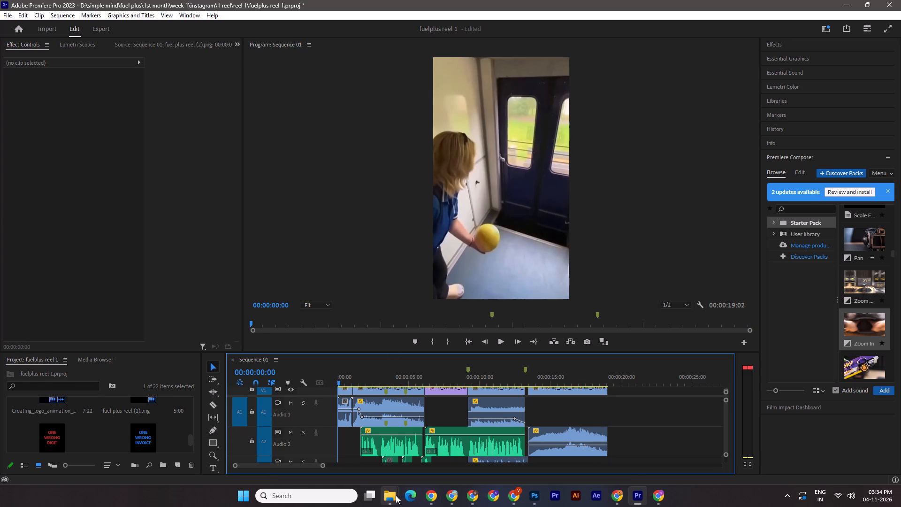
Open the SimpleMind Technologies content calendar document from Downloads in Word, cancelling the Office configuration, and look through its post schedule for weeks 1 to 3.
left_click(394, 495)
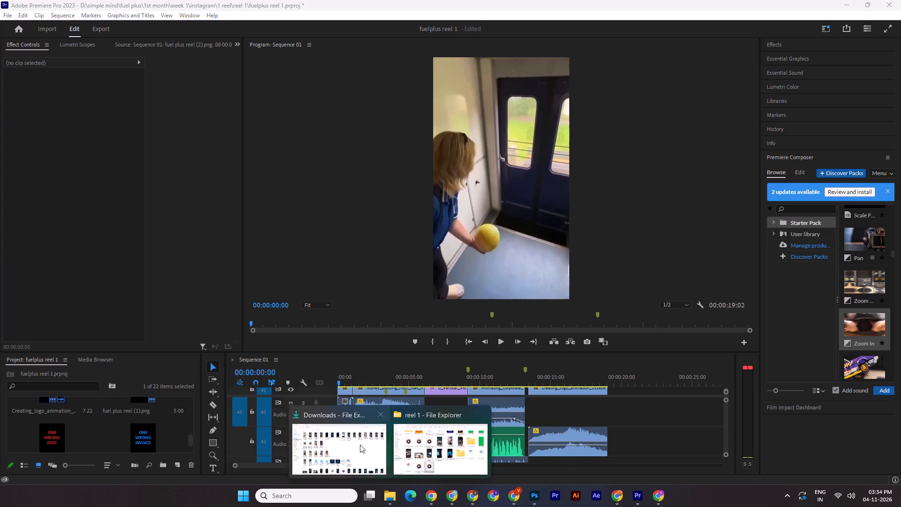
left_click(360, 445)
double_click(543, 356)
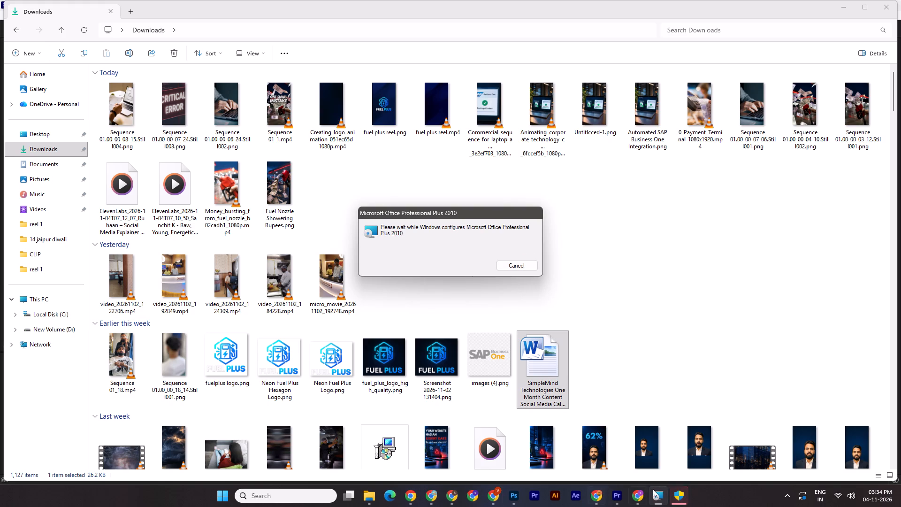
left_click(679, 497)
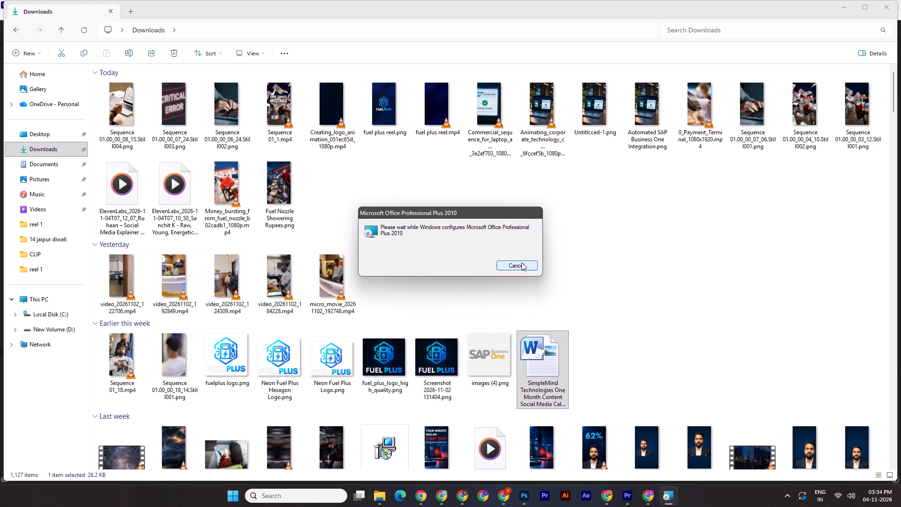
left_click(411, 264)
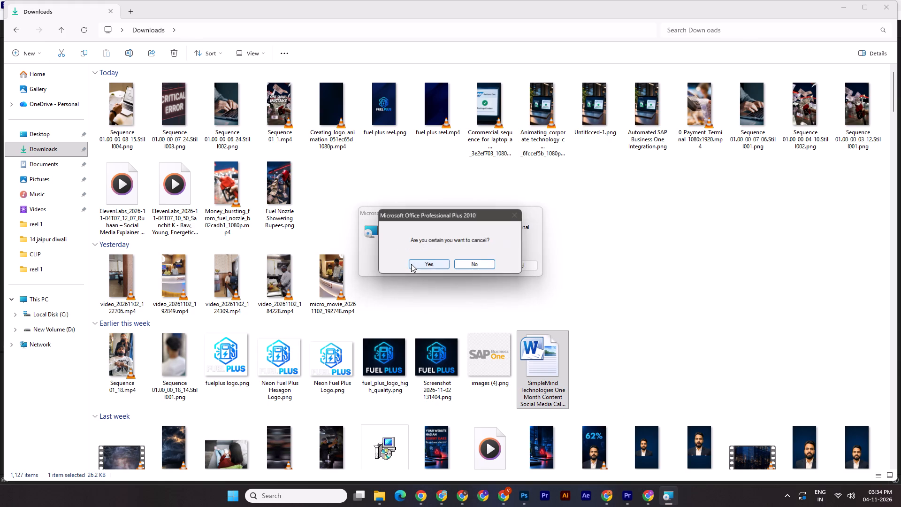
left_click(411, 264)
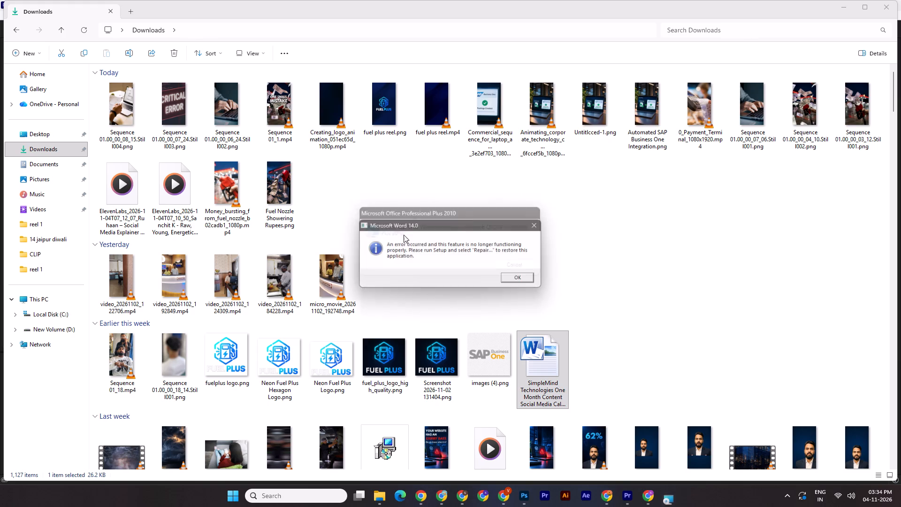
left_click(515, 277)
scroll(612, 365, "down", 17)
left_click(557, 148)
scroll(548, 411, "down", 20)
scroll(548, 411, "down", 20)
scroll(548, 411, "down", 13)
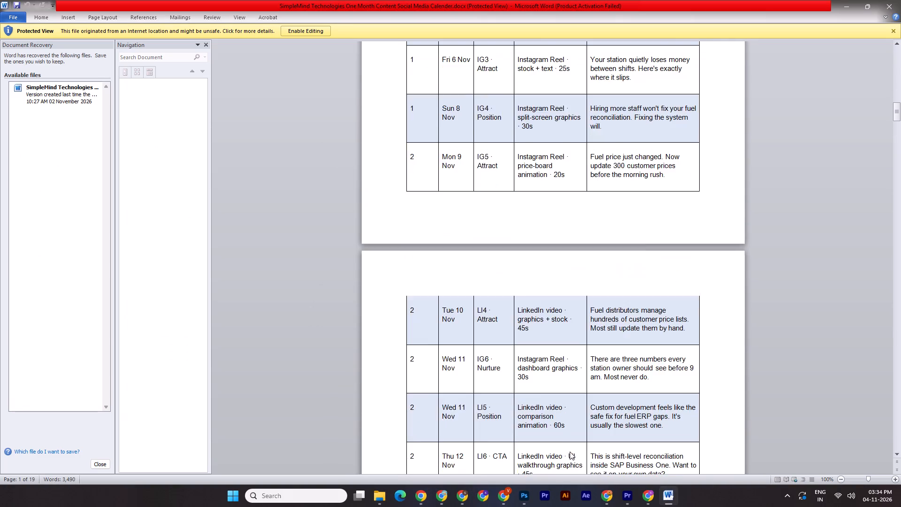
scroll(570, 452, "down", 16)
Switch from Word to Chrome.
left_click(423, 493)
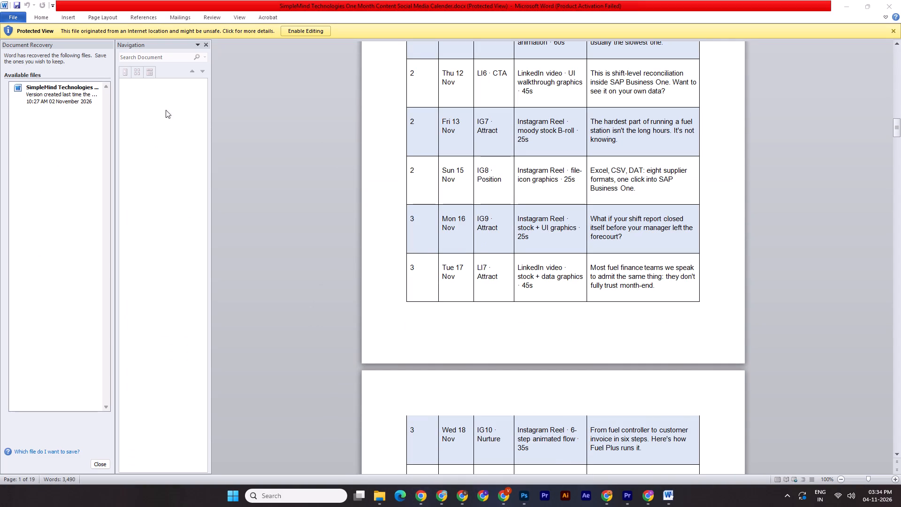
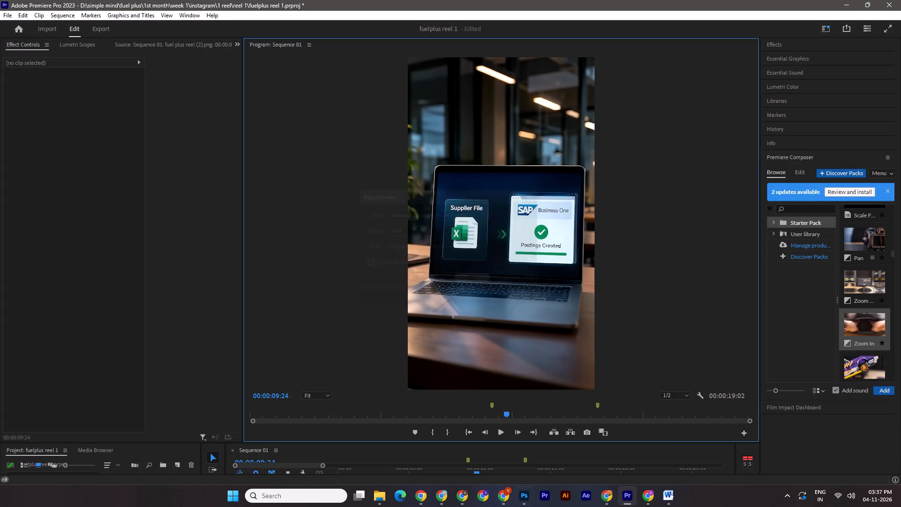
Switch to the fuel plus reel Canva design in Chrome and add a new page at its end.
left_click(461, 492)
left_click(72, 0)
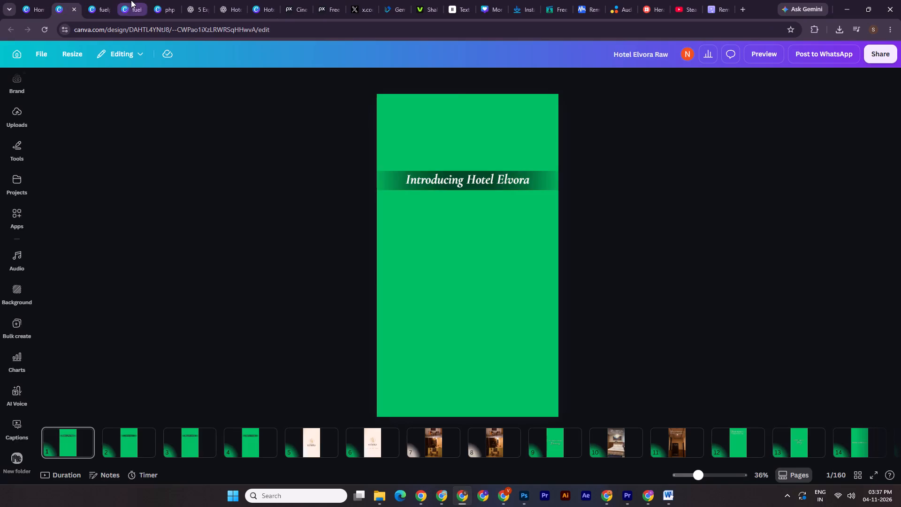
left_click(131, 0)
left_click(770, 217)
left_click(858, 443)
Bring the vertical laptop image from the Downloads folder into the fuel plus reel design's Shalini uploads folder.
left_click(381, 500)
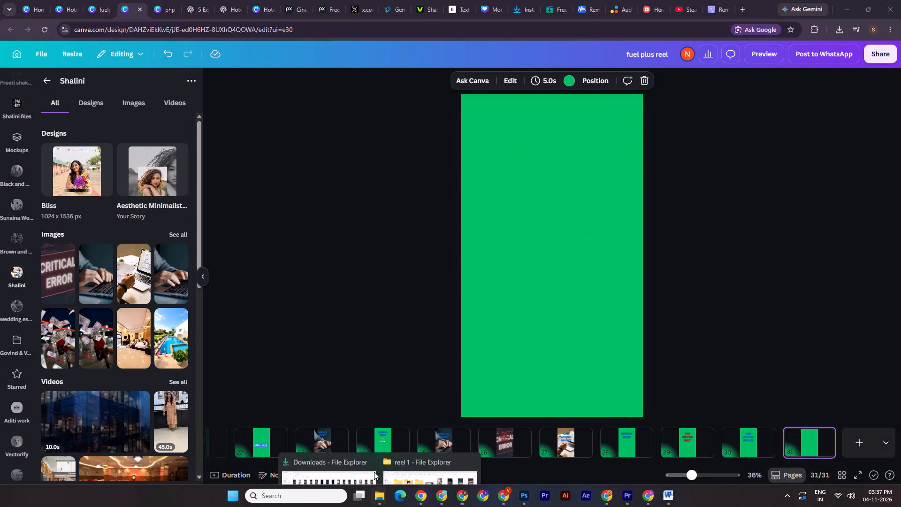
left_click(333, 442)
left_click_drag(133, 113, 141, 325)
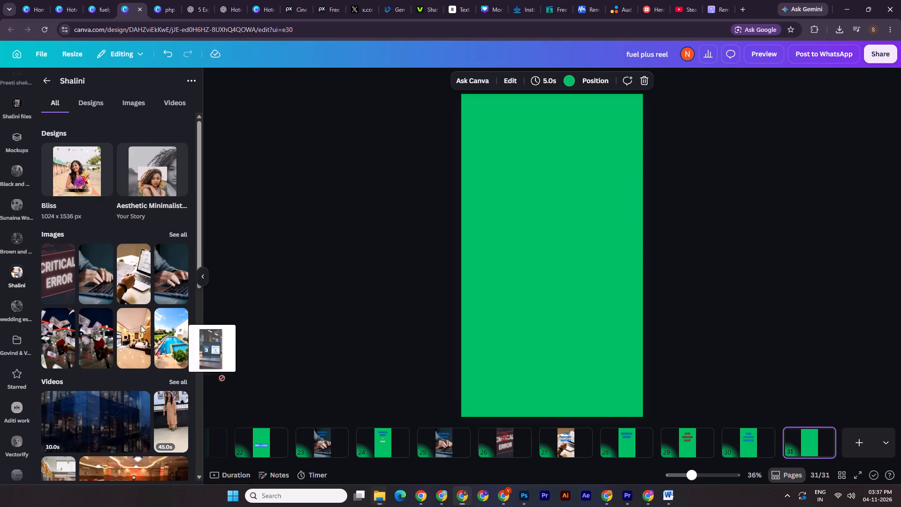
Upload the 09:24 laptop still to the Shalini folder in Canva and place it on page 31, enlarged to fill the page.
left_click_drag(141, 325, 132, 320)
left_click(59, 278)
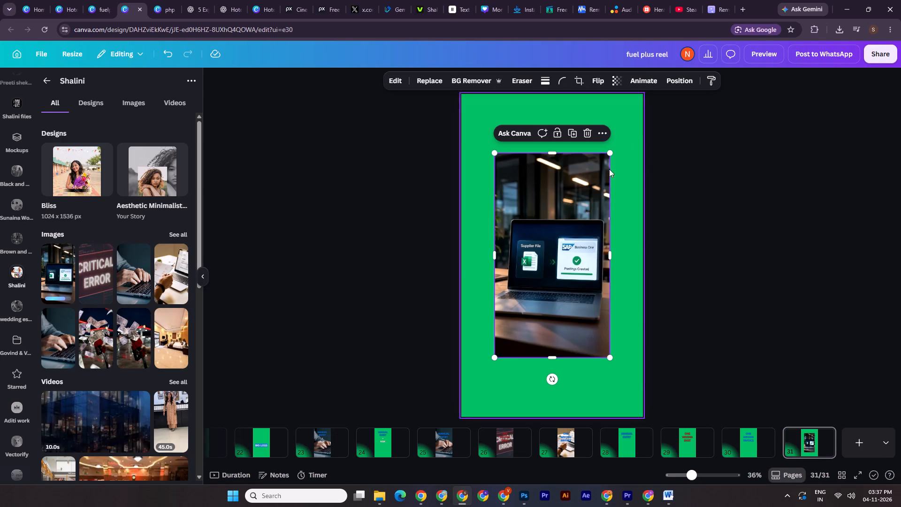
left_click_drag(608, 155, 640, 94)
Paste the "Fuel Plus automates supplier entries in SAP Business One." headline without all caps, sized to 56.9 on three lines above the laptop.
key("ctrl+v")
left_click(797, 288)
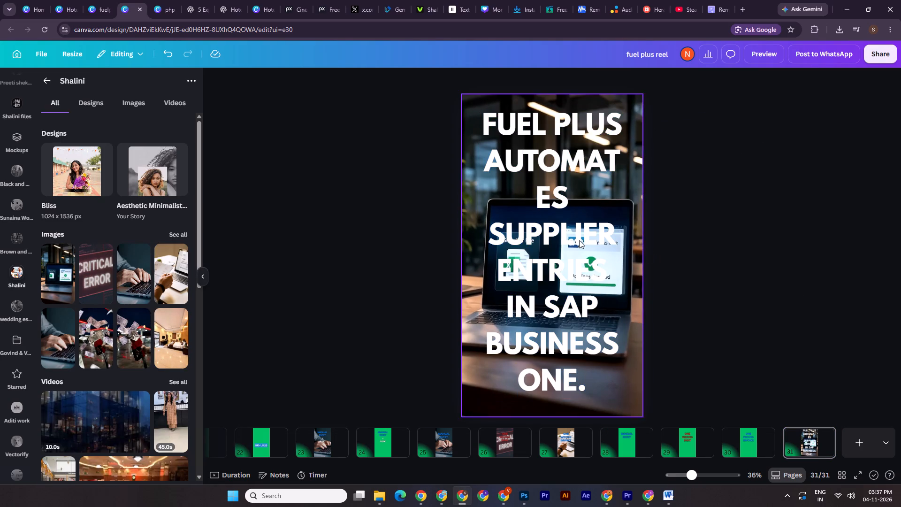
left_click(579, 240)
left_click_drag(628, 253, 703, 246)
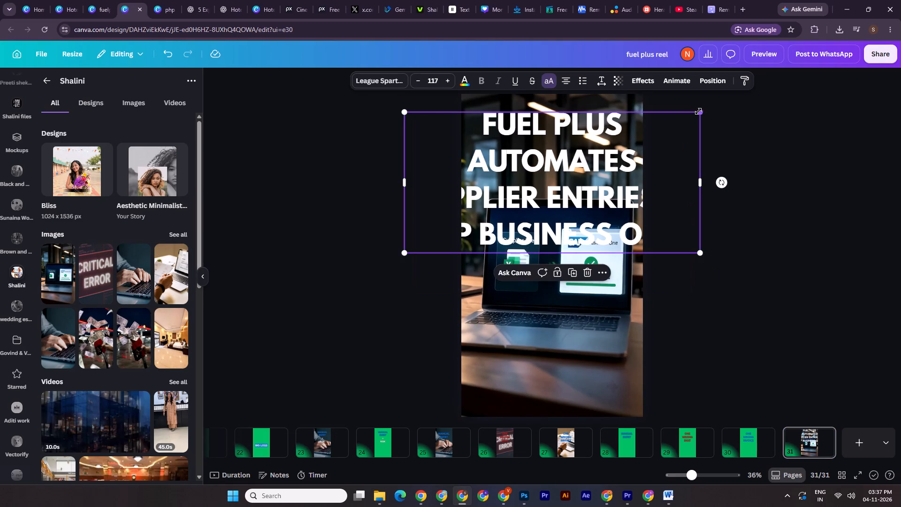
left_click_drag(698, 111, 628, 129, "alt")
left_click(614, 162)
left_click_drag(699, 113, 617, 134, "alt")
left_click(554, 77)
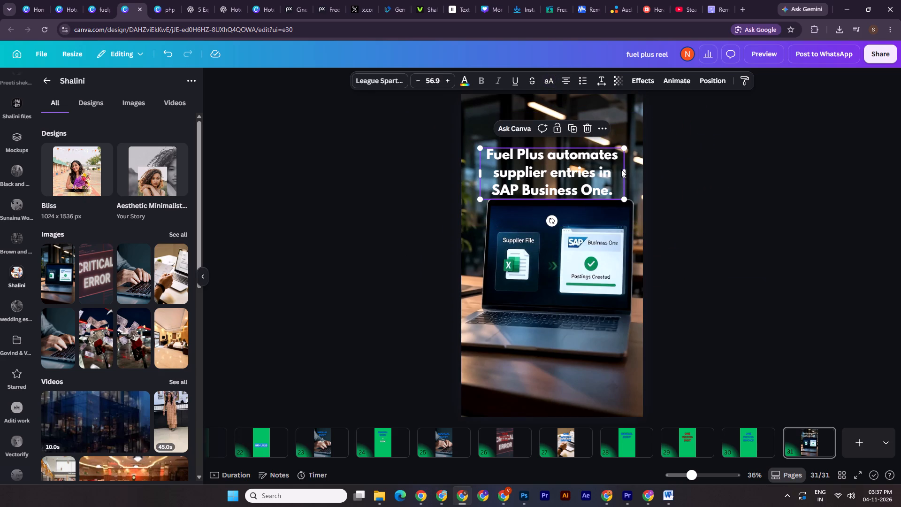
left_click_drag(626, 174, 635, 174)
left_click(709, 168)
left_click_drag(581, 183, 575, 163, "shift")
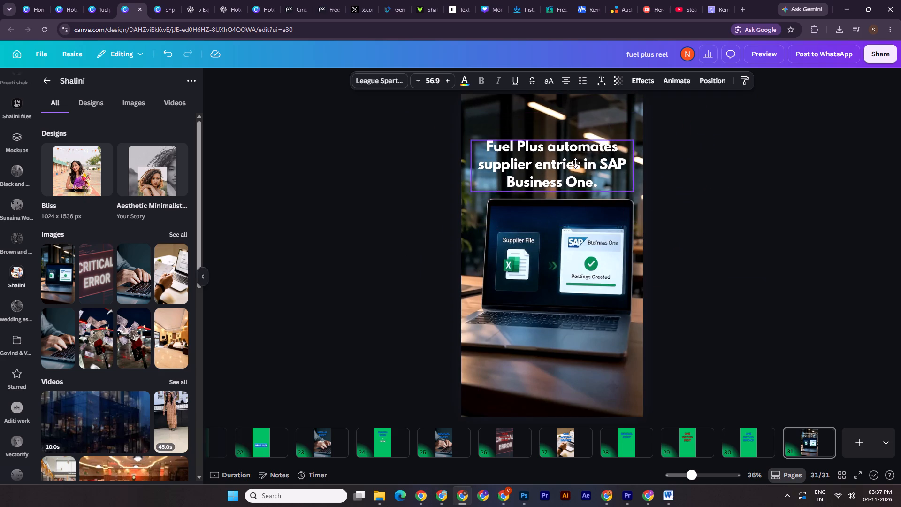
left_click_drag(575, 163, 573, 156, "shift")
left_click(644, 80)
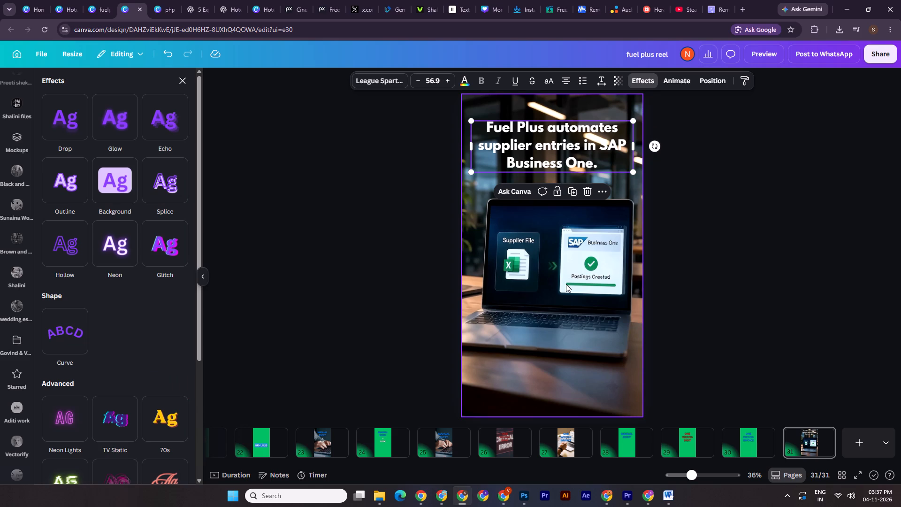
left_click(707, 274)
Play the Premiere reel from just before the supplier-file laptop scene through to the end.
left_click(631, 496)
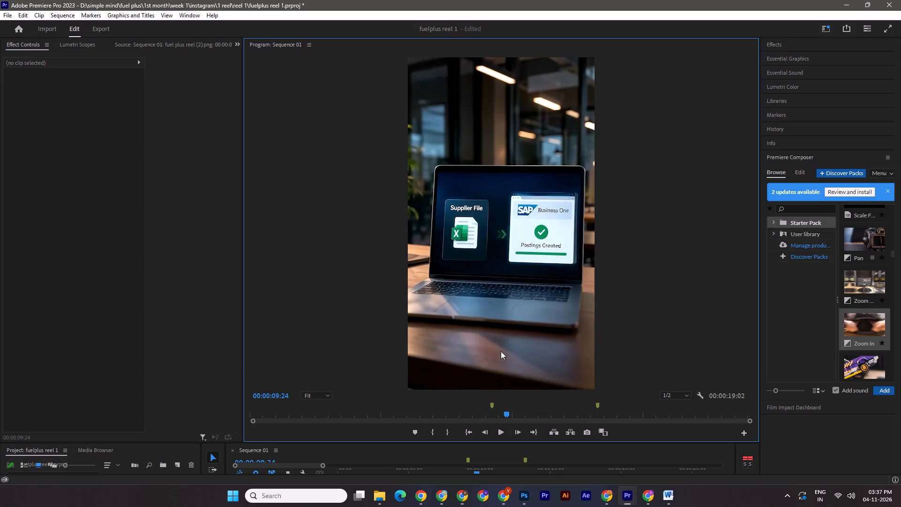
left_click_drag(510, 413, 475, 412)
key("space")
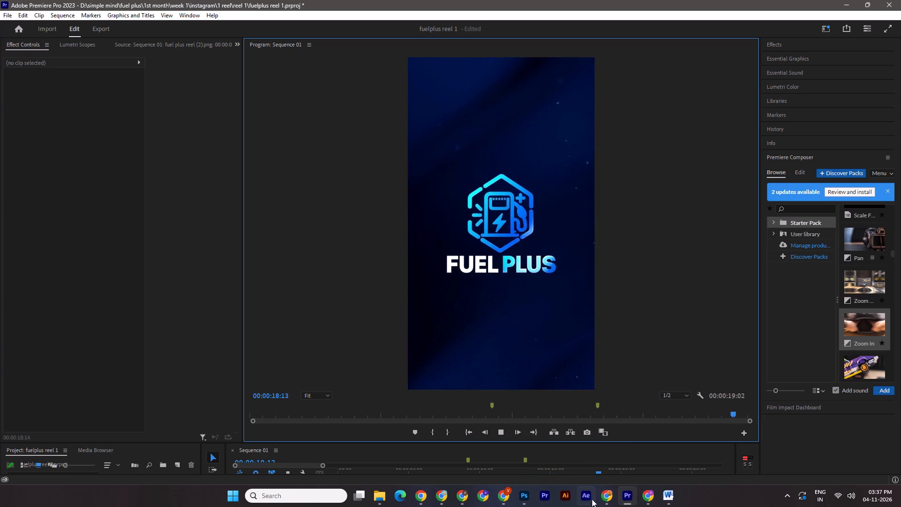
Apply a black (#000000) Outline effect to the headline on Canva page 31.
left_click(456, 496)
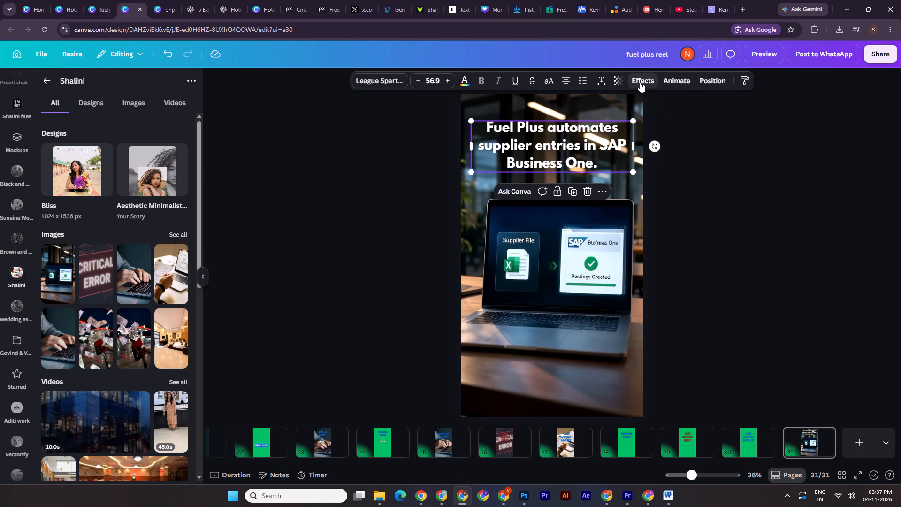
left_click(640, 82)
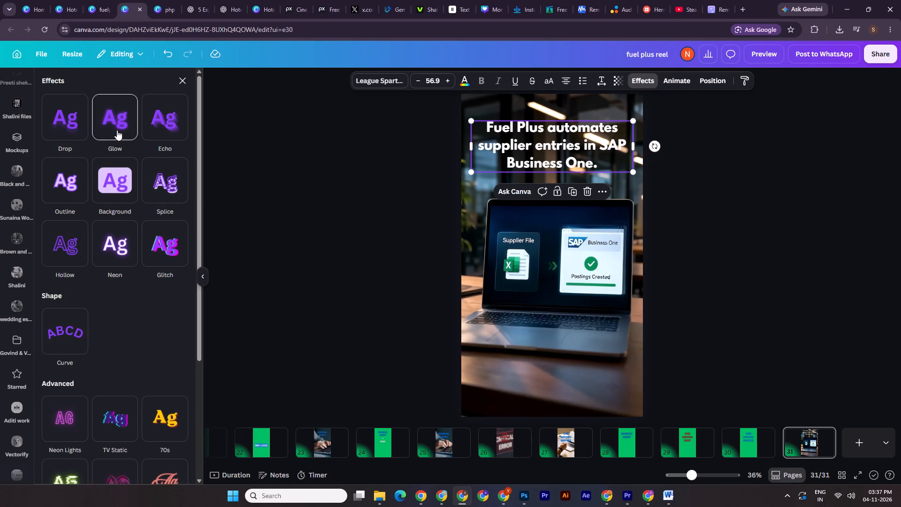
left_click(68, 189)
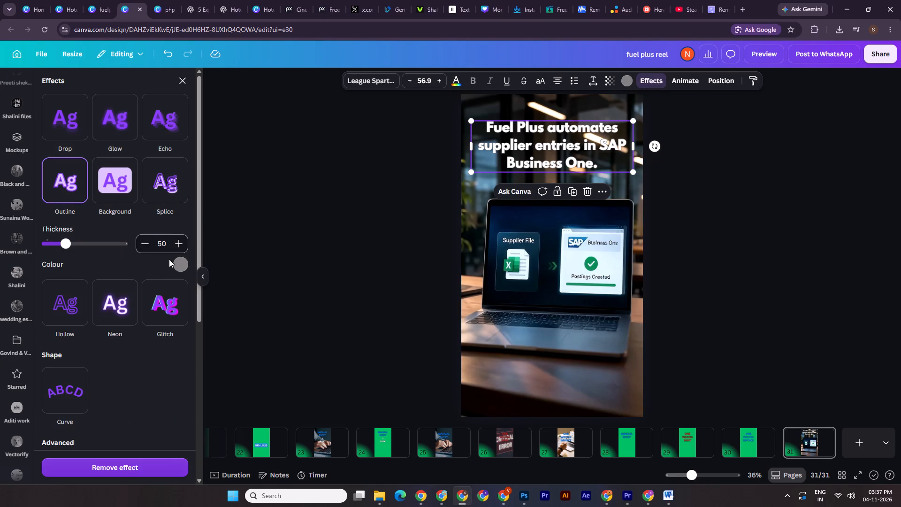
left_click(170, 264)
left_click(180, 265)
left_click(88, 332)
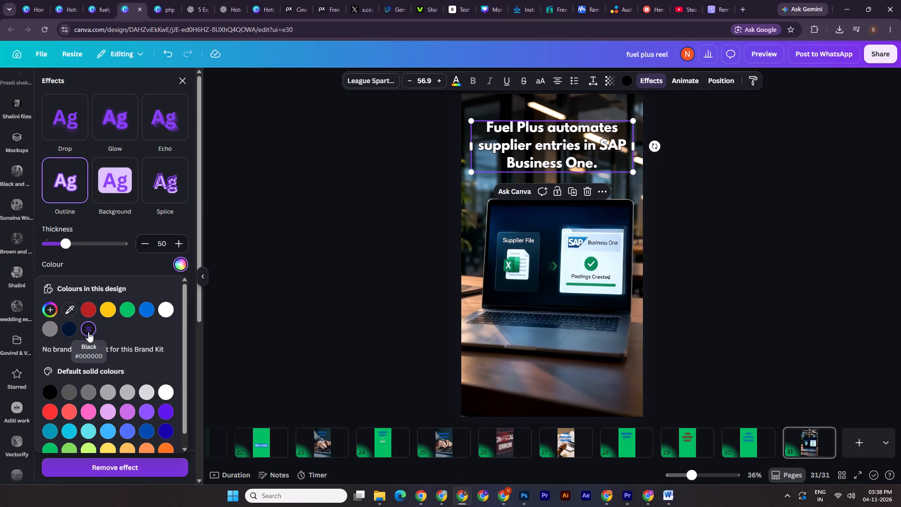
double_click(735, 163)
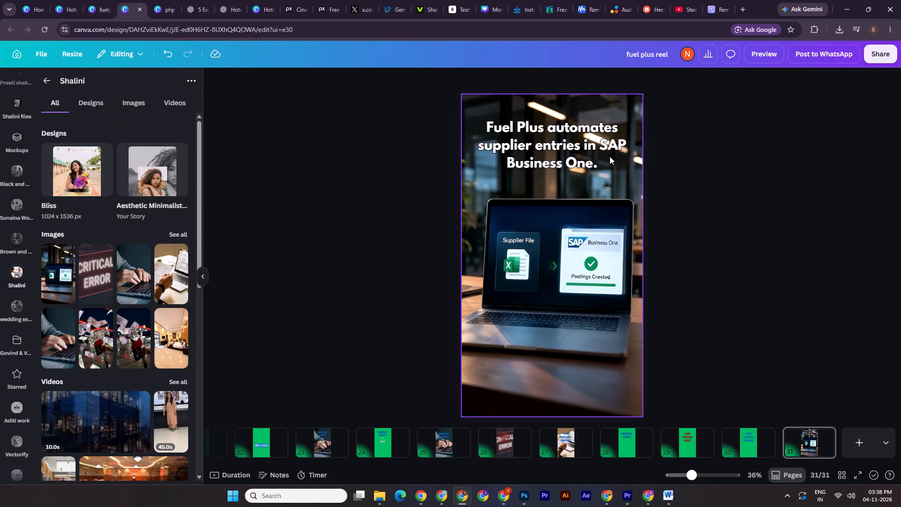
Animate the page 31 headline with Typewriter, using the Word writing style.
left_click(565, 158)
left_click(687, 76)
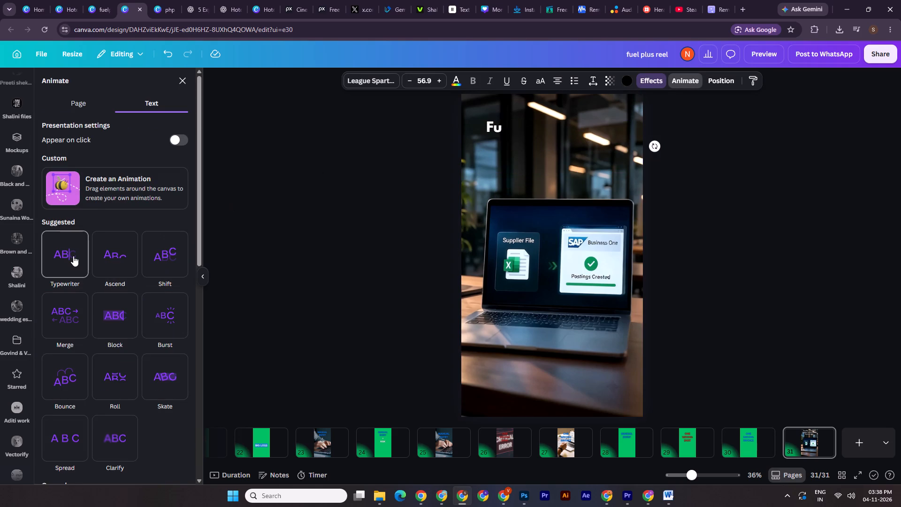
left_click(73, 256)
left_click(149, 406)
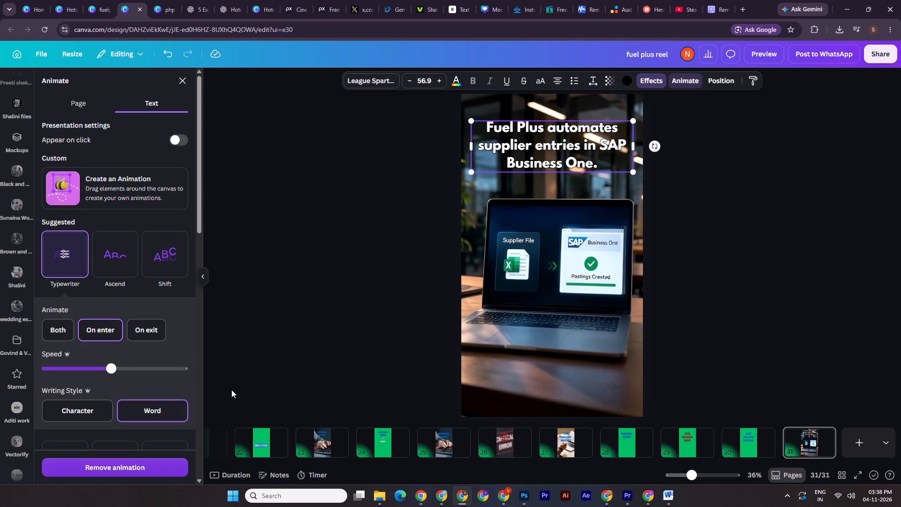
Export a still frame of the SAP Business One "Postings Created" close-up at 00:00:12:28 from the Premiere sequence.
left_click(630, 499)
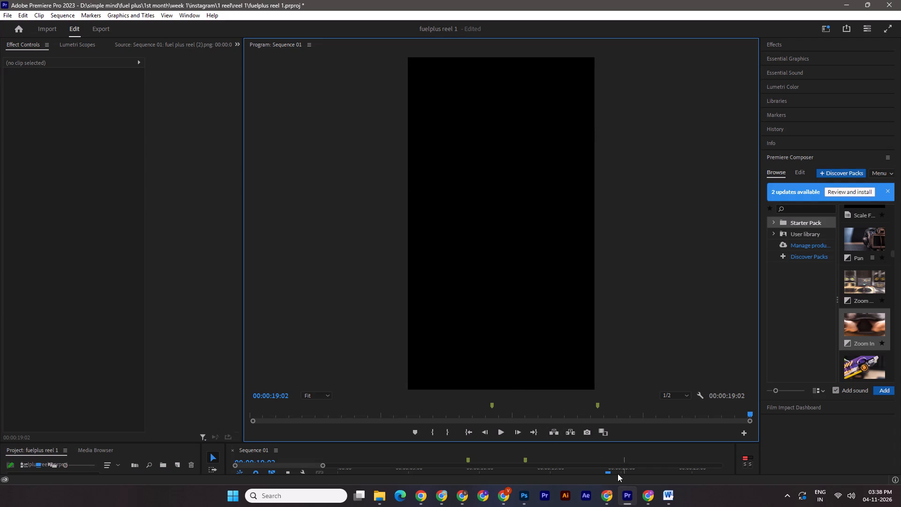
left_click_drag(609, 472, 546, 471)
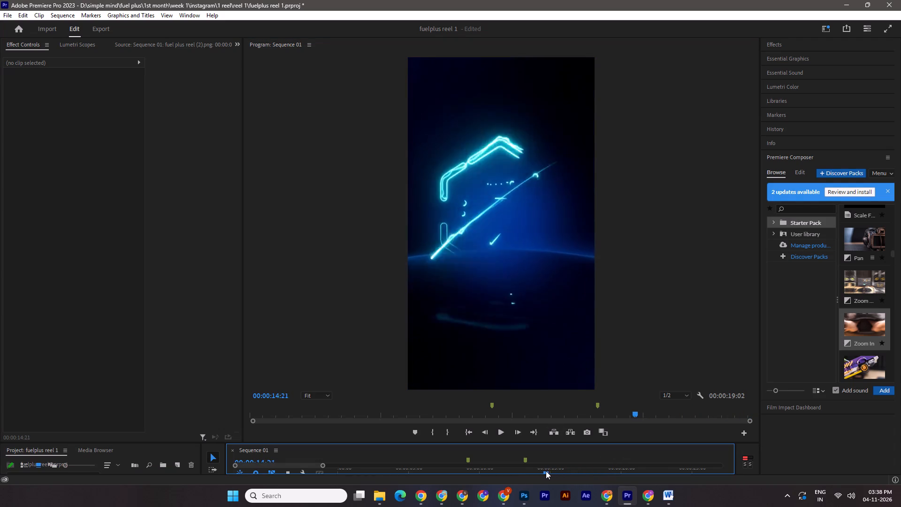
left_click_drag(546, 471, 522, 469)
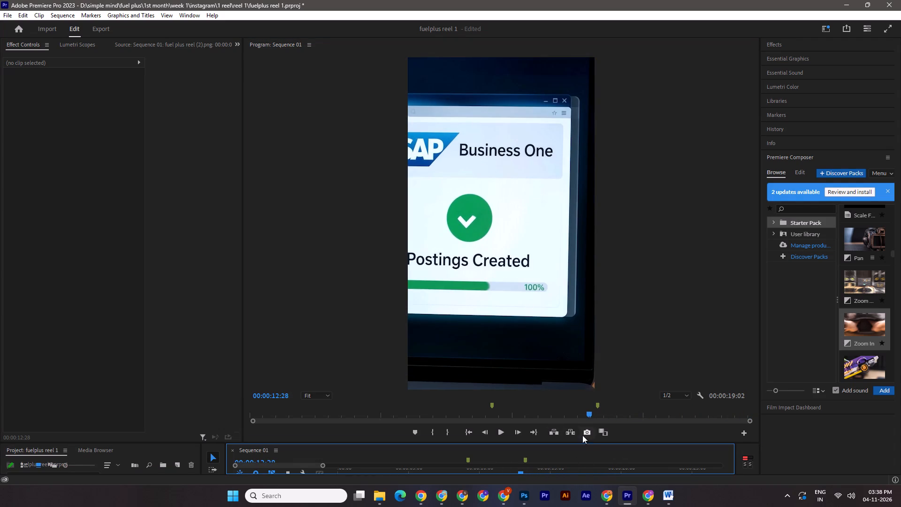
left_click(582, 435)
left_click(473, 278)
Add page 32 to the Canva design, upload the 12:28 still from Downloads, and enlarge it to fill the page.
left_click(442, 498)
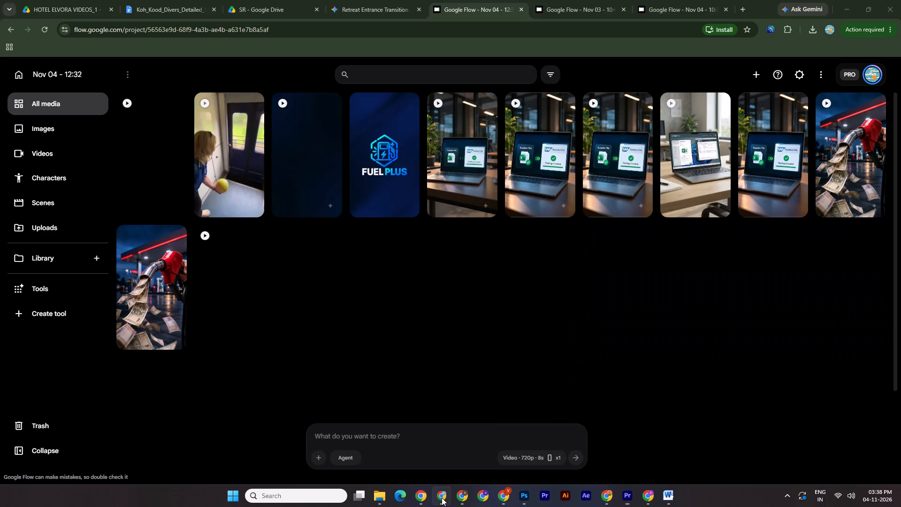
left_click(461, 499)
left_click(849, 452)
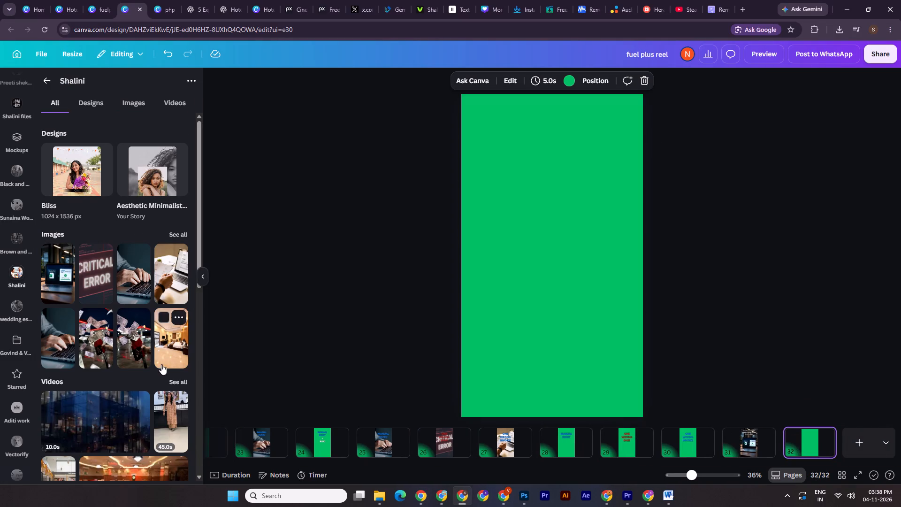
left_click(380, 494)
left_click(272, 441)
left_click(317, 448)
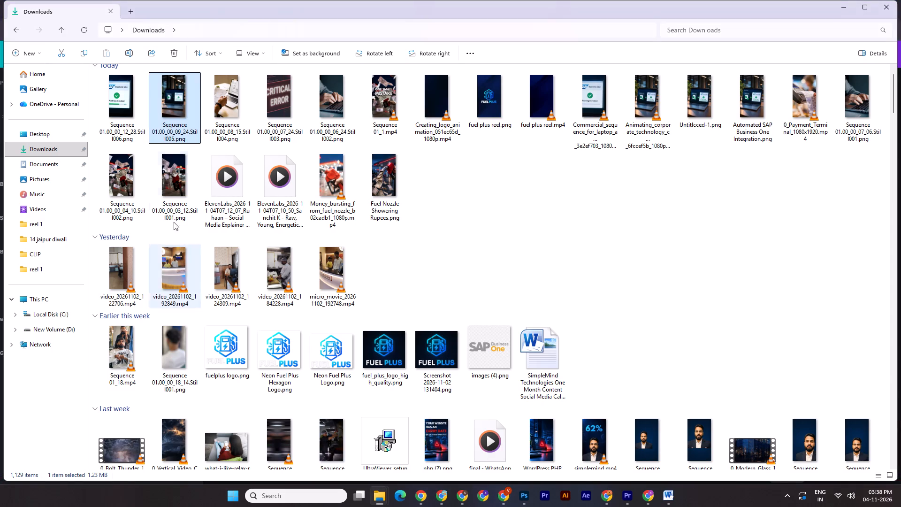
left_click_drag(128, 109, 458, 494)
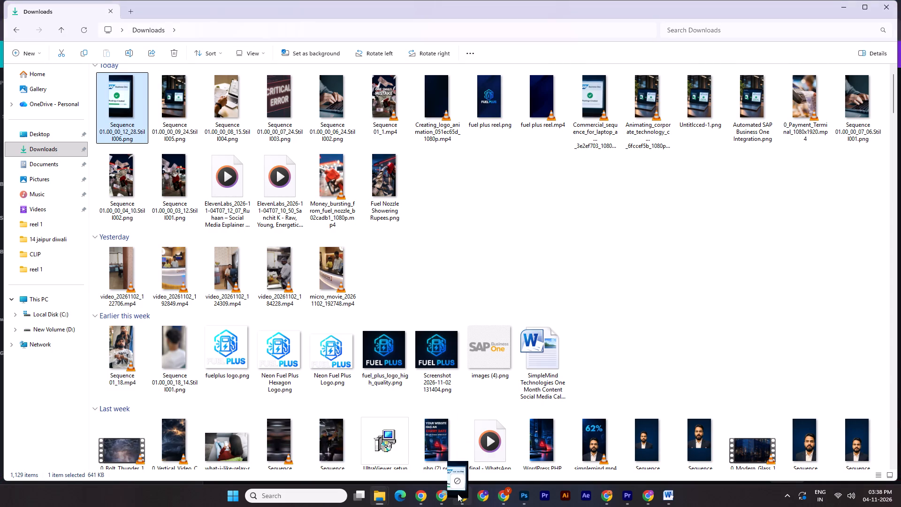
left_click_drag(458, 494, 132, 351)
left_click(69, 274)
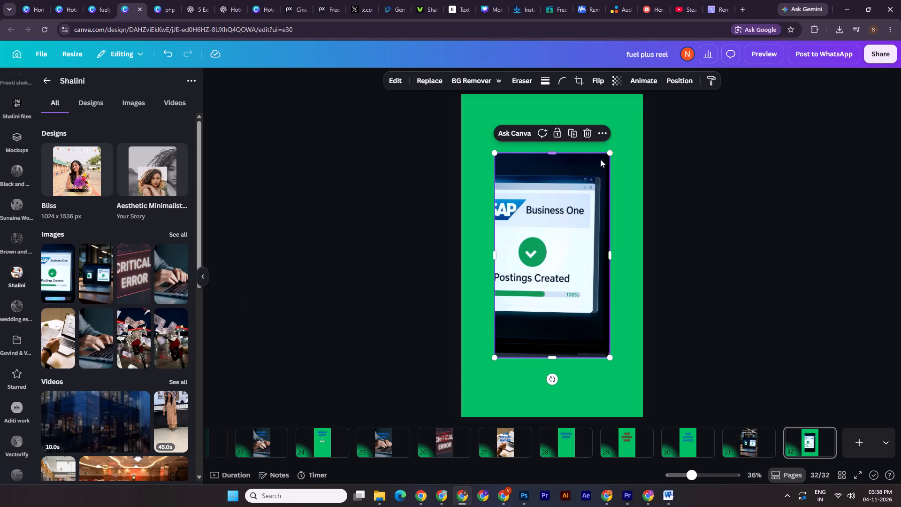
left_click_drag(607, 153, 644, 94, "alt")
Copy the headline "Fuel Plus automates supplier entries in SAP Business One." from page 31 onto page 32.
left_click(755, 448)
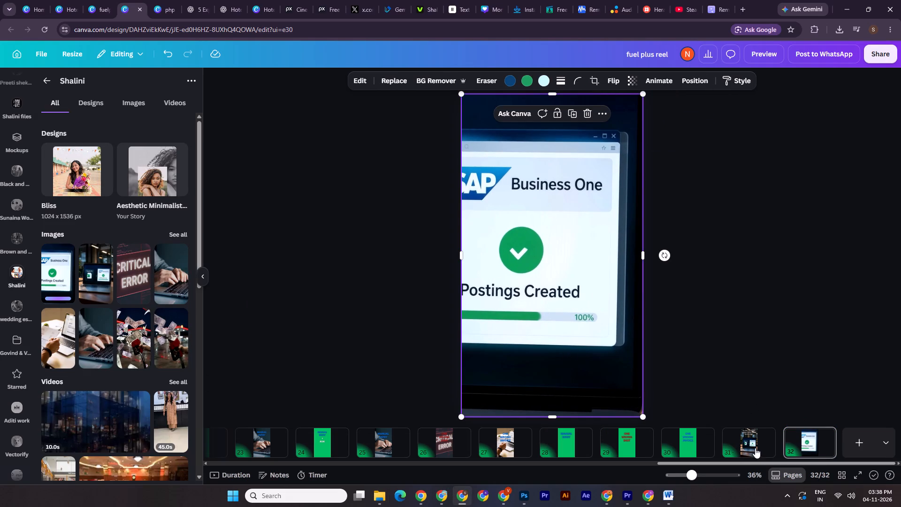
left_click(748, 447)
left_click(572, 158)
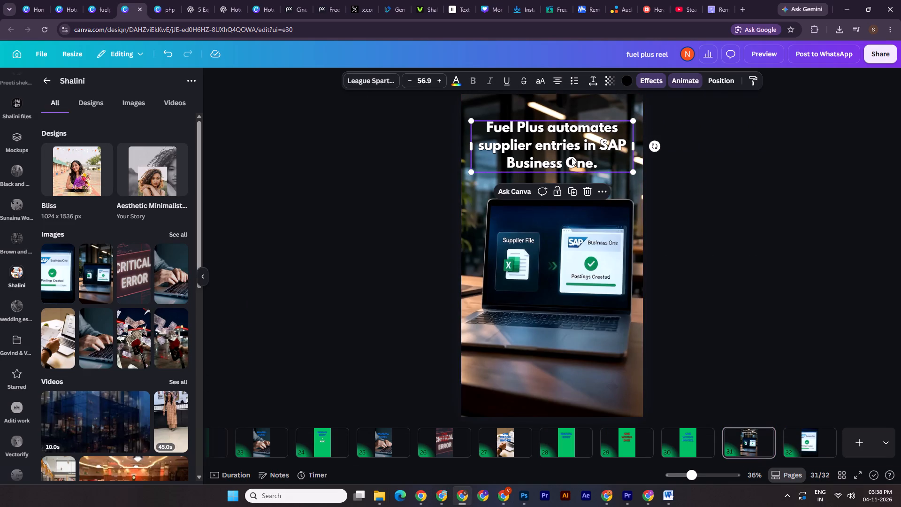
key("ctrl+c")
left_click(804, 439)
key("ctrl+v")
left_click(742, 218)
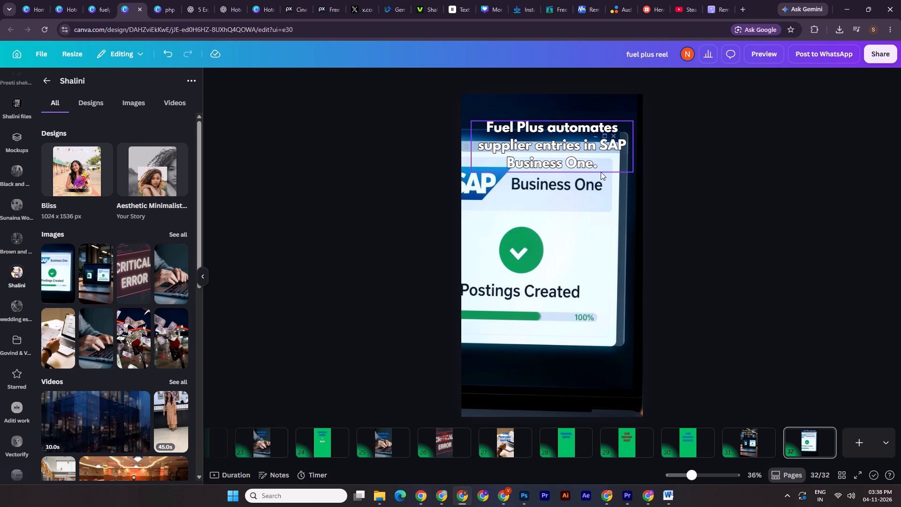
double_click(728, 155)
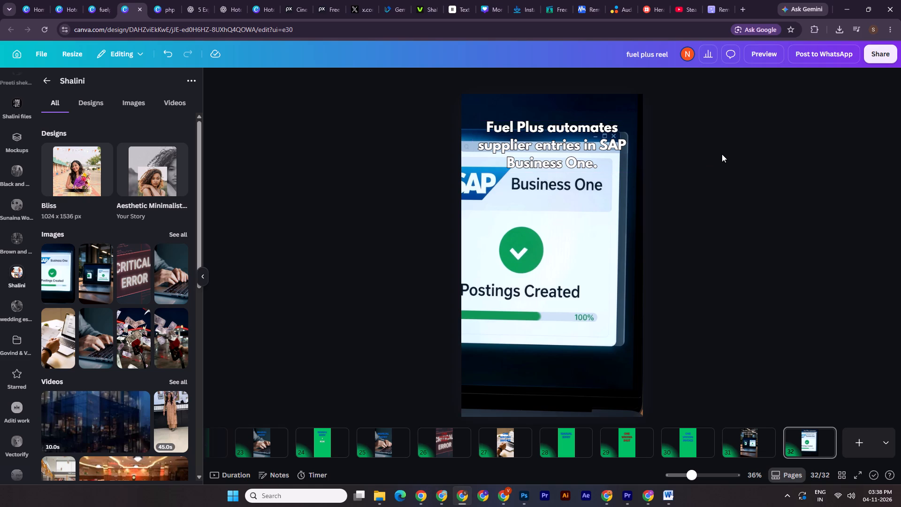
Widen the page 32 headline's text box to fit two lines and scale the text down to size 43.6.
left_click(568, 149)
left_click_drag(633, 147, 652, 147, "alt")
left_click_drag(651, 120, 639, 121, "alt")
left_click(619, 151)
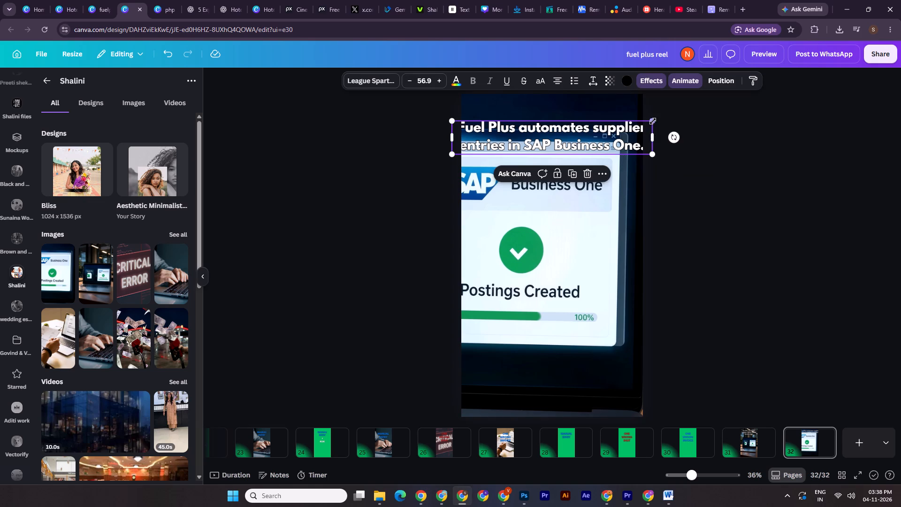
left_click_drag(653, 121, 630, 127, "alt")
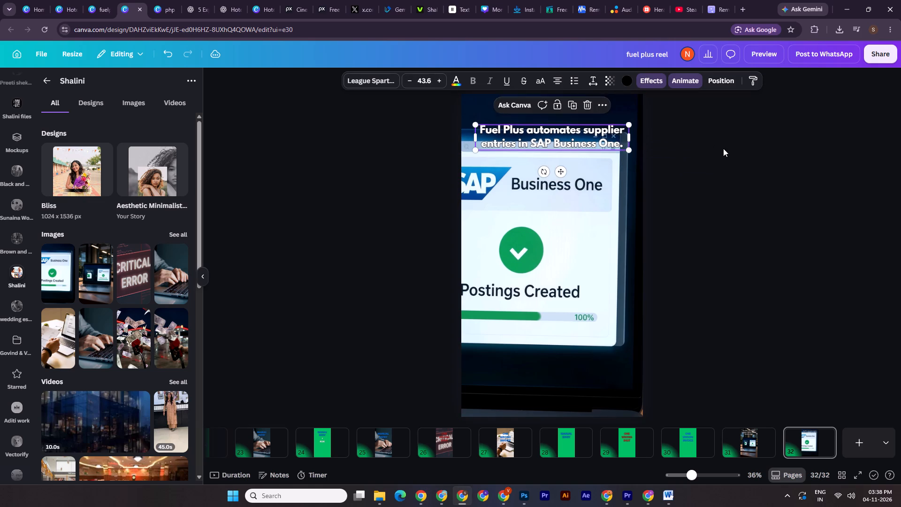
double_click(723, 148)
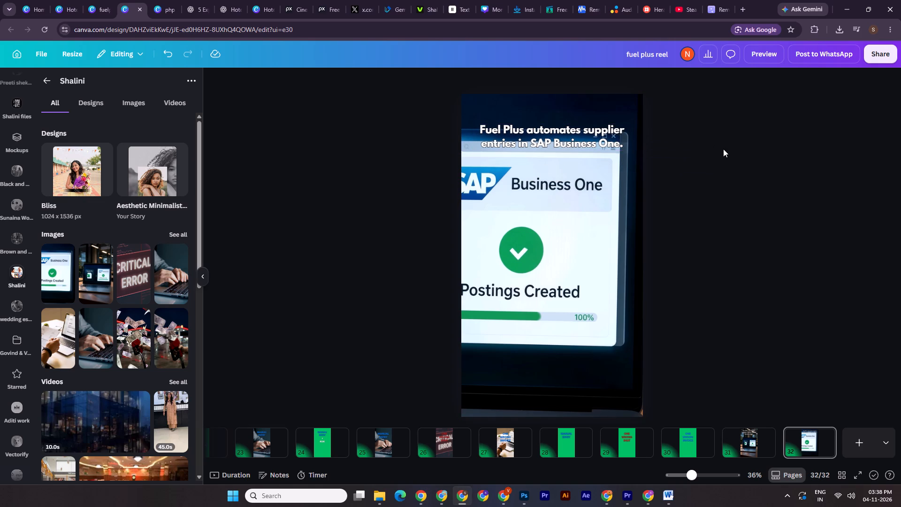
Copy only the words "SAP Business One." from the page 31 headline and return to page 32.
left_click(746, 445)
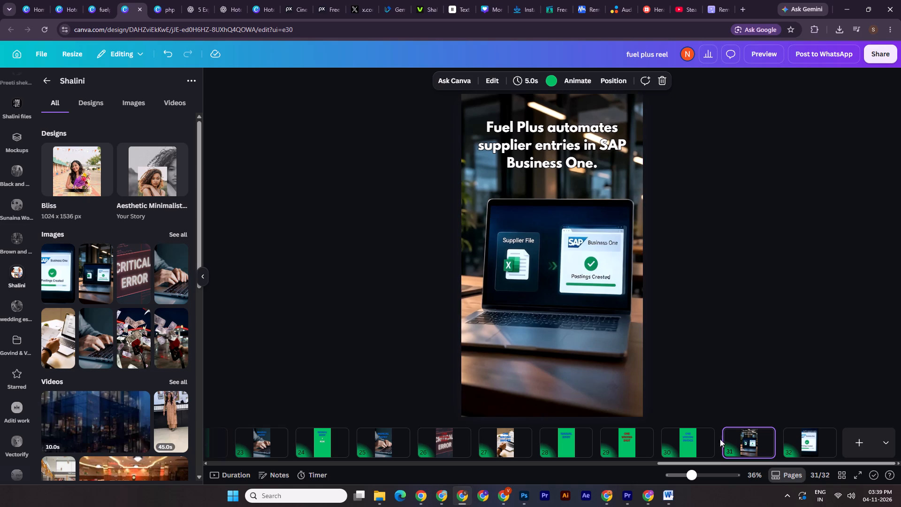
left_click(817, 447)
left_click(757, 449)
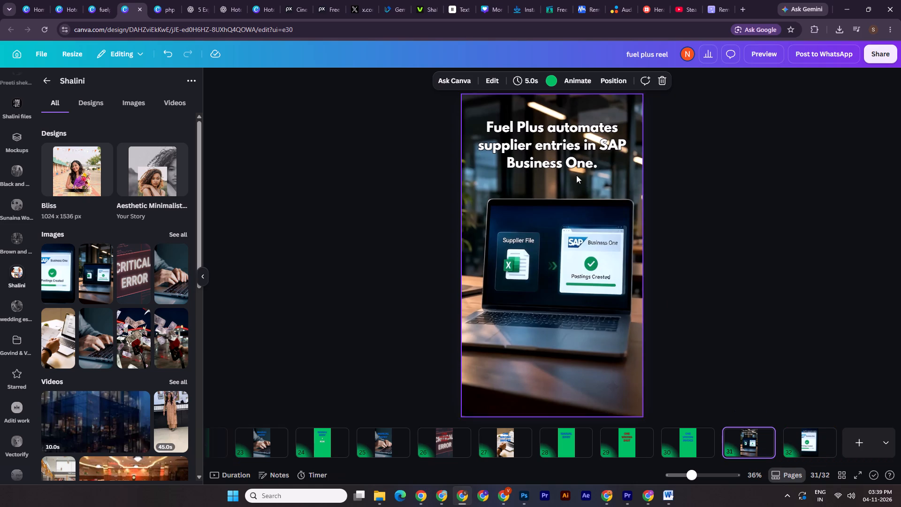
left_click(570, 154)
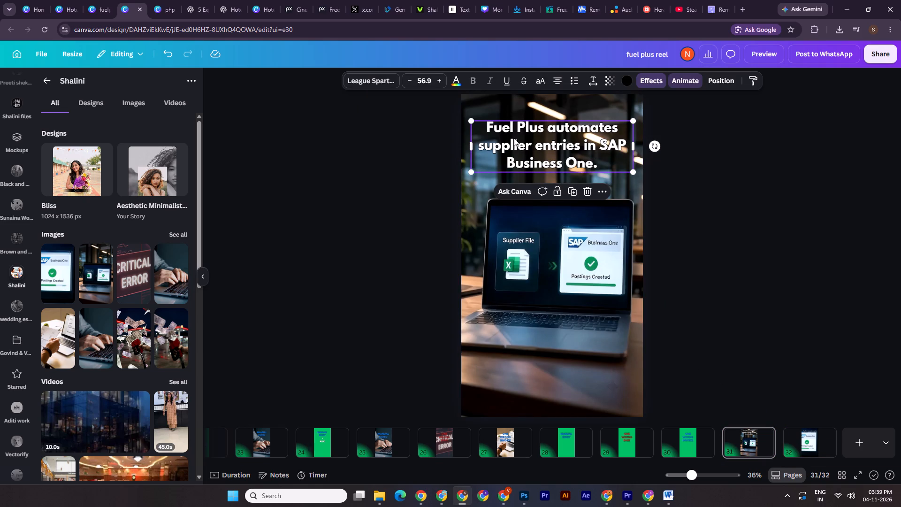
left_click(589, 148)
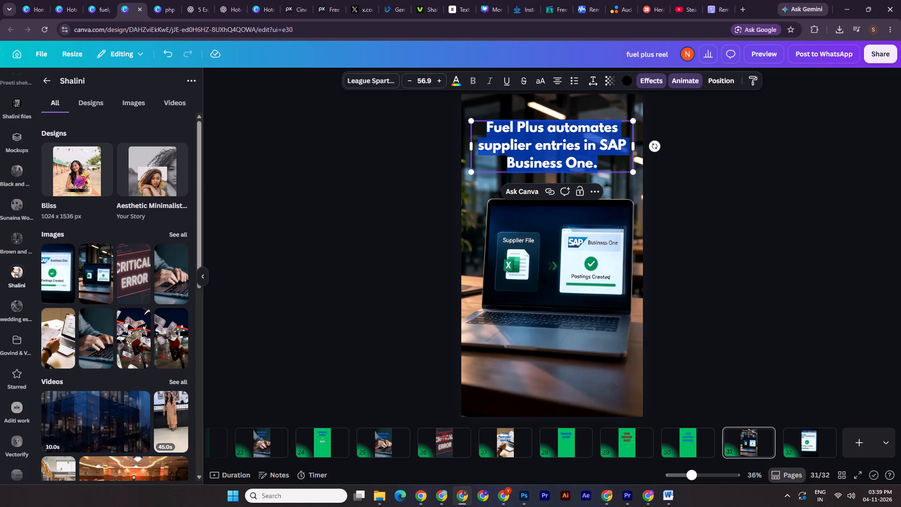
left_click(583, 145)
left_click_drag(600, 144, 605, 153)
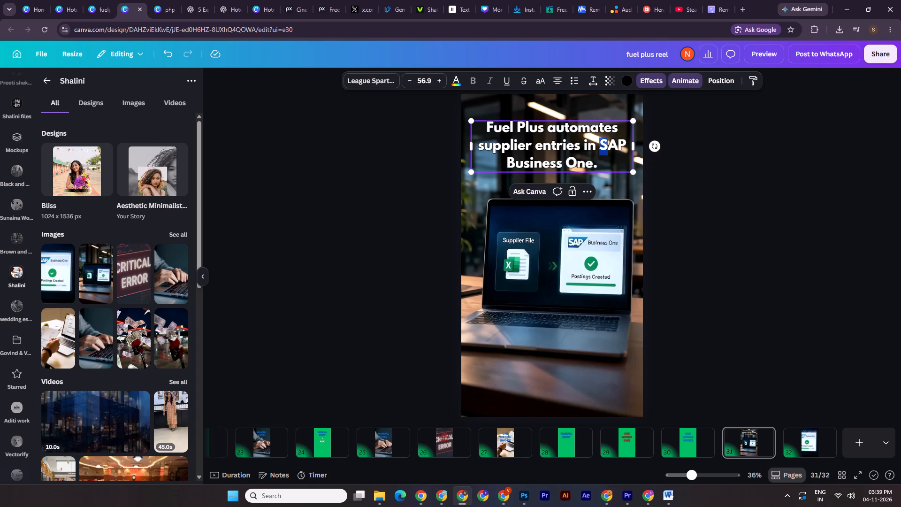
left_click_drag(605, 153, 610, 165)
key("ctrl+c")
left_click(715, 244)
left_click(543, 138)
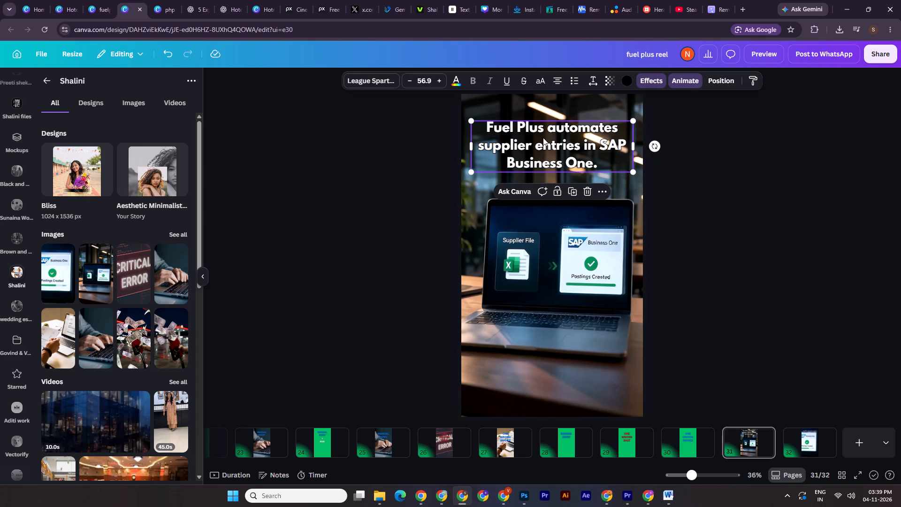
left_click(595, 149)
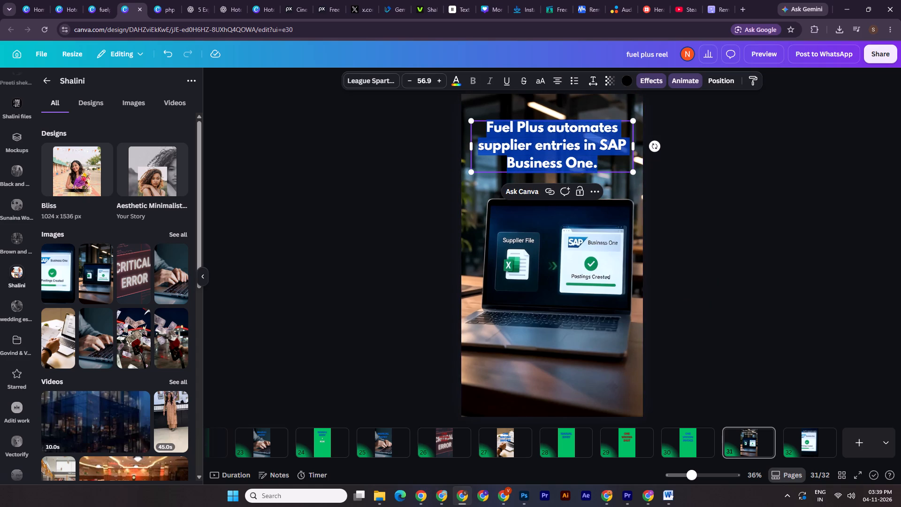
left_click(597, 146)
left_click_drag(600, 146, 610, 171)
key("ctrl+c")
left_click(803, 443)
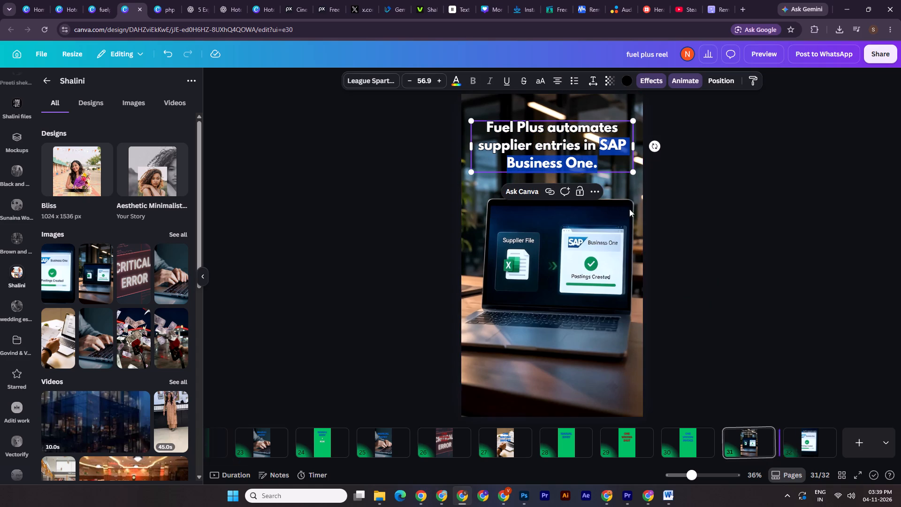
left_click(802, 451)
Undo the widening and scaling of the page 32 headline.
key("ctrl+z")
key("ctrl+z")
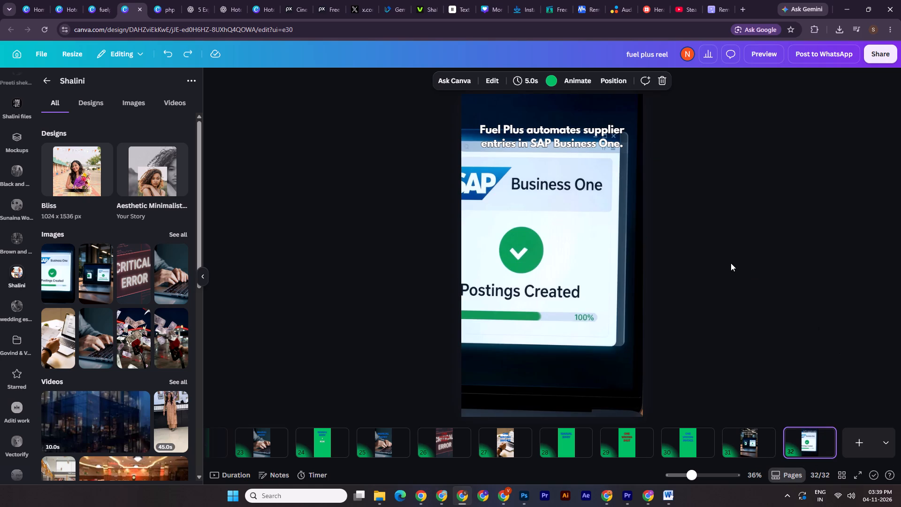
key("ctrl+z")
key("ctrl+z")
Delete "Fuel Plus automates supplier entries in" from the page 32 headline, keeping only "SAP Business One.".
left_click(597, 157)
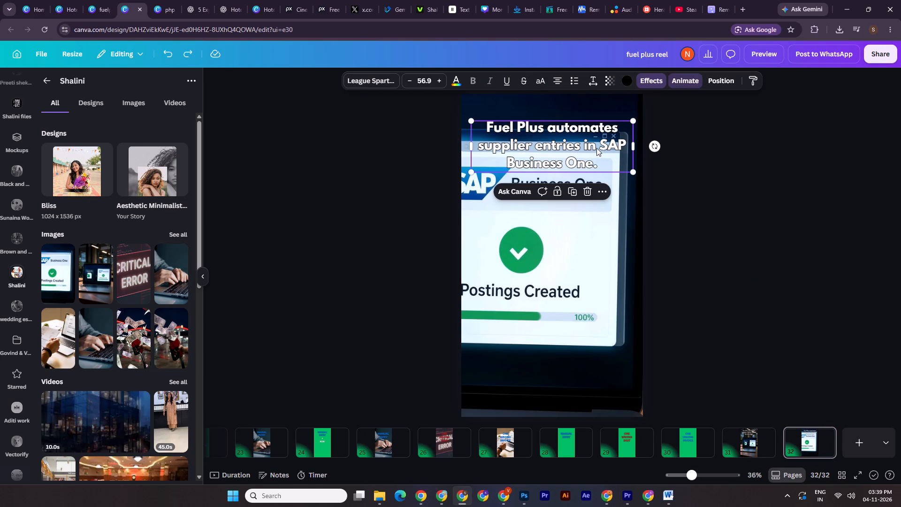
left_click(596, 148)
left_click(600, 148)
left_click_drag(602, 148, 480, 128)
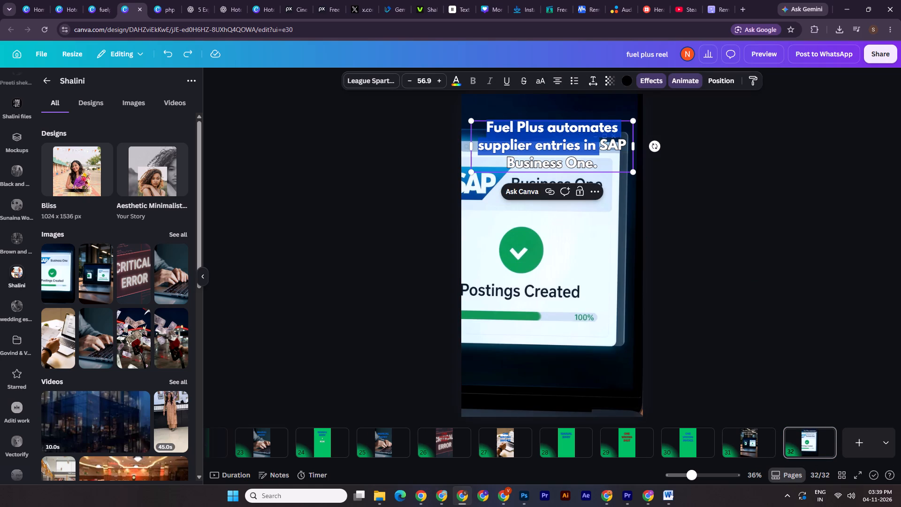
key("BackSpace")
double_click(706, 156)
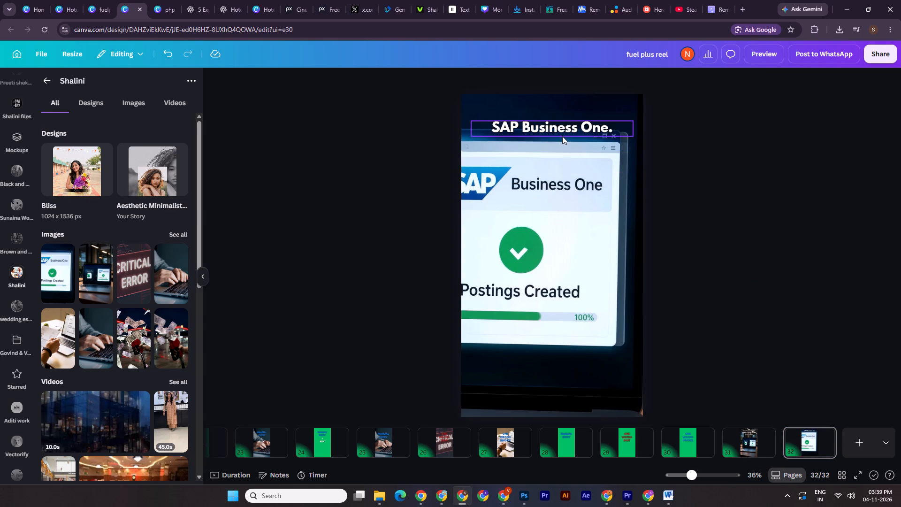
Narrow the "SAP Business One." text box on page 32 and enlarge the text to size 66.6.
left_click(562, 131)
left_click_drag(634, 129, 618, 127, "alt")
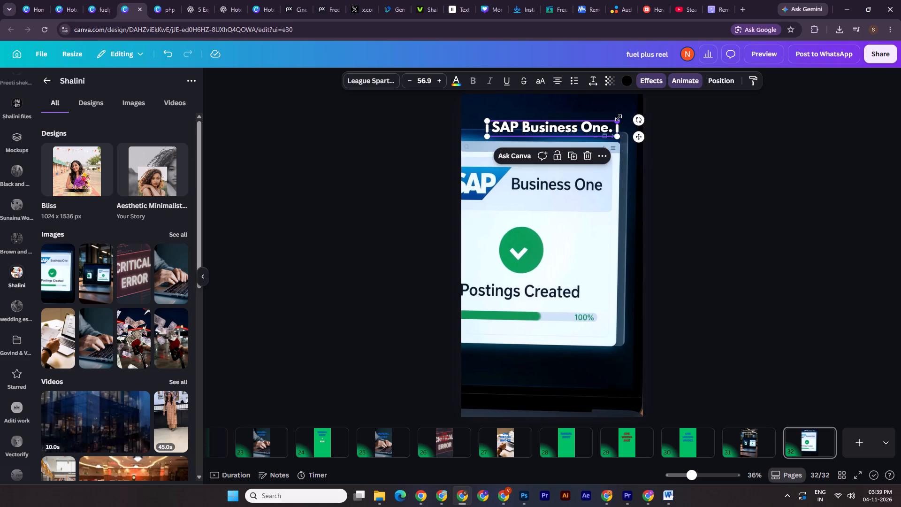
left_click_drag(618, 118, 630, 117)
double_click(709, 131)
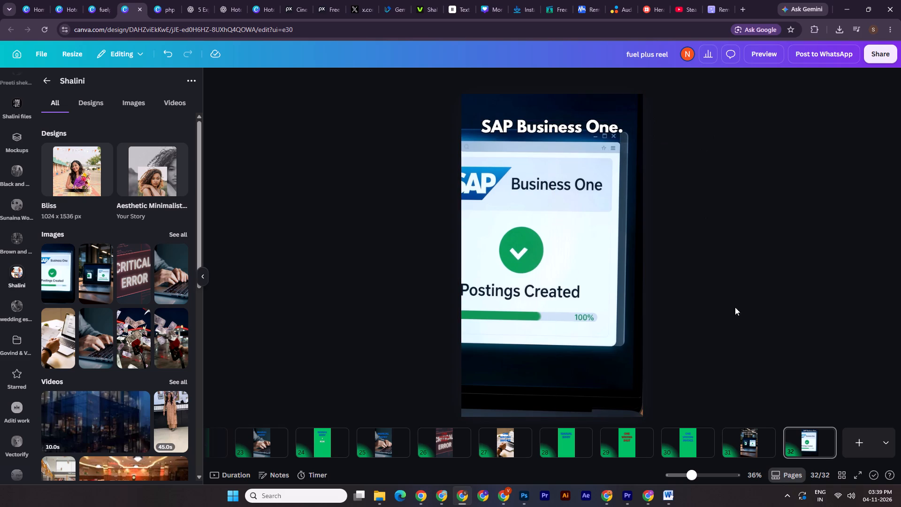
Delete "SAP Business One." from the page 31 headline, keeping "Fuel Plus automates supplier entries in".
left_click(749, 451)
left_click(751, 457)
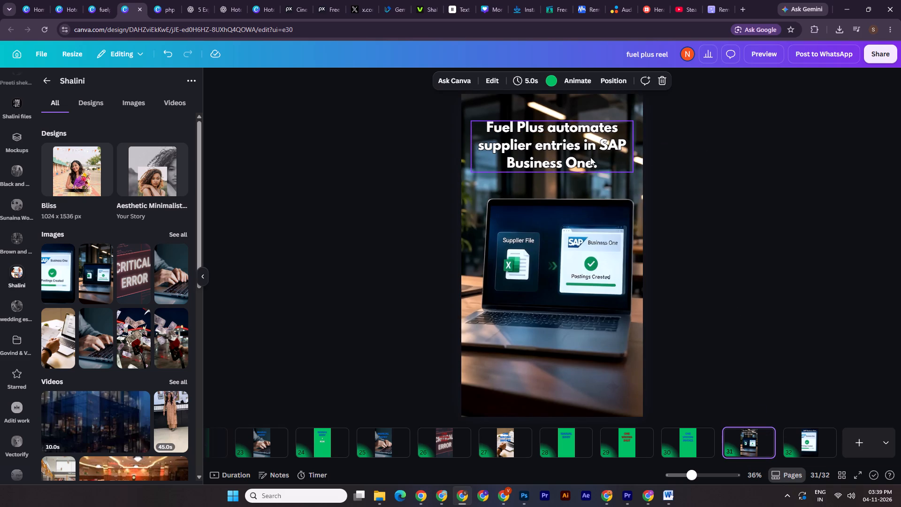
left_click(588, 155)
left_click(590, 141)
left_click(606, 144)
left_click_drag(602, 142, 609, 168)
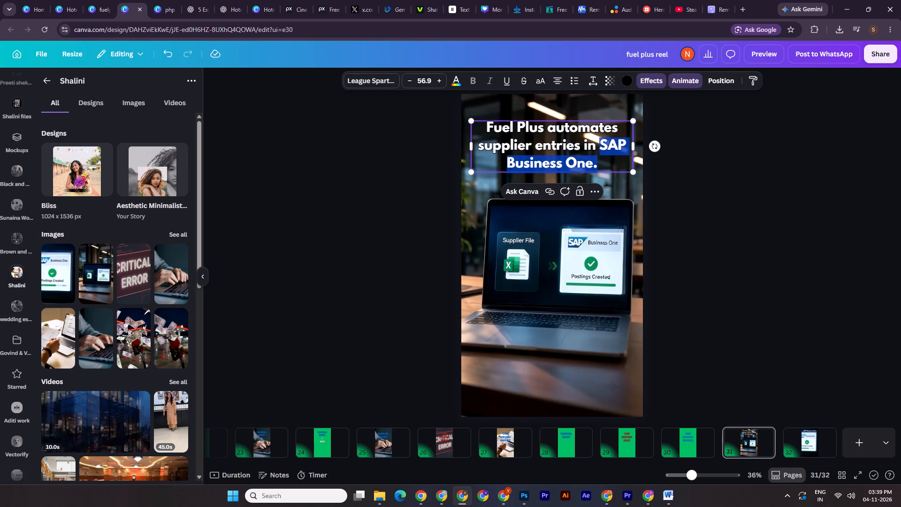
key("BackSpace")
key("BackSpace")
left_click(730, 154)
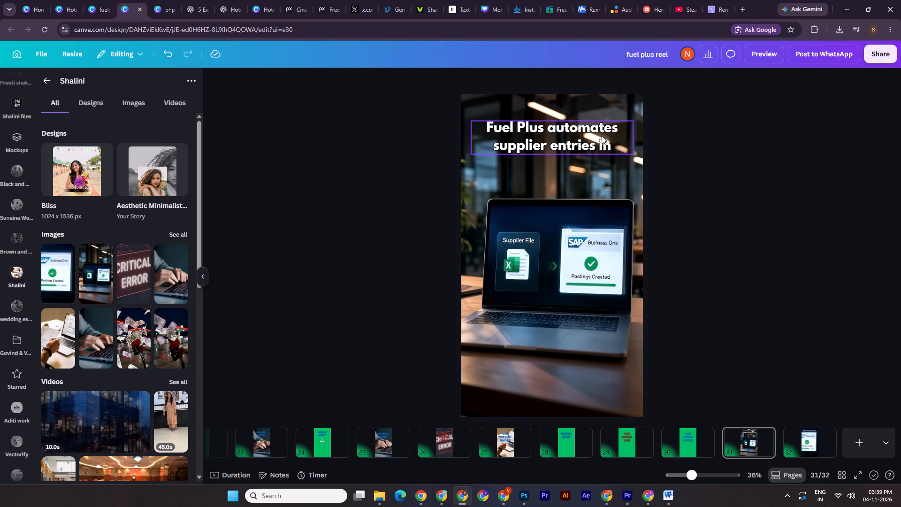
Replace the space before "supplier" in the page 31 headline with a line break.
left_click(602, 136, "shift")
left_click(498, 146)
left_click(495, 145)
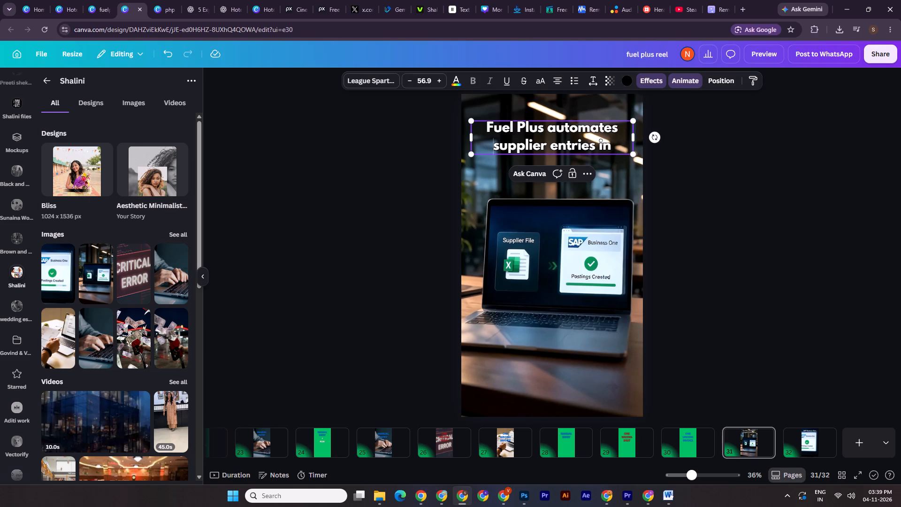
key("BackSpace")
key("Return")
double_click(733, 147)
Move the two-line page 31 headline slightly lower, closer to the laptop.
left_click(584, 128)
left_click(713, 79)
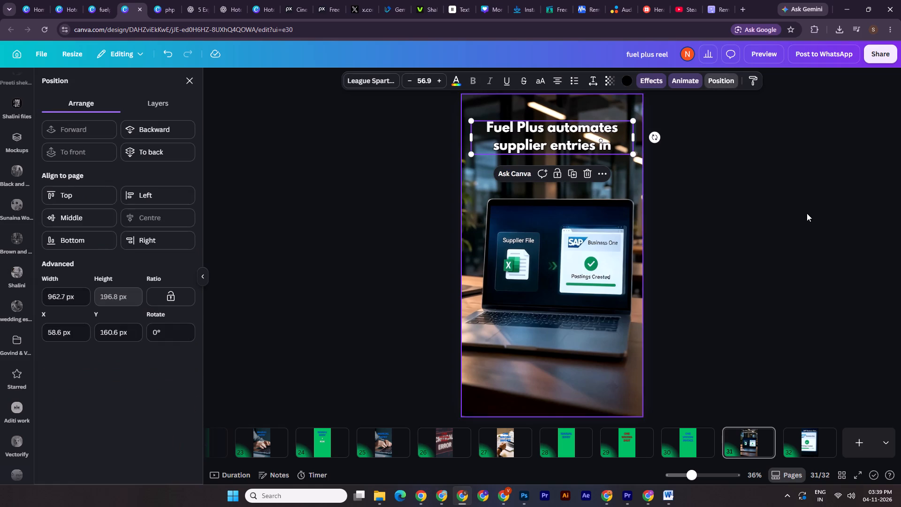
double_click(807, 213)
left_click_drag(583, 131, 581, 148, "shift")
double_click(733, 177)
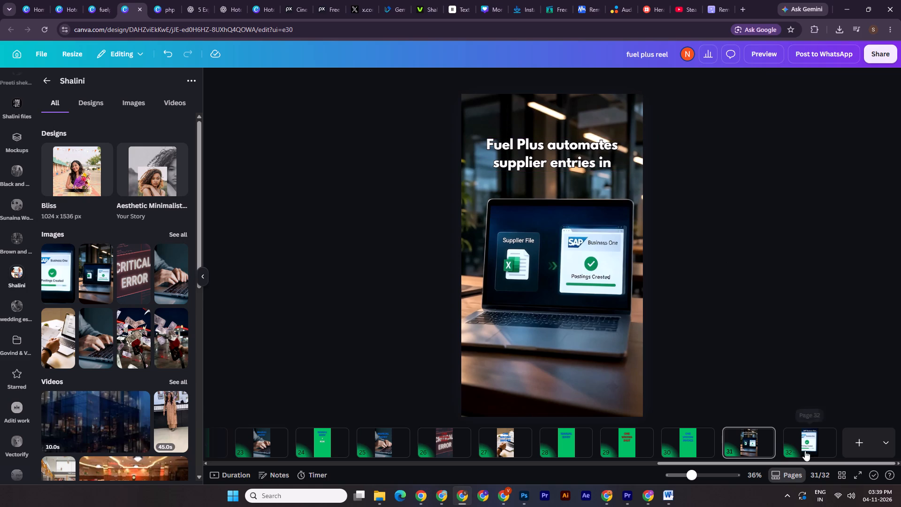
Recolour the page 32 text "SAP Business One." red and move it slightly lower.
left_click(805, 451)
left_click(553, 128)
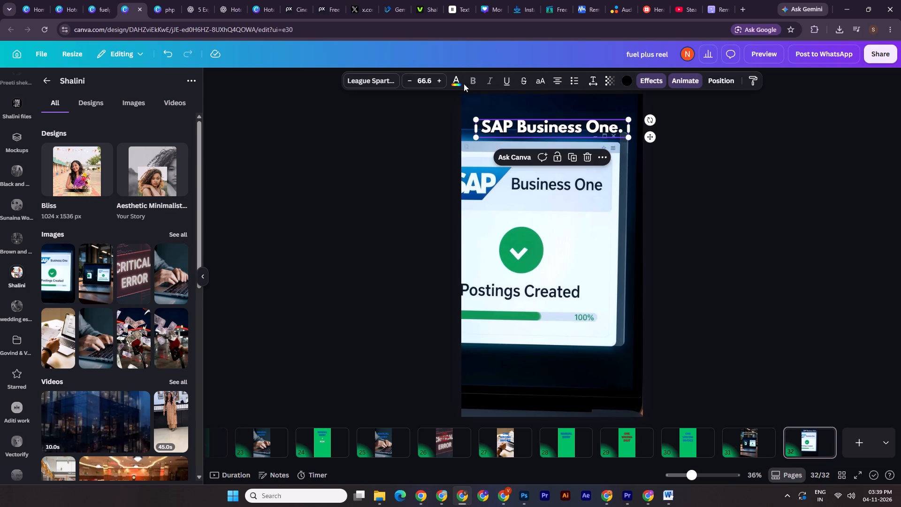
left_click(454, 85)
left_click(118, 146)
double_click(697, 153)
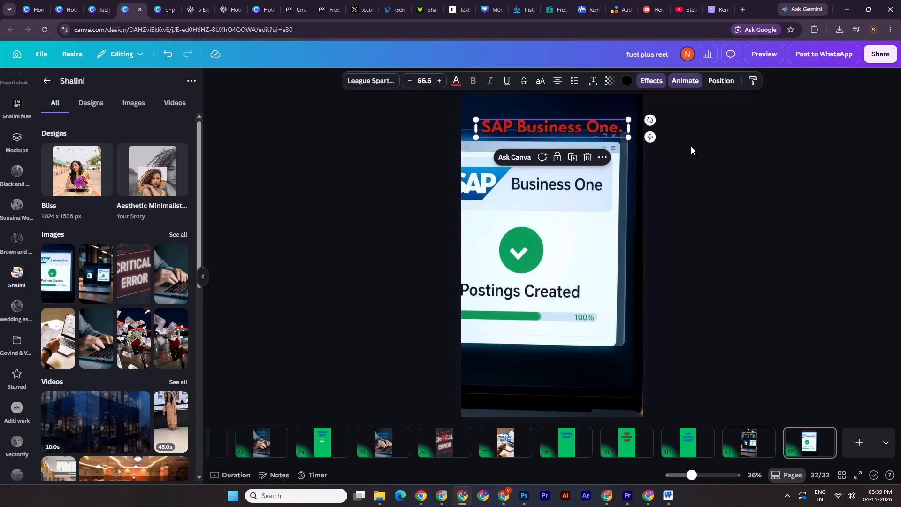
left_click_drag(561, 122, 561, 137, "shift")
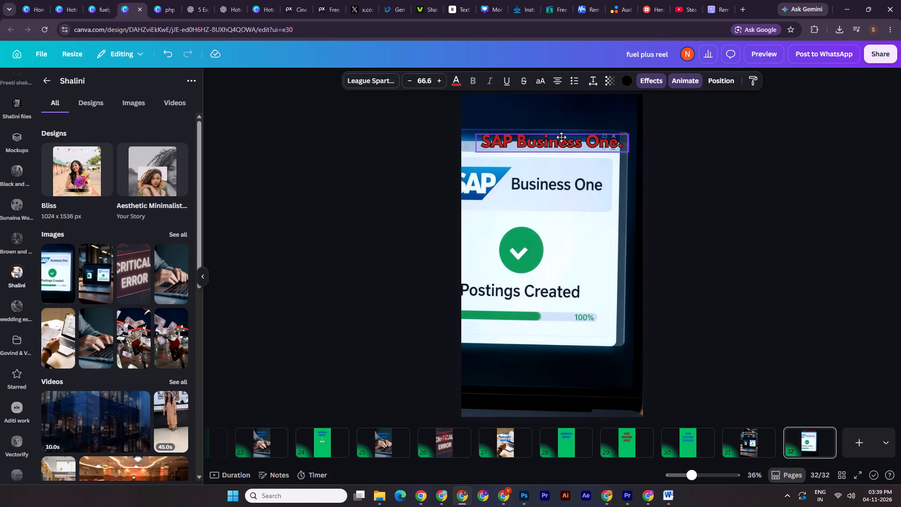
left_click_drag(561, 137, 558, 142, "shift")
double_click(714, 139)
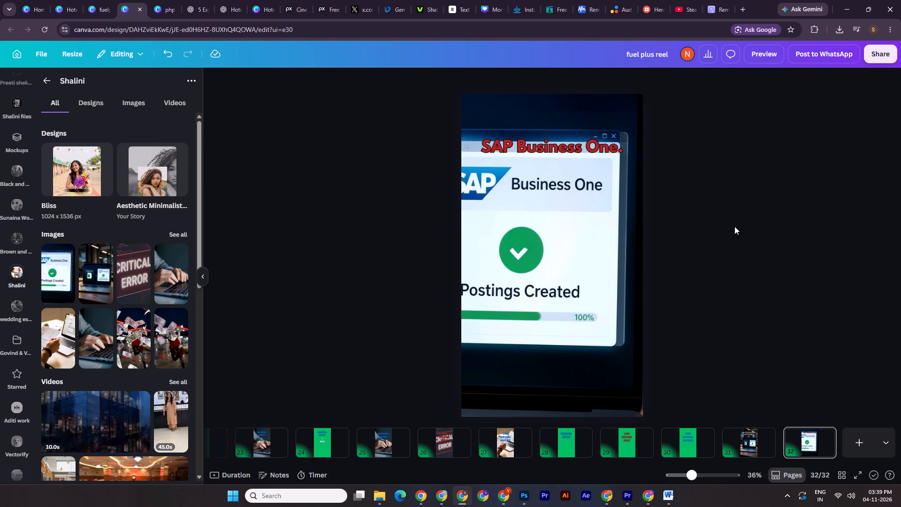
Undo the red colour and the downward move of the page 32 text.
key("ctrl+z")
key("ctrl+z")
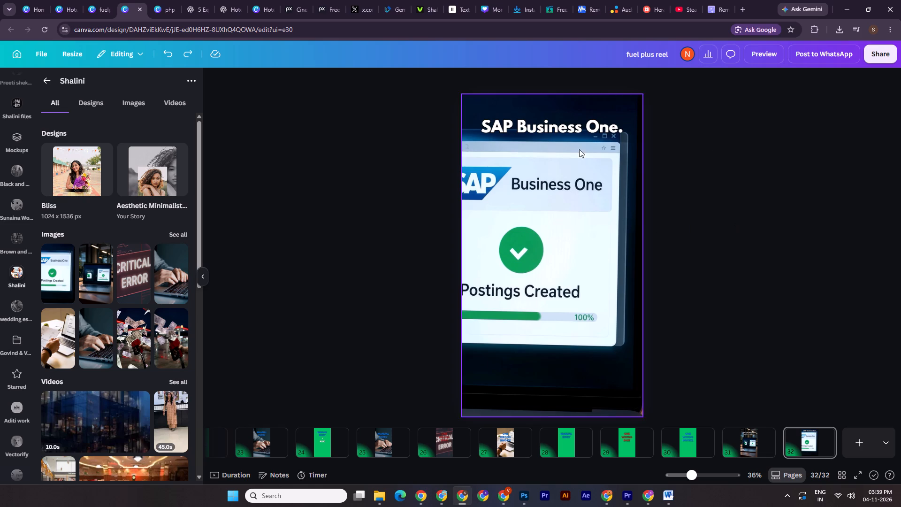
Recolour the page 32 text "SAP Business One." with the design's bright blue.
left_click(533, 126)
left_click(455, 81)
left_click(98, 140)
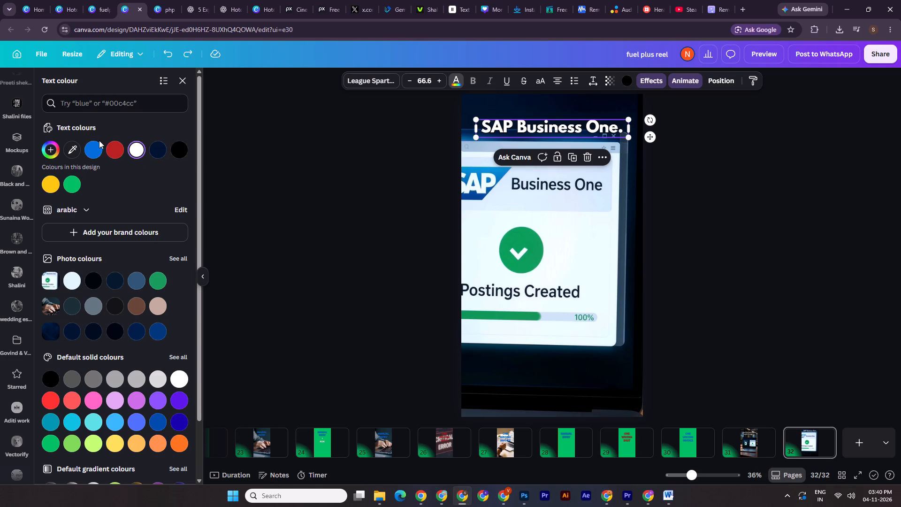
left_click(99, 146)
left_click(727, 170)
left_click_drag(727, 170, 722, 167)
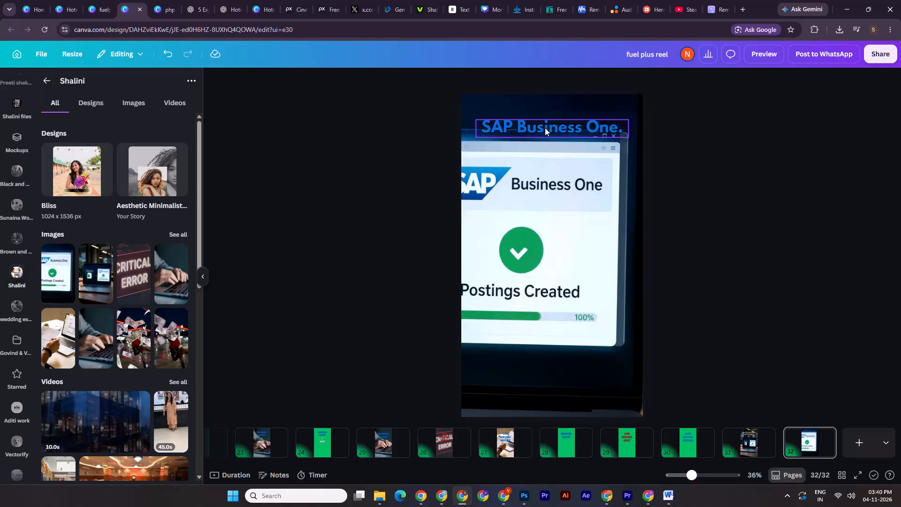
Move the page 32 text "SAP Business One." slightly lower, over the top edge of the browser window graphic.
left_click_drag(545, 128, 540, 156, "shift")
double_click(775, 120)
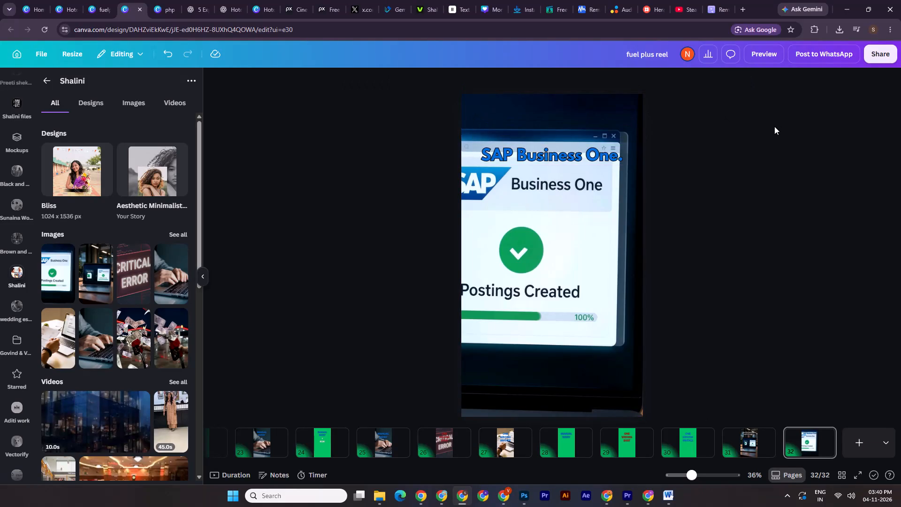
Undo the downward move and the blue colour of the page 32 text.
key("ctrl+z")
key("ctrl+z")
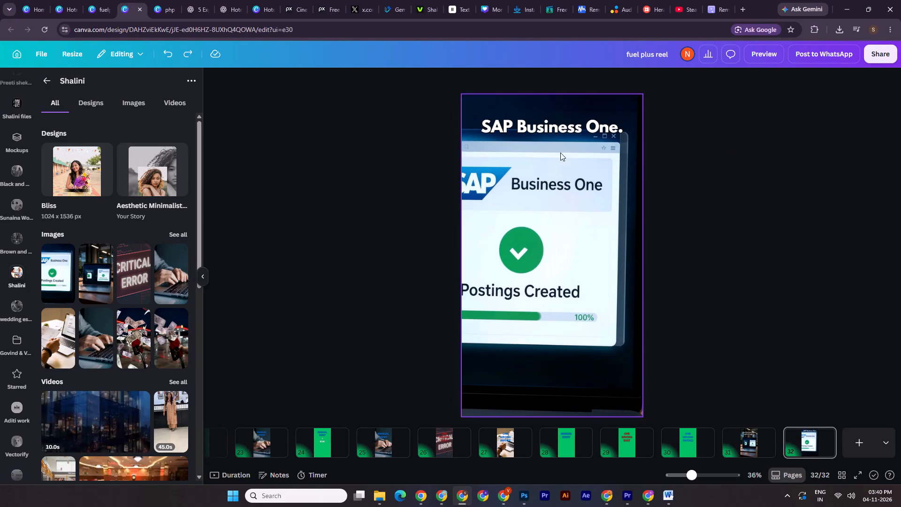
Apply the Typewriter animation to the page 31 headline on both enter and exit, with the Word writing style.
left_click(741, 442)
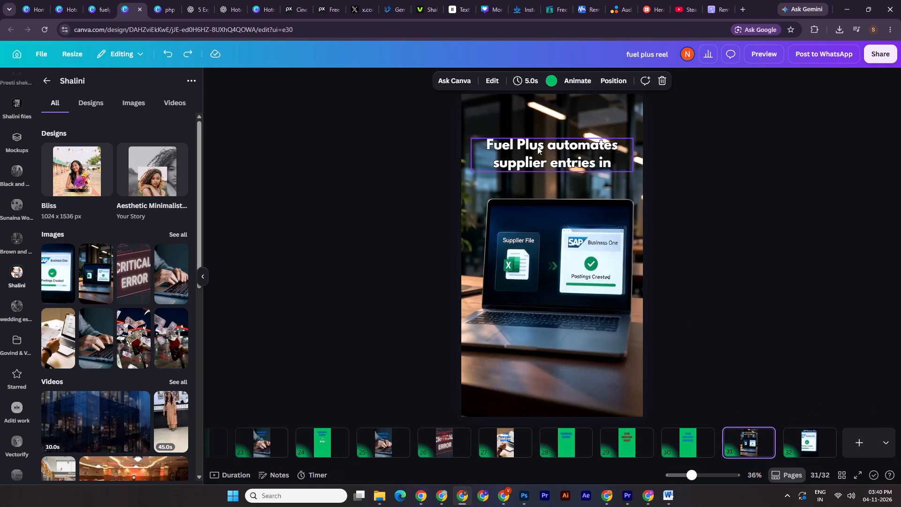
left_click(546, 153)
left_click(696, 79)
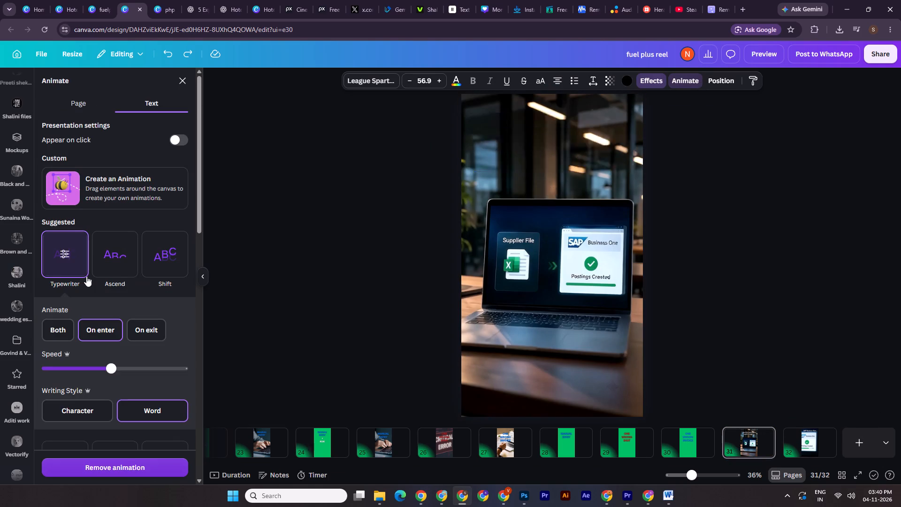
left_click(55, 270)
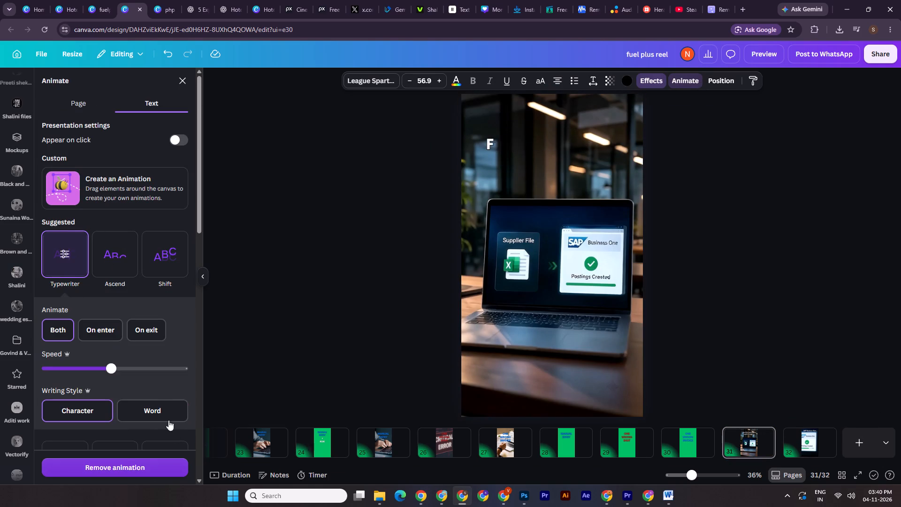
left_click(158, 413)
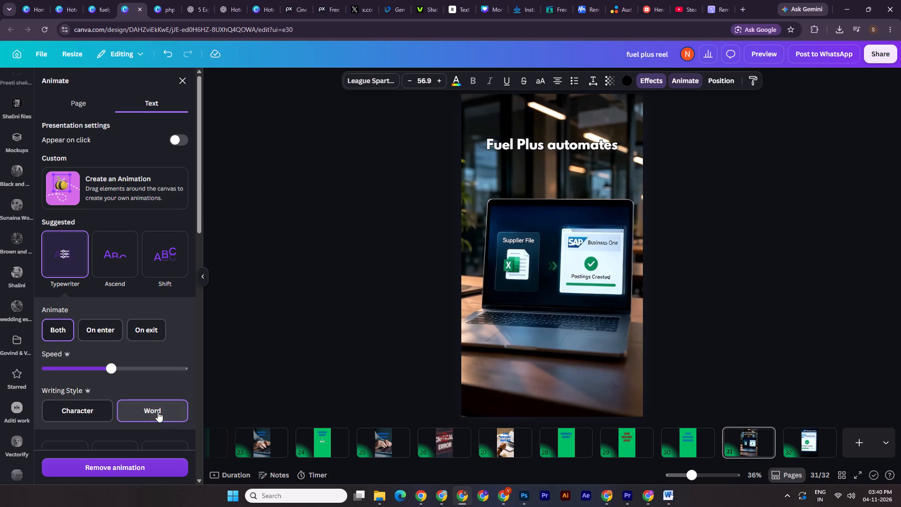
left_click(878, 331)
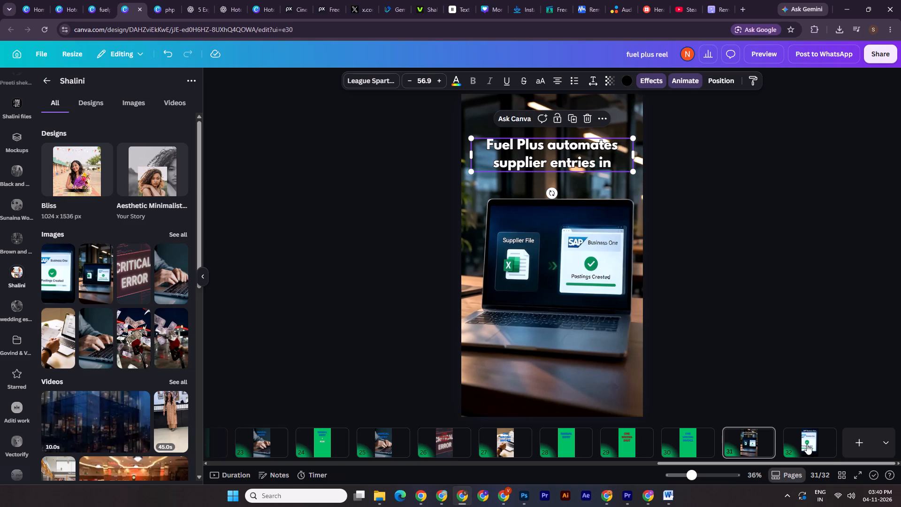
Apply the Rise animation to the page 32 text "SAP Business One.".
left_click(807, 444)
left_click(531, 126)
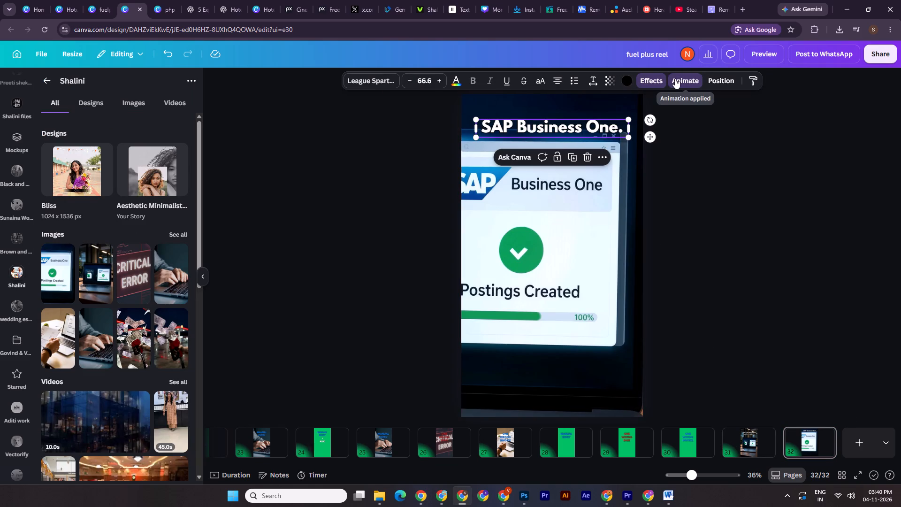
left_click(675, 78)
scroll(75, 379, "down", 8)
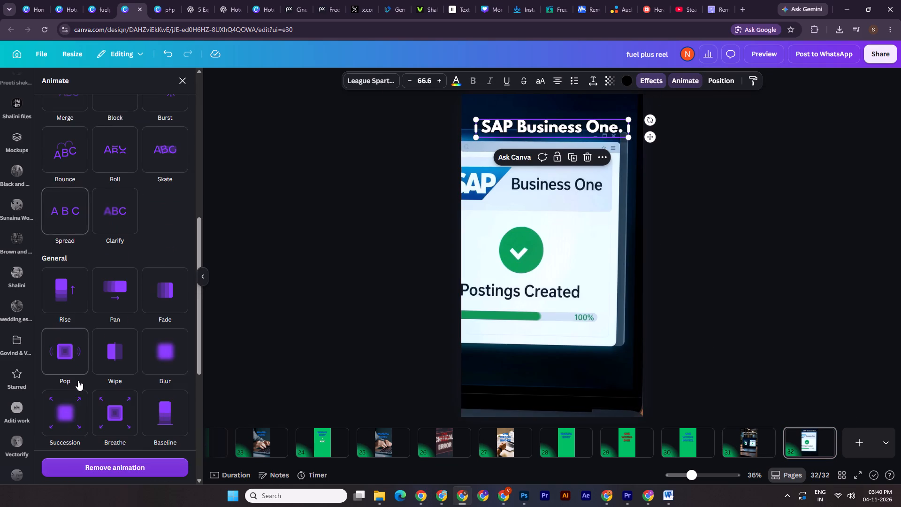
left_click(62, 295)
double_click(687, 262)
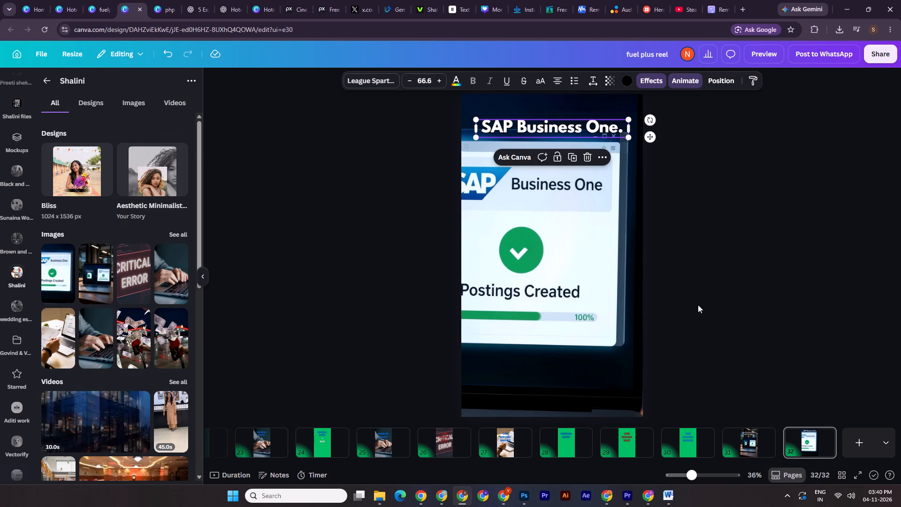
Delete the background stills from pages 31 and 32, leaving only the text on the green background.
left_click(750, 441)
left_click(550, 257)
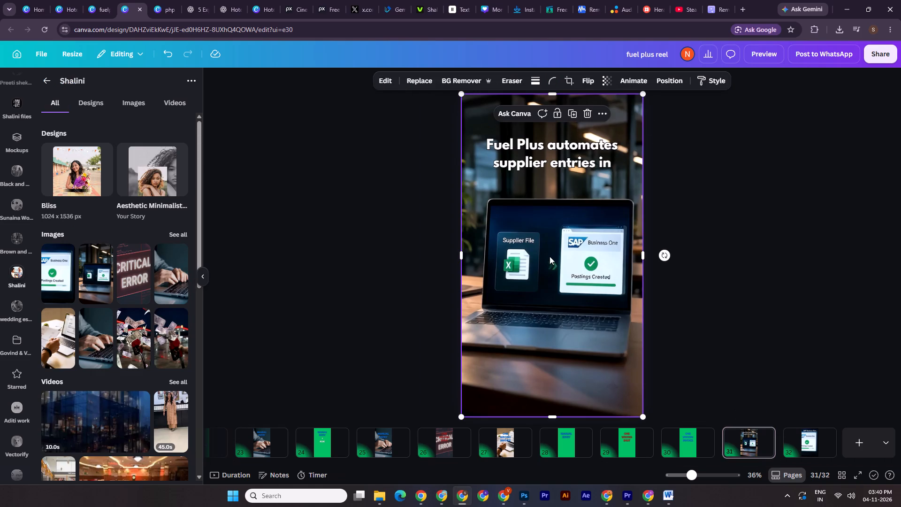
key("Delete")
left_click(796, 447)
left_click(599, 315)
key("Delete")
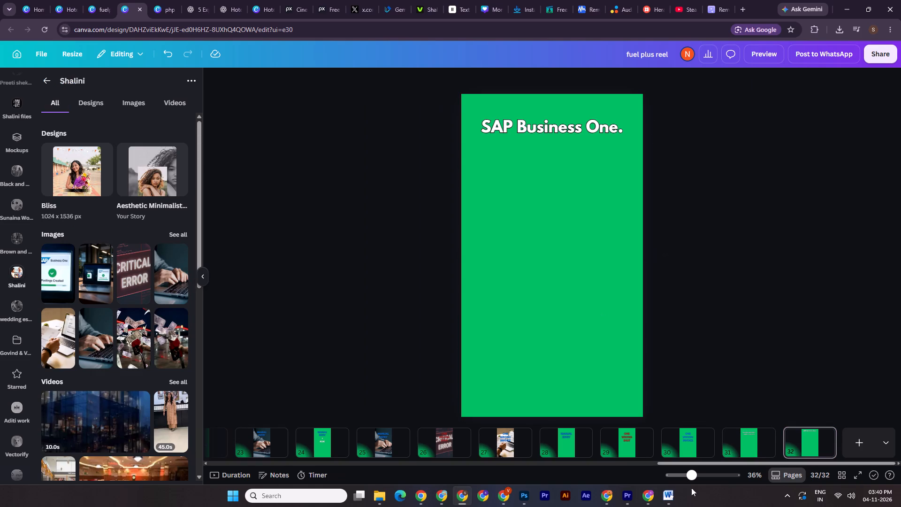
Switch to Premiere Pro, enlarge the timeline, and review the laptop clip between the two markers, returning the playhead to 00:00:09:07.
left_click(632, 496)
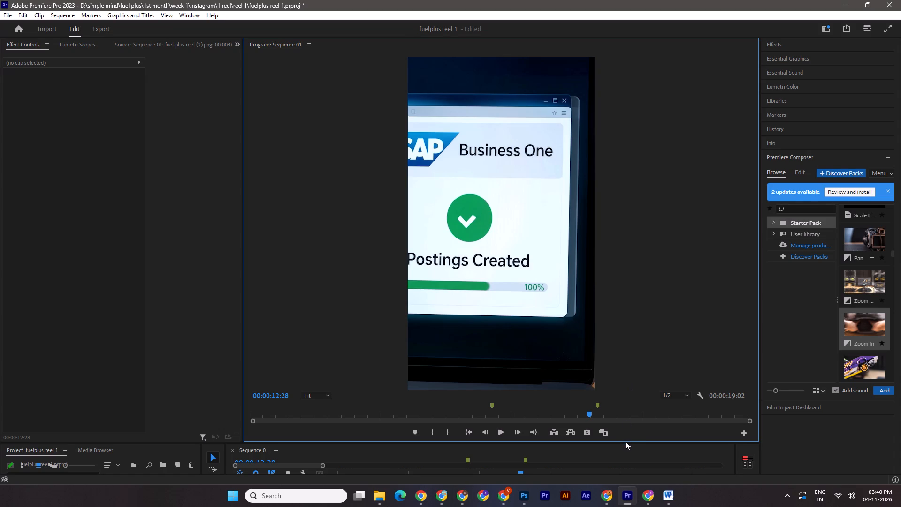
left_click_drag(626, 442, 610, 307)
left_click_drag(521, 337, 463, 337, "shift")
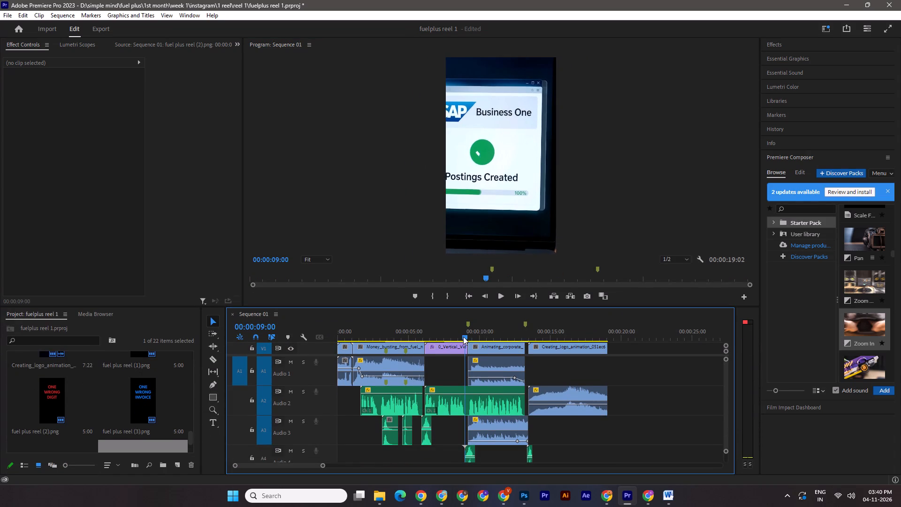
left_click_drag(463, 337, 497, 340, "shift")
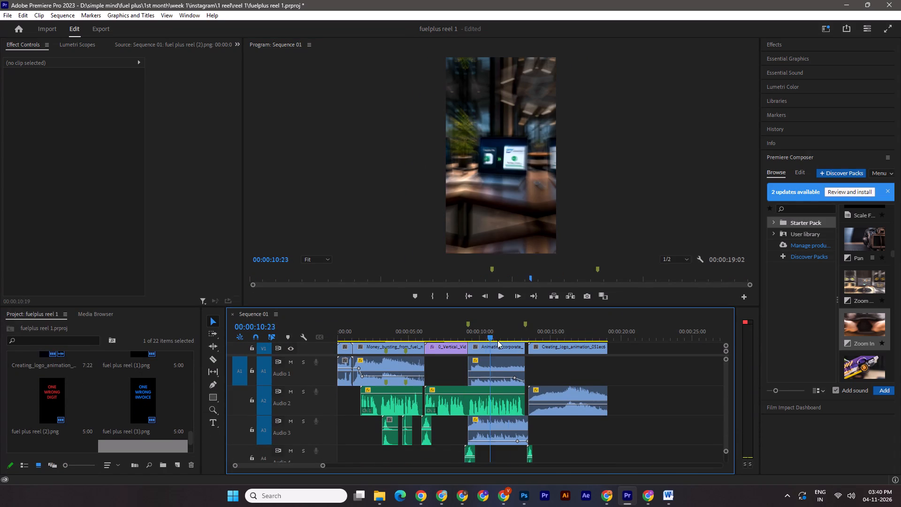
left_click_drag(497, 340, 524, 345, "shift")
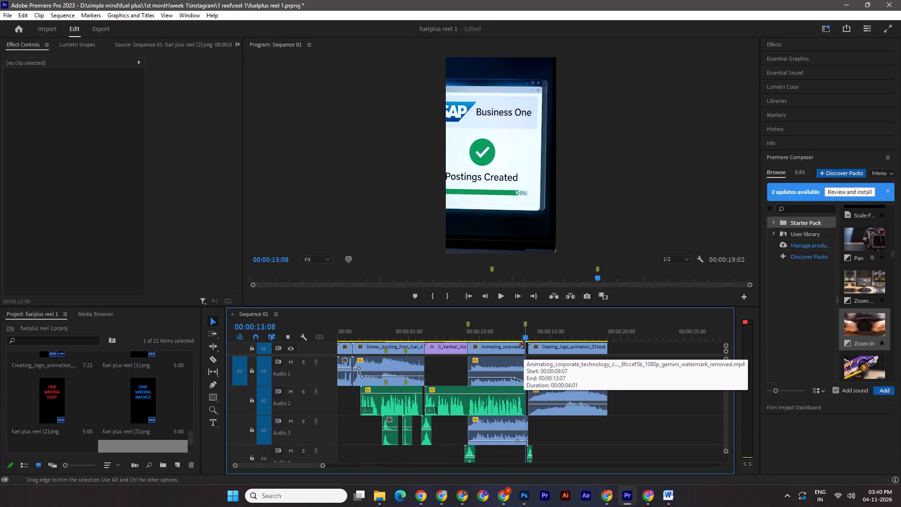
left_click_drag(523, 337, 467, 326, "shift")
Switch back to Canva and download only page 31 as an MP4 video.
left_click(461, 500)
left_click(722, 259)
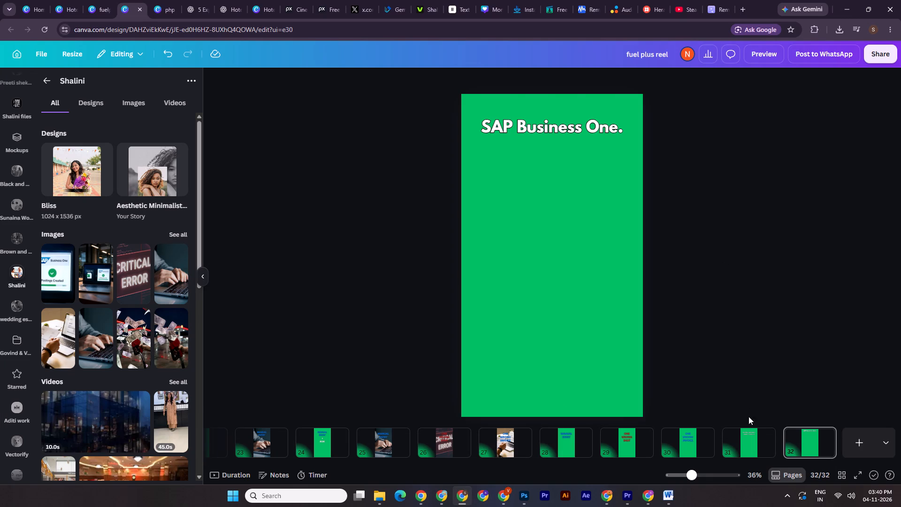
left_click(740, 443)
left_click(878, 55)
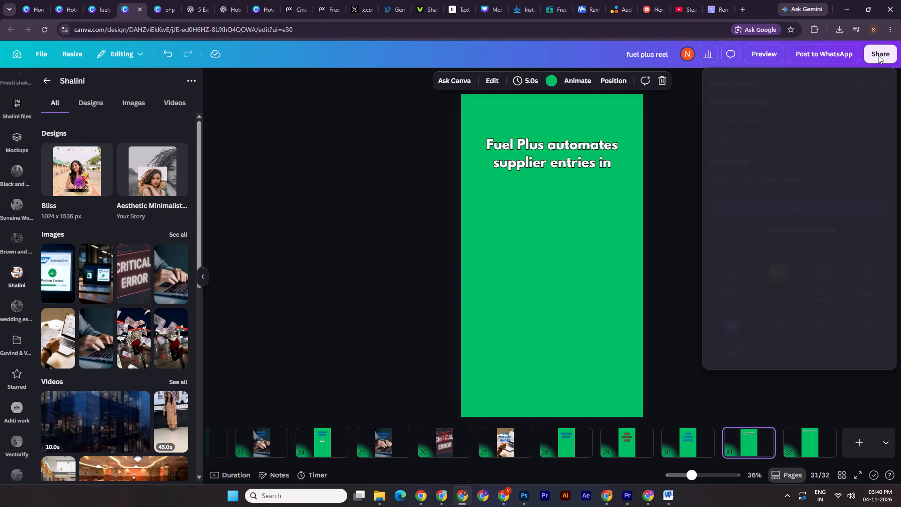
left_click(724, 280)
left_click(786, 267)
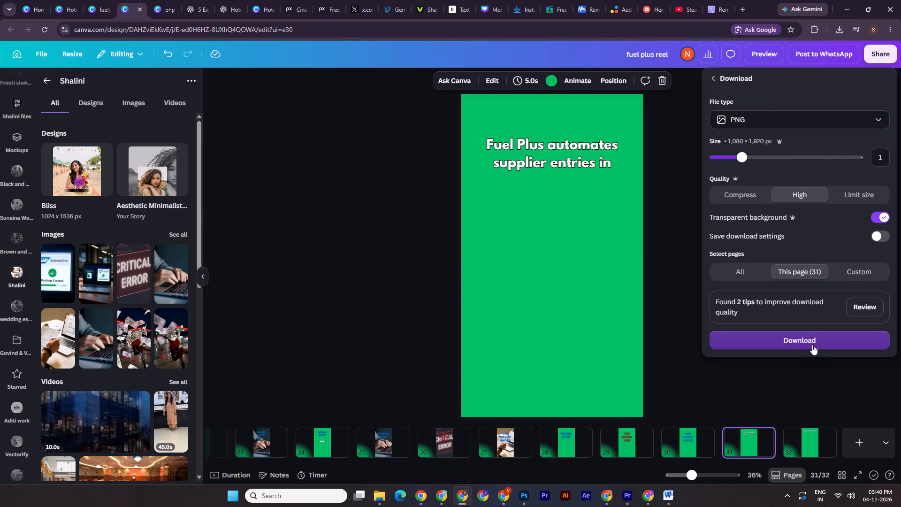
left_click(793, 128)
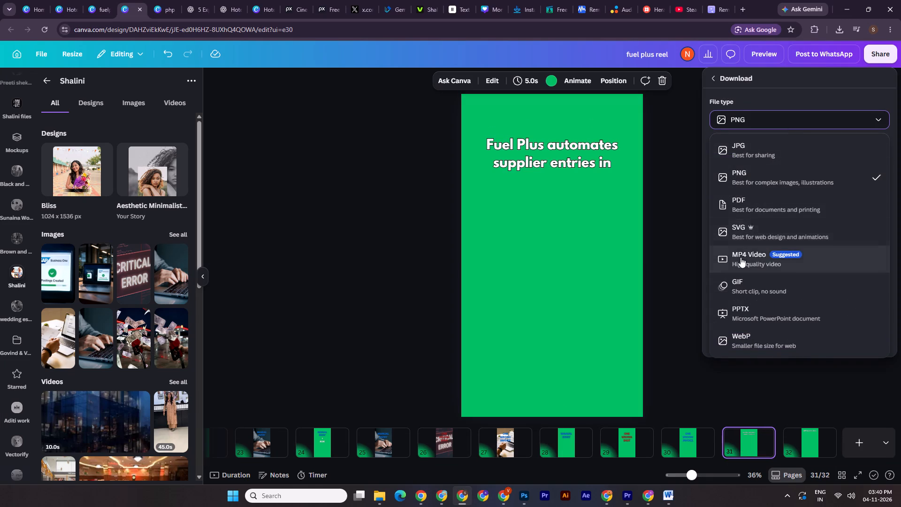
left_click(741, 257)
left_click(797, 240)
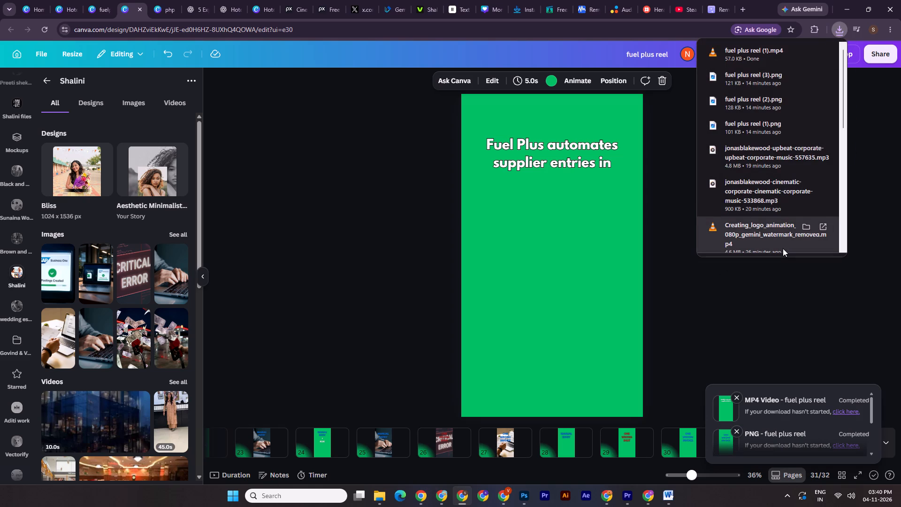
left_click(769, 308)
Download only page 32 as an MP4 video.
left_click(796, 434)
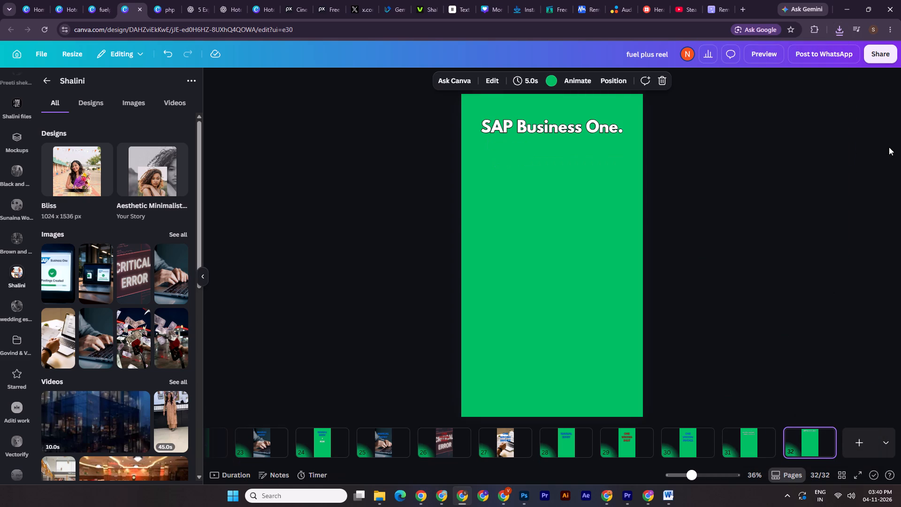
left_click(884, 57)
left_click(728, 274)
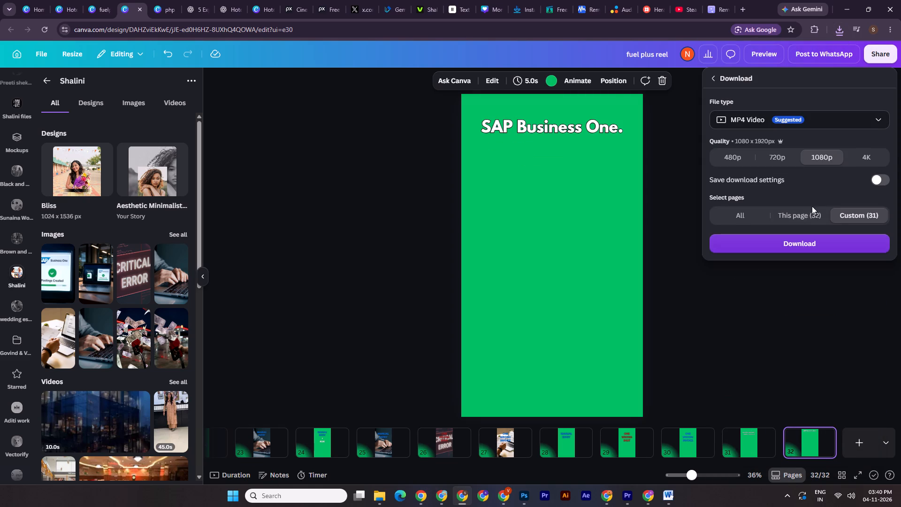
left_click(806, 215)
left_click(801, 246)
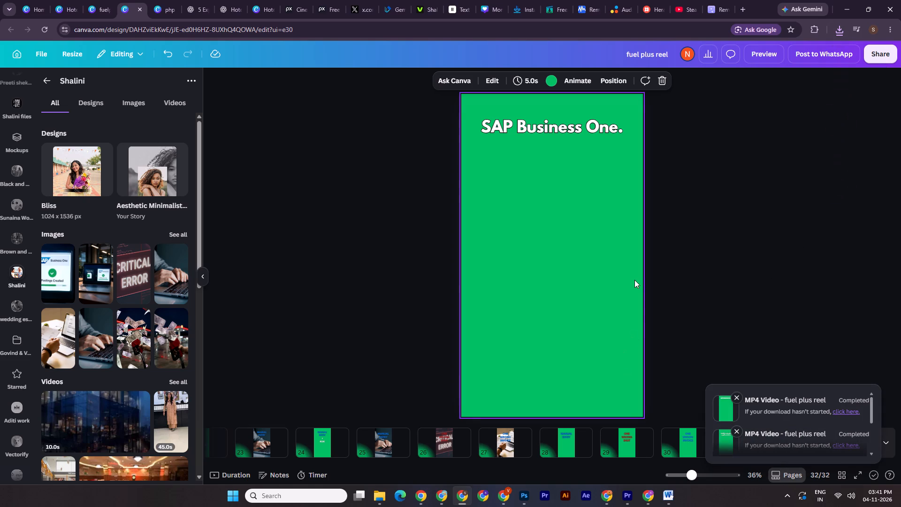
left_click(731, 252)
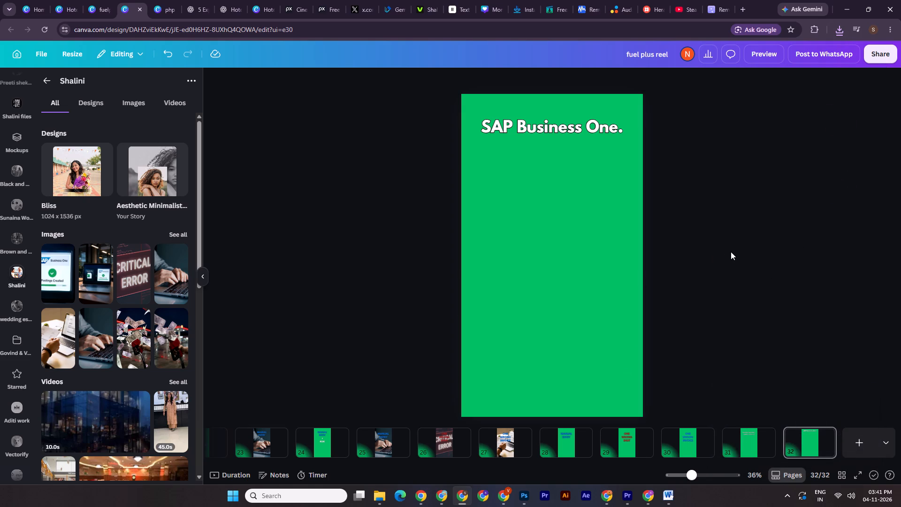
In the Downloads folder, rename the two new green-screen videos to "fuel plus reel (1)_3" and "fuel plus reel (2)_3".
left_click(378, 499)
left_click(317, 455)
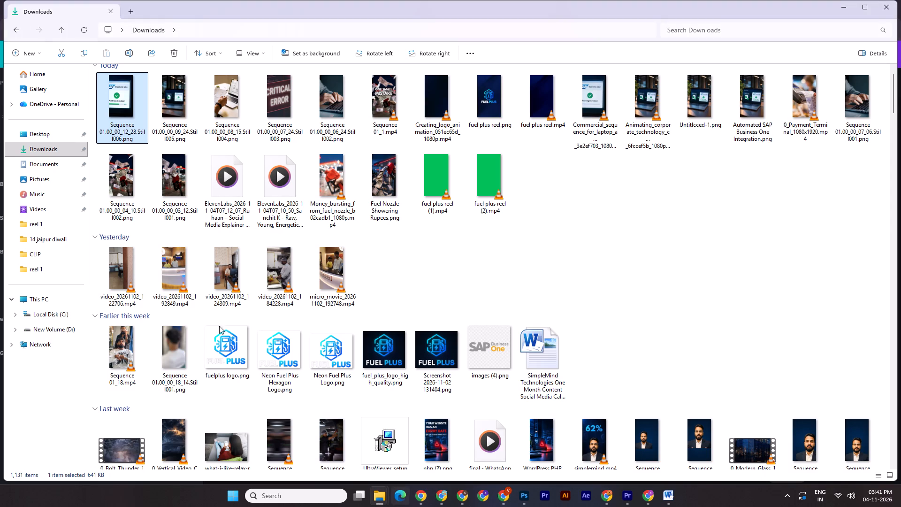
left_click_drag(581, 180, 452, 205)
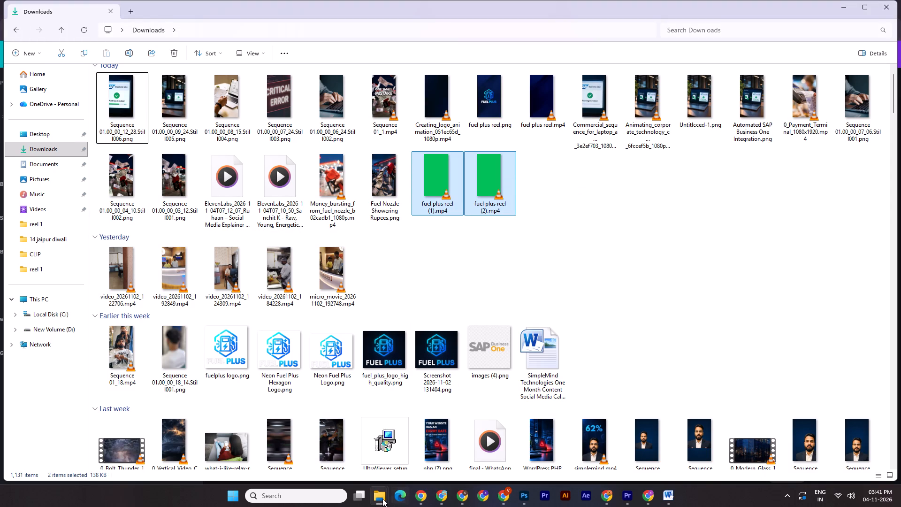
left_click(382, 499)
left_click(430, 471)
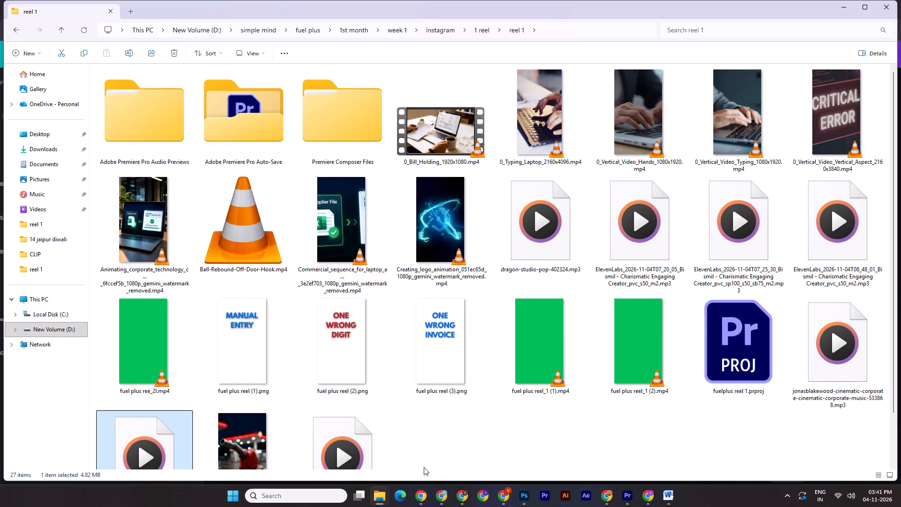
left_click(385, 495)
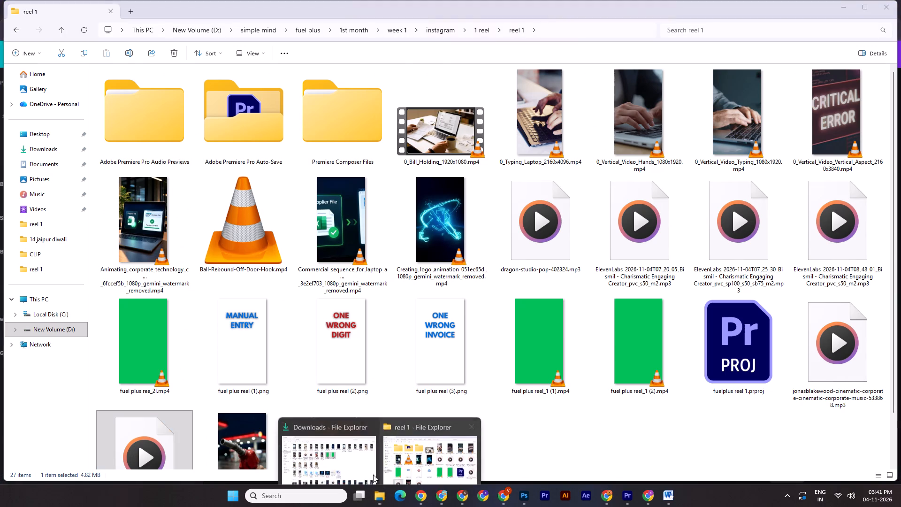
left_click(331, 457)
right_click(436, 206)
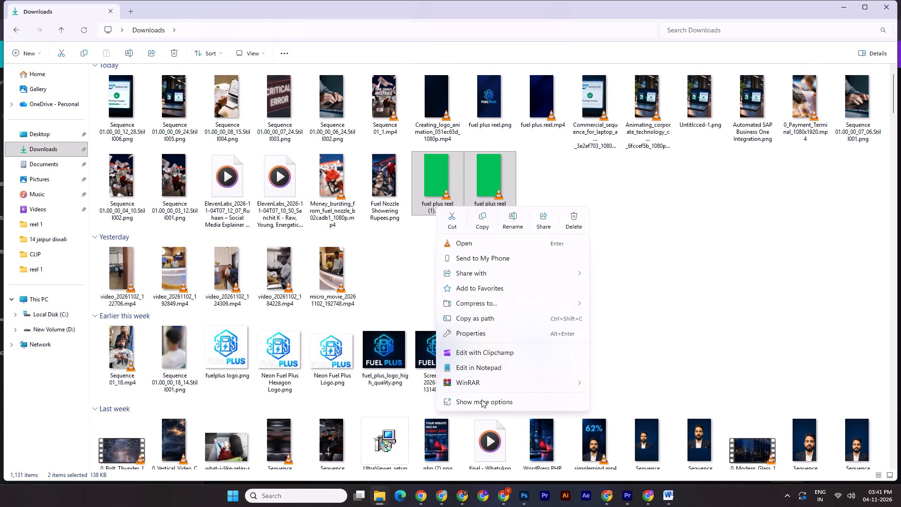
left_click(481, 401)
left_click(471, 433)
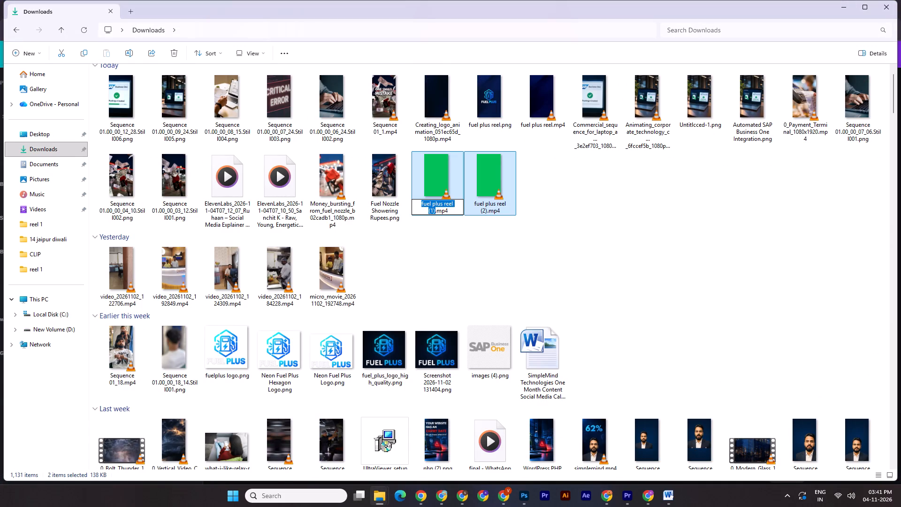
left_click(431, 210)
key("Right")
key("Right")
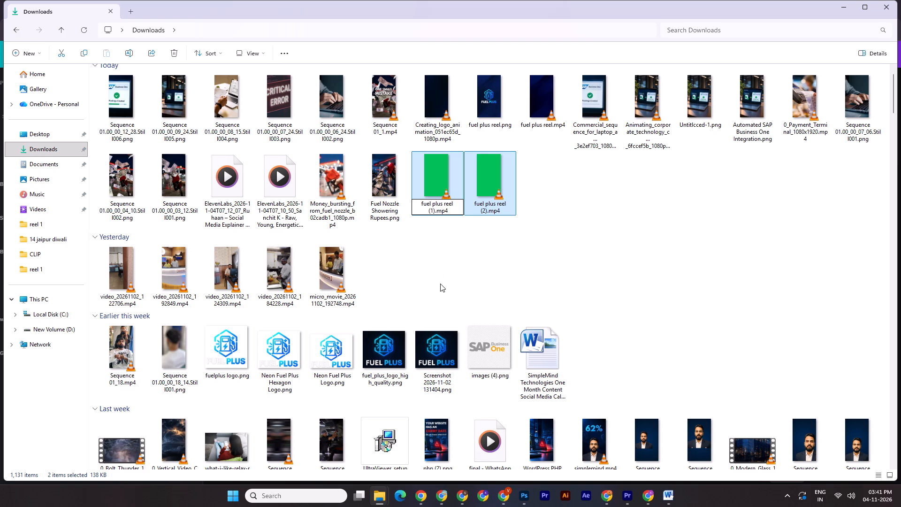
type("_3")
key("Return")
Move the two renamed green-screen videos from Downloads into the "reel 1" project folder.
key("ctrl+x")
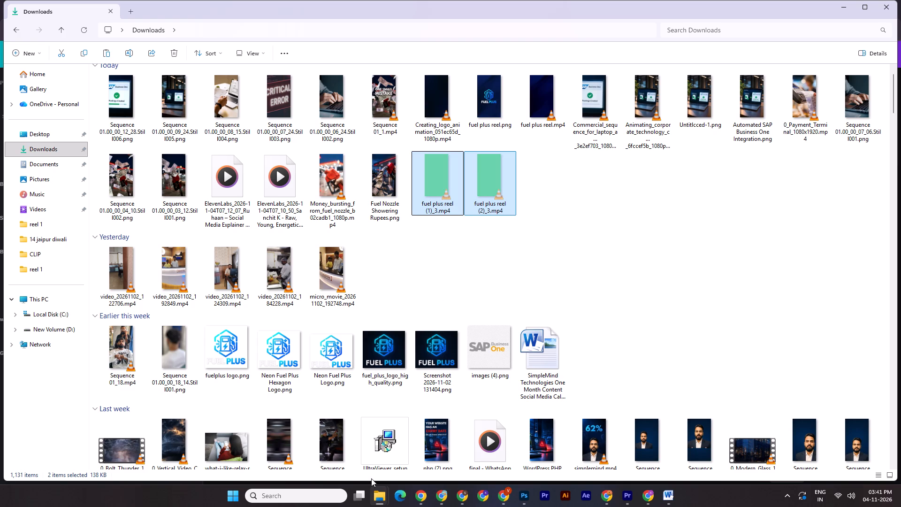
left_click(381, 496)
left_click(458, 454)
key("ctrl+v")
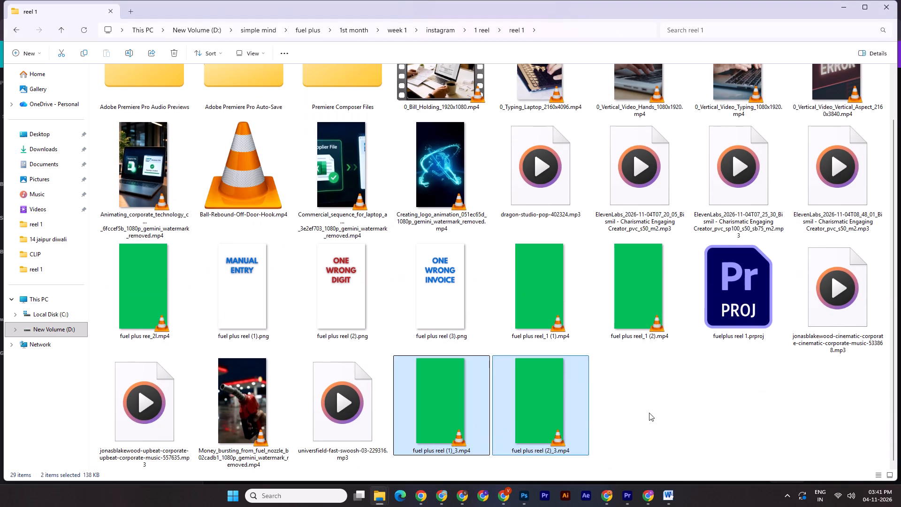
Bring "fuel plus reel (1)_3.mp4" from the project folder into the timeline and place it on V3 above the Commercial_sequence clip, starting at 00:00:09:07.
left_click(649, 413)
left_click_drag(450, 412, 637, 374)
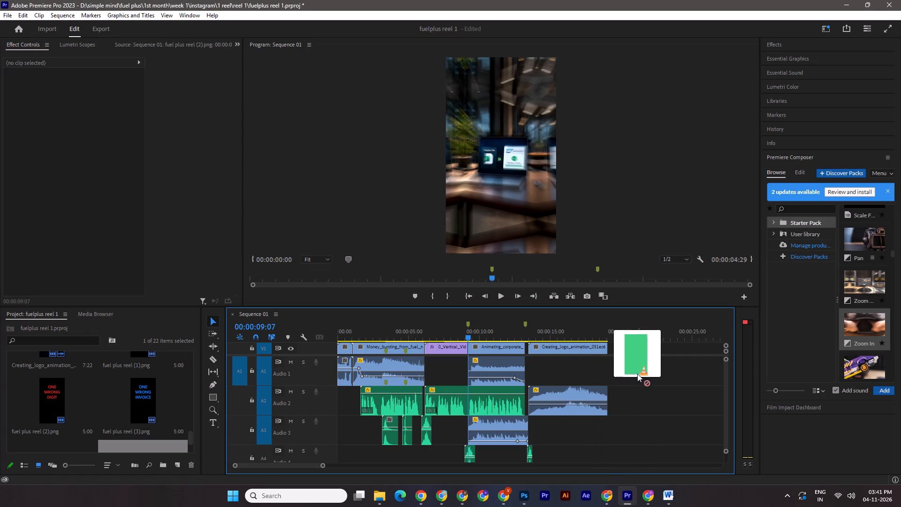
left_click_drag(637, 374, 635, 346)
left_click_drag(507, 307, 509, 225)
left_click(726, 448)
left_click_drag(726, 445, 726, 451)
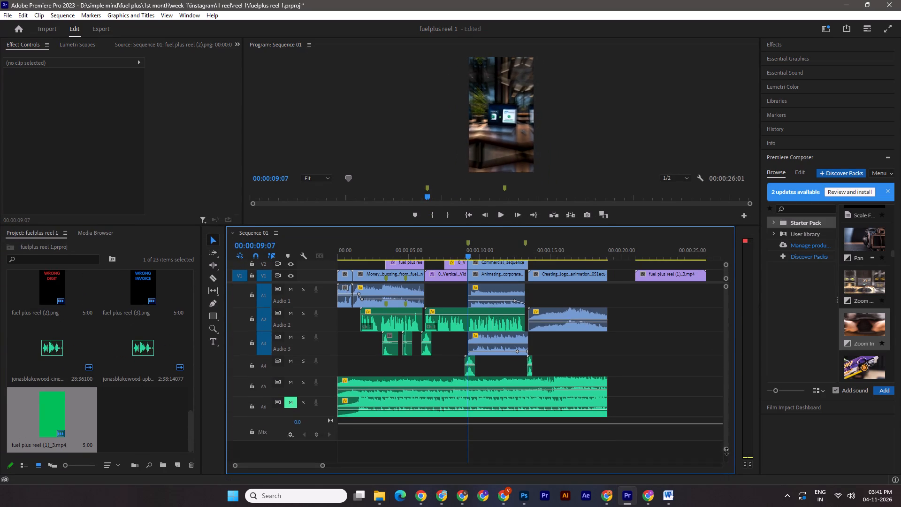
left_click_drag(726, 451, 725, 460)
left_click_drag(301, 283, 310, 346)
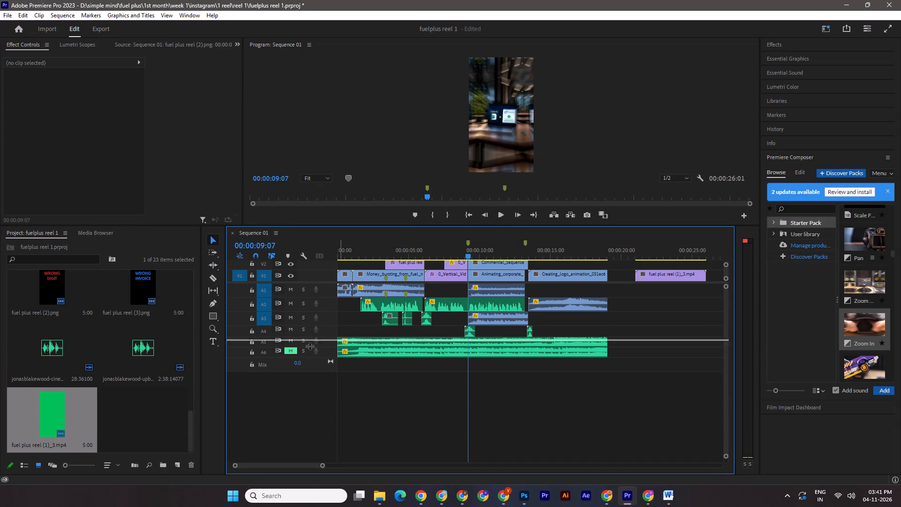
left_click_drag(310, 346, 309, 348)
left_click_drag(530, 316, 530, 284)
left_click_drag(666, 342, 637, 326)
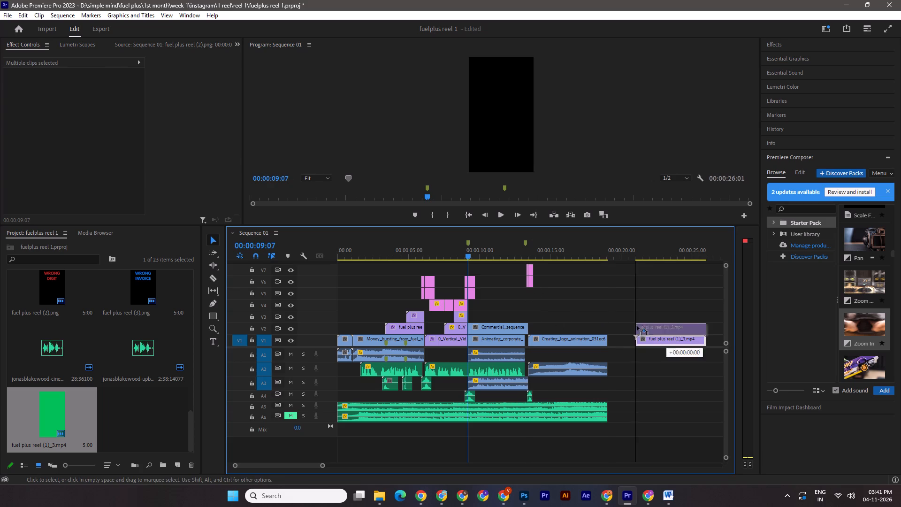
left_click_drag(637, 326, 499, 315)
Apply the Ultra Key effect to the "fuel plus reel (1)_3.mp4" clip and sample its green background as the key color.
left_click(771, 48)
left_click_drag(799, 124, 496, 305)
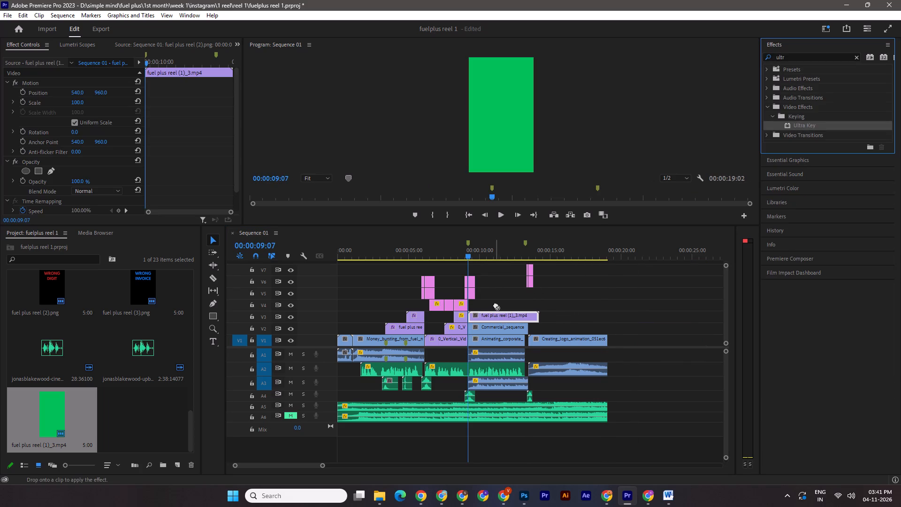
left_click_drag(496, 305, 493, 317)
scroll(91, 157, "down", 6)
left_click(88, 202)
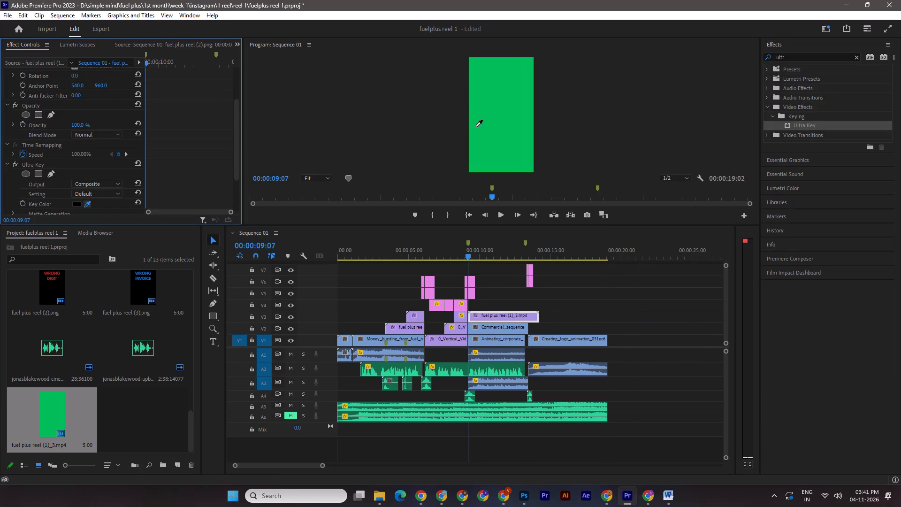
left_click(505, 119)
Play back the first keyed headline and trim the end of its clip to 00:00:11:27.
left_click_drag(470, 253, 462, 254)
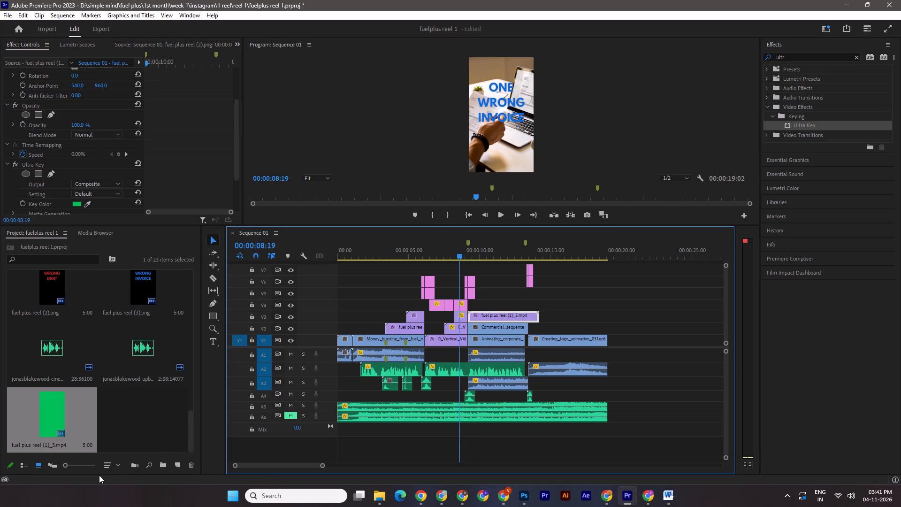
key("space")
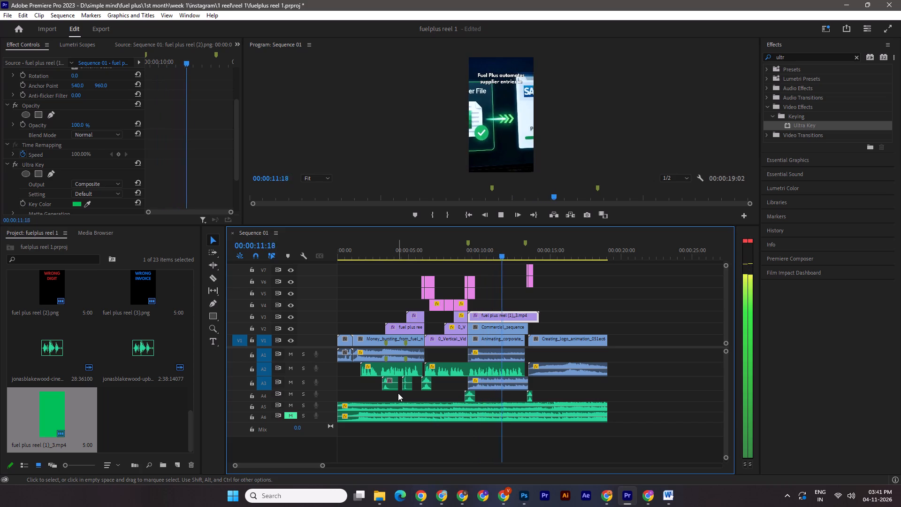
key("space")
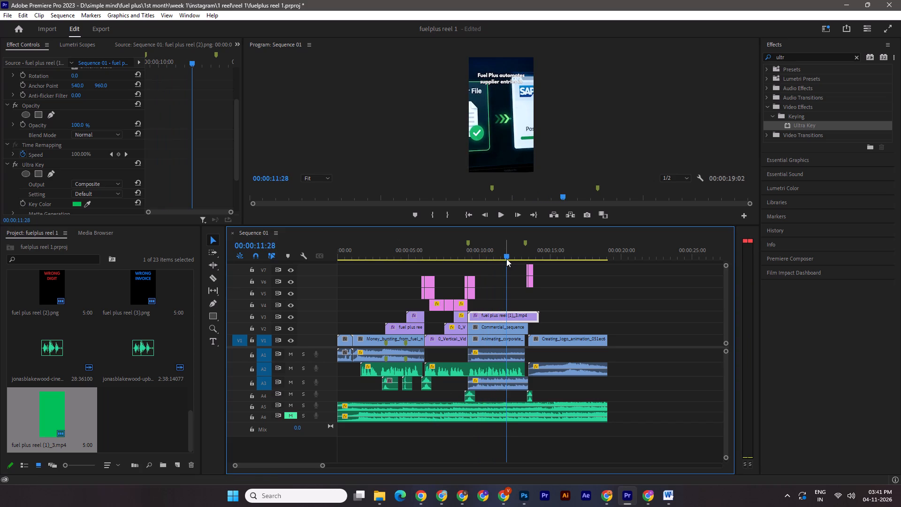
left_click(506, 259)
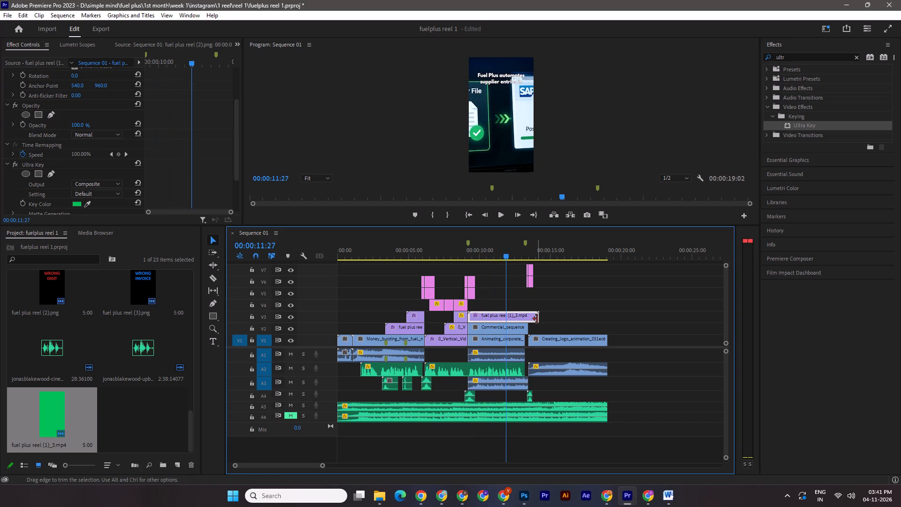
left_click_drag(539, 318, 508, 314)
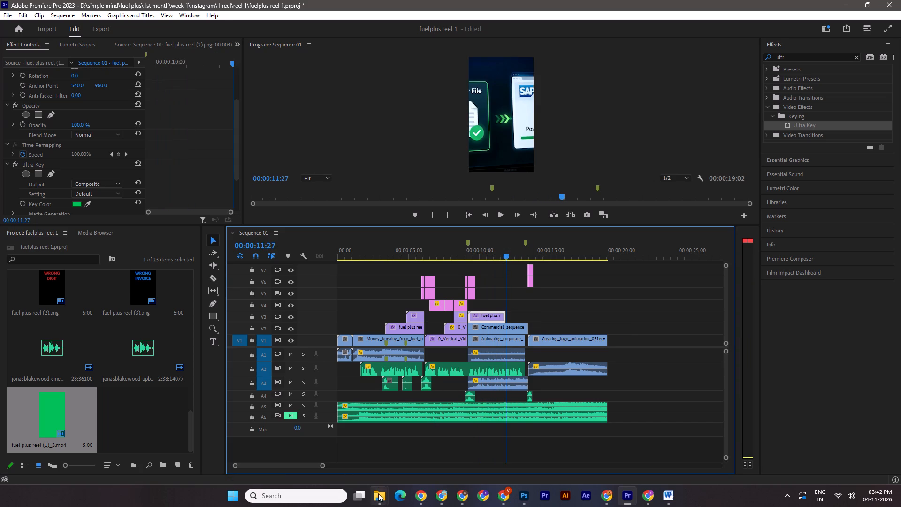
Bring "fuel plus reel (2)_3.mp4" from the project folder onto V3, directly after the first headline clip.
left_click(378, 496)
left_click(432, 461)
left_click_drag(523, 422, 622, 500)
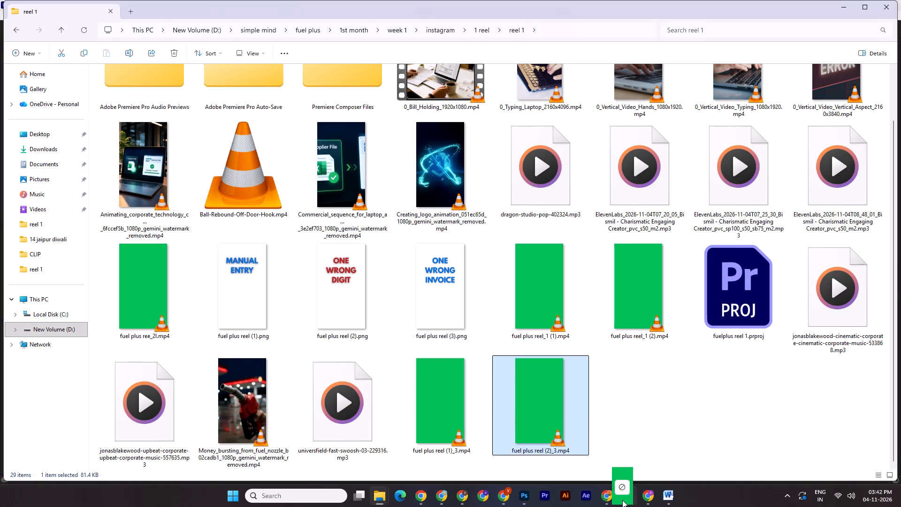
left_click_drag(622, 500, 509, 314)
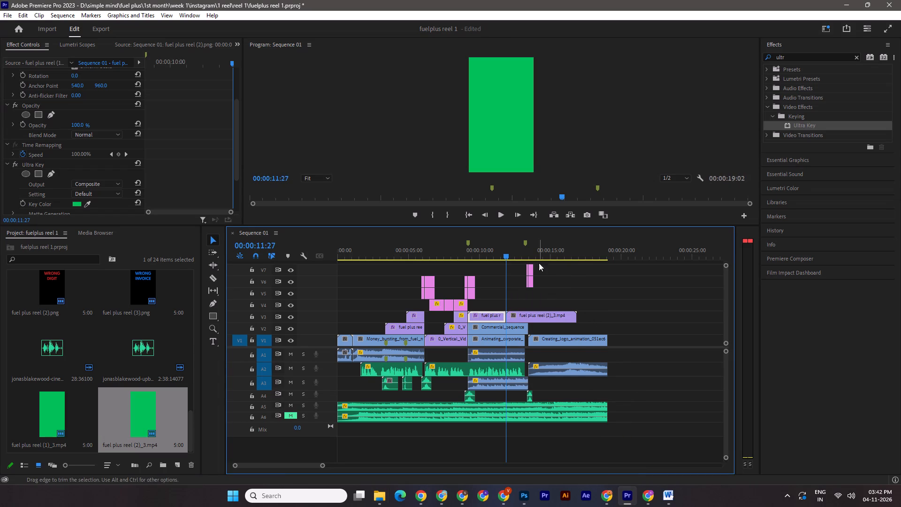
Apply the Ultra Key effect to the "fuel plus reel (2)_3.mp4" clip and sample its green background as the key color.
left_click_drag(797, 123, 538, 313)
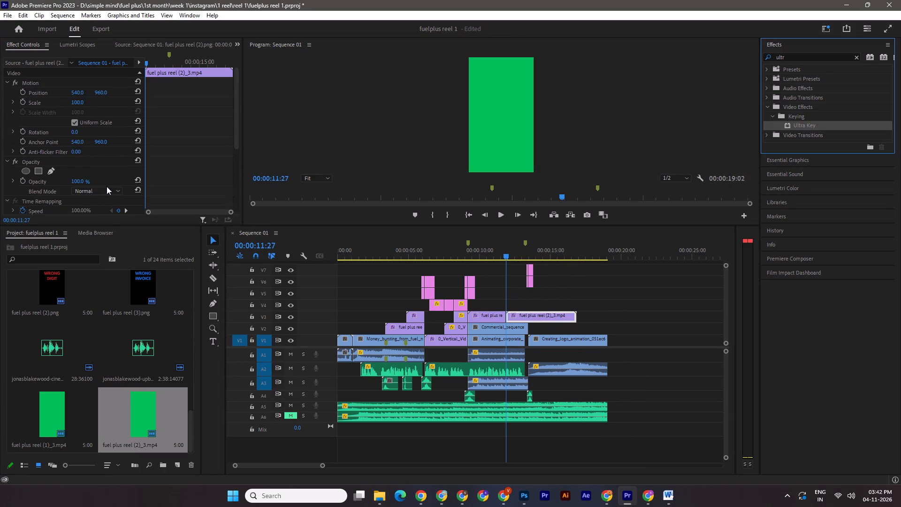
scroll(107, 186, "down", 9)
left_click(84, 178)
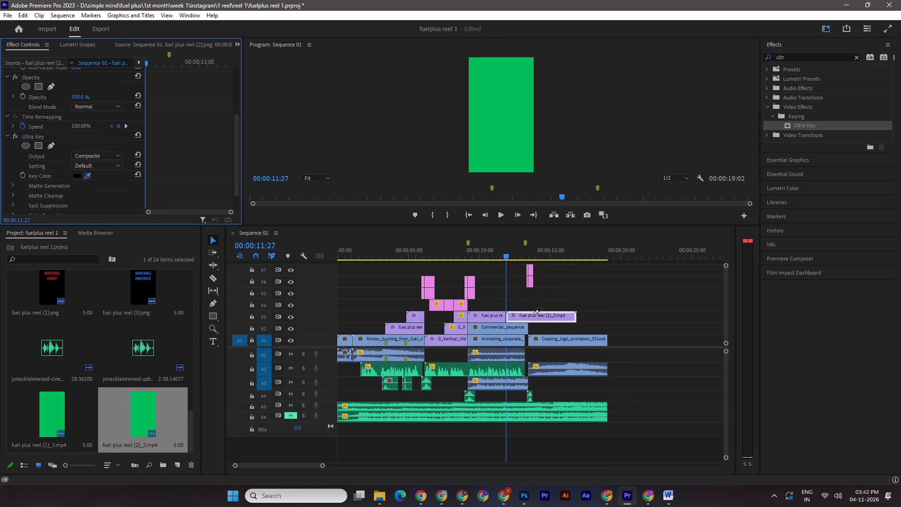
left_click(534, 315)
left_click(90, 172)
left_click(520, 156)
Trim the second headline clip to end with the Commercial_sequence clip, giving a duration of 00:00:01:18, and save the project.
left_click_drag(574, 317, 527, 313)
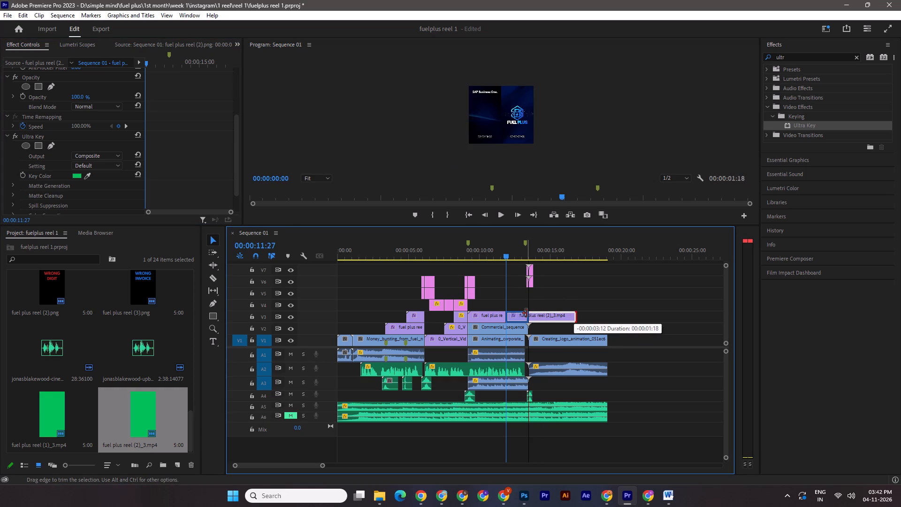
left_click_drag(527, 313, 526, 313)
key("ctrl+s")
Play back both headlines, lower the "SAP Business One." clip by setting its vertical position to 1086, and save the project.
left_click_drag(505, 253, 458, 249)
key("space")
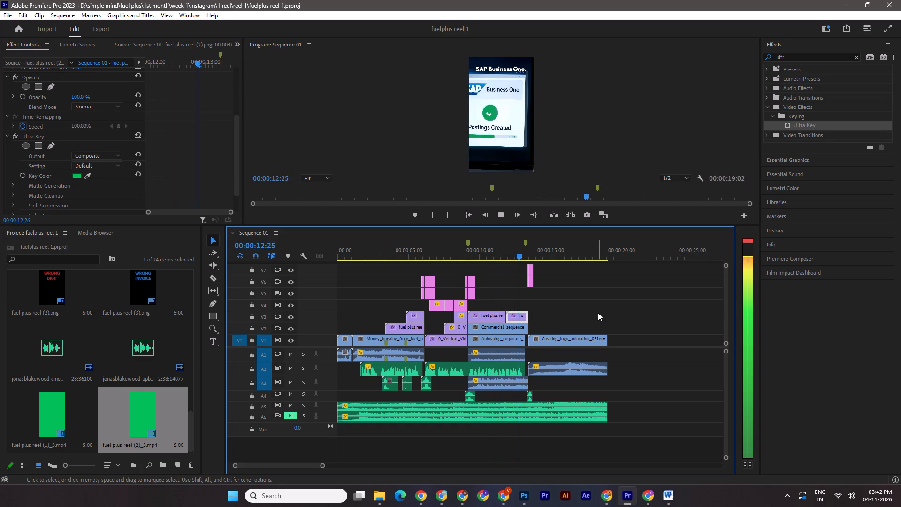
key("space")
left_click_drag(528, 254, 524, 254)
left_click(525, 316)
left_click(518, 316)
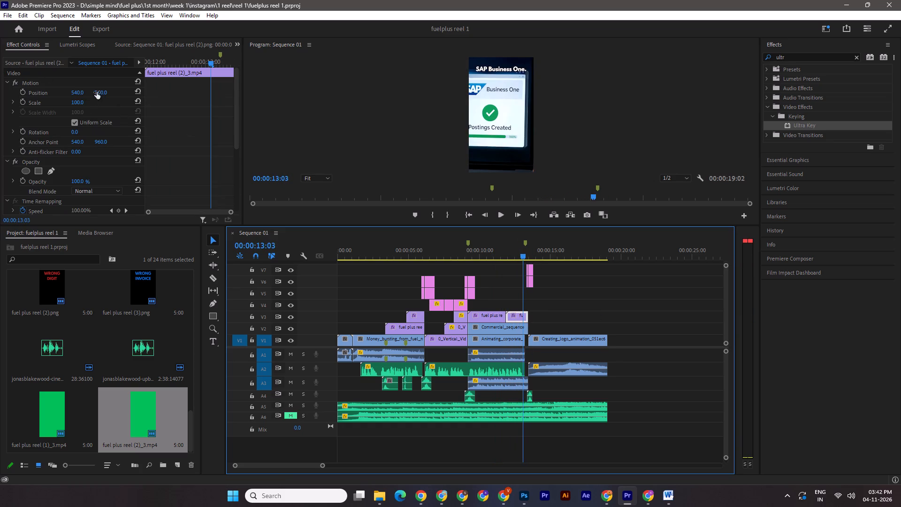
left_click_drag(97, 92, 158, 99)
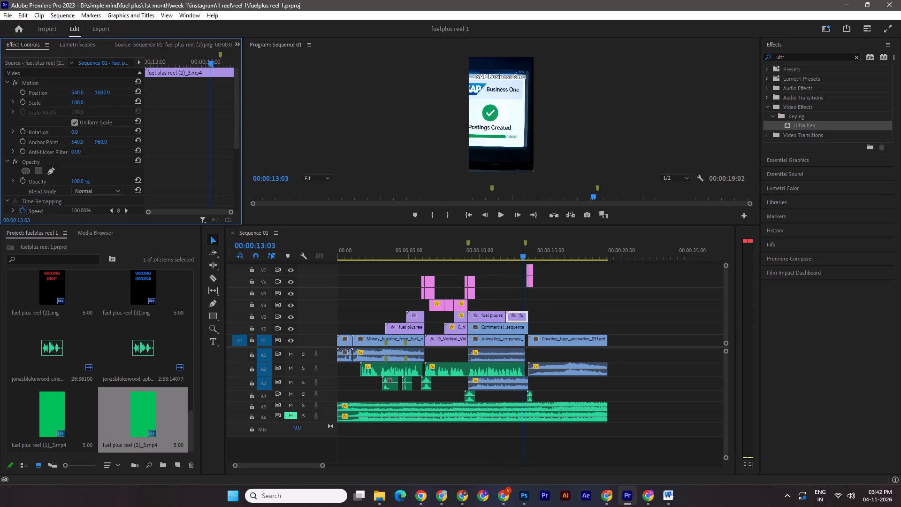
left_click_drag(158, 99, 158, 99)
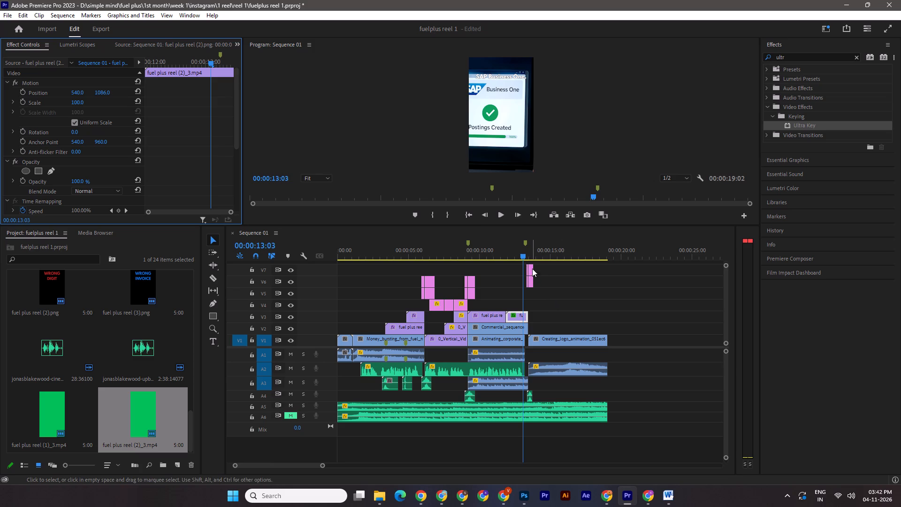
left_click_drag(523, 252, 464, 251)
key("ctrl+s")
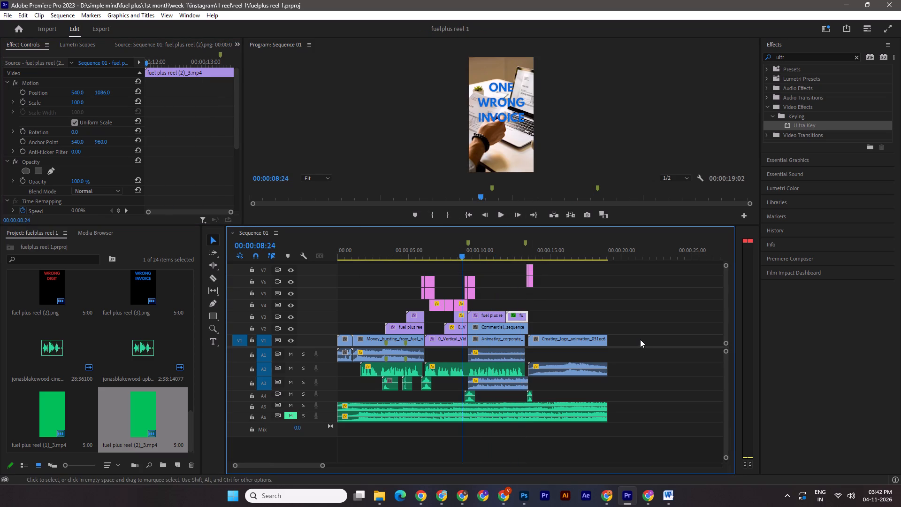
Switch to the Pixabay sound effects page in Chrome, search for "shine" and download the "Shine 11" sound effect.
left_click(469, 492)
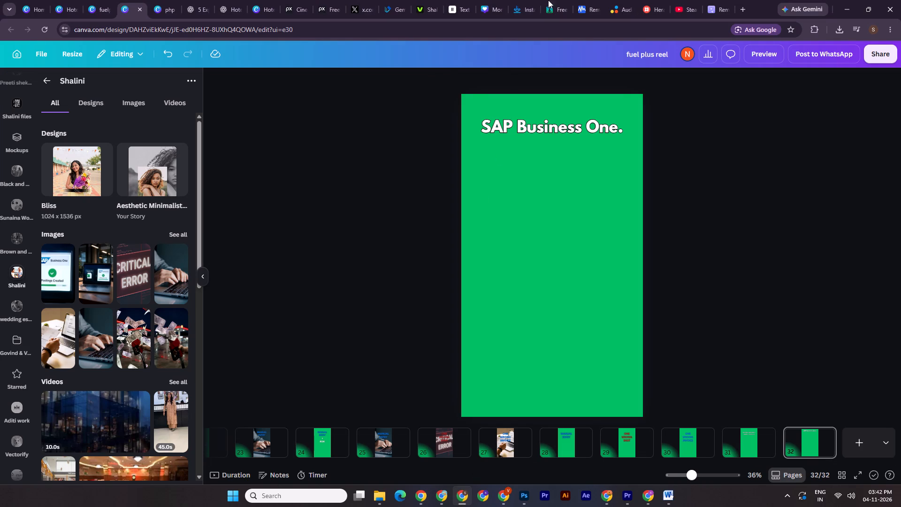
left_click(301, 2)
left_click(333, 1)
double_click(253, 57)
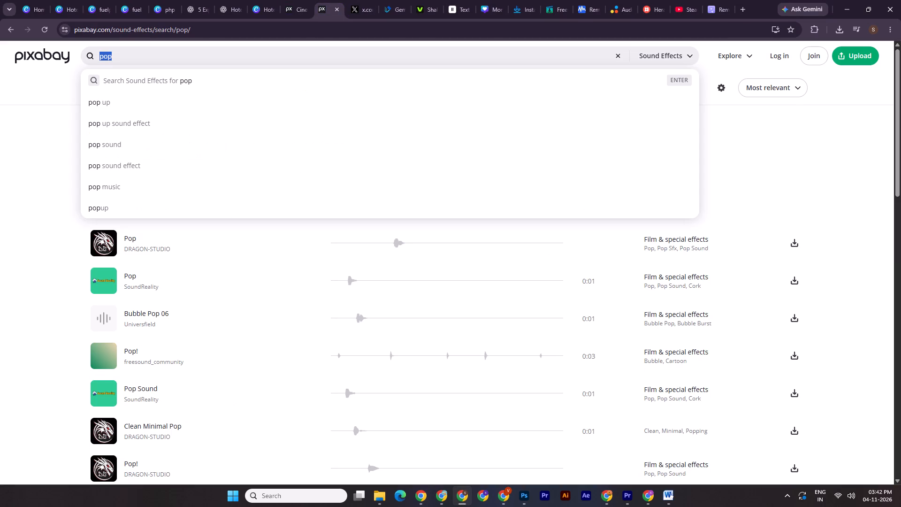
type("shine")
key("Return")
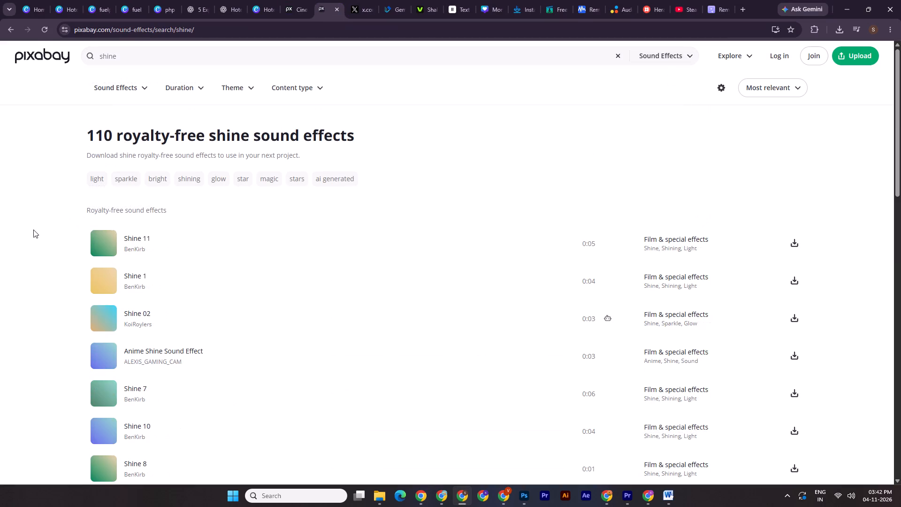
left_click(795, 247)
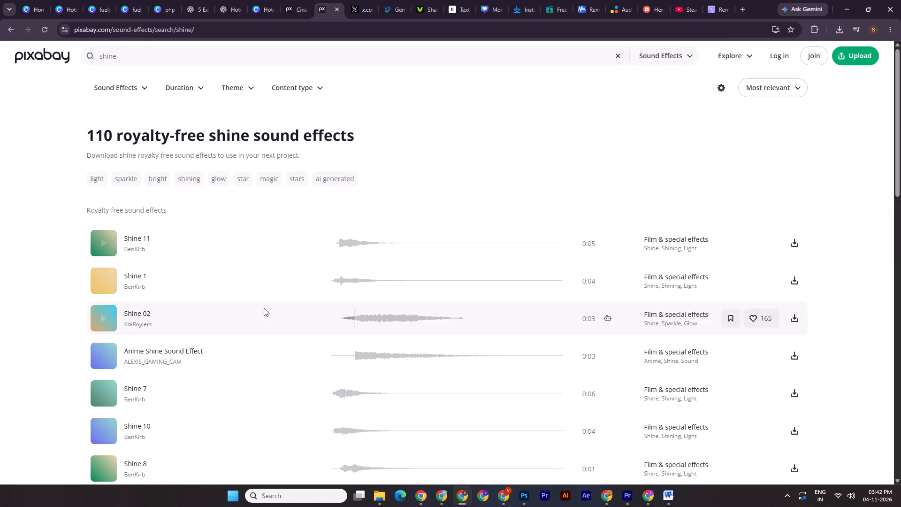
Move "benkirb-shine-11-268907.mp3" from the Downloads folder into the "reel 1" project folder.
left_click(382, 493)
left_click(359, 440)
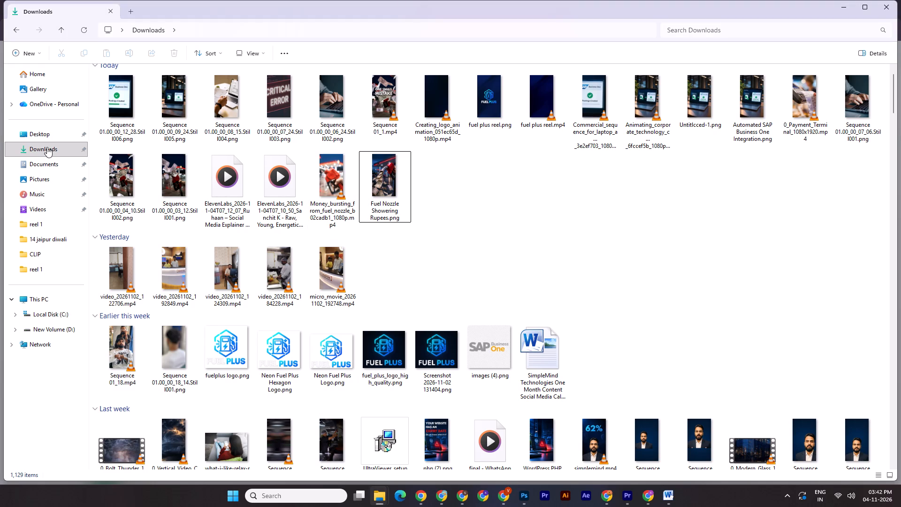
left_click(47, 147)
left_click(137, 114)
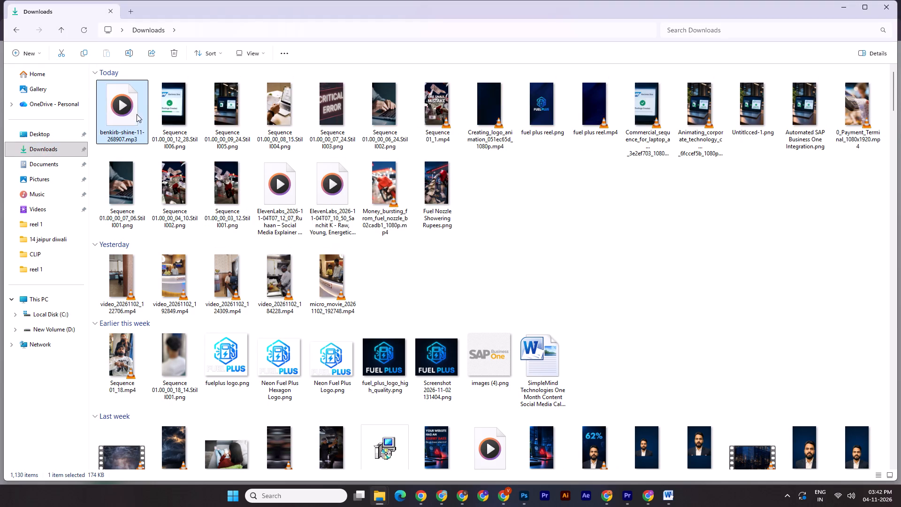
key("ctrl+x")
left_click(374, 497)
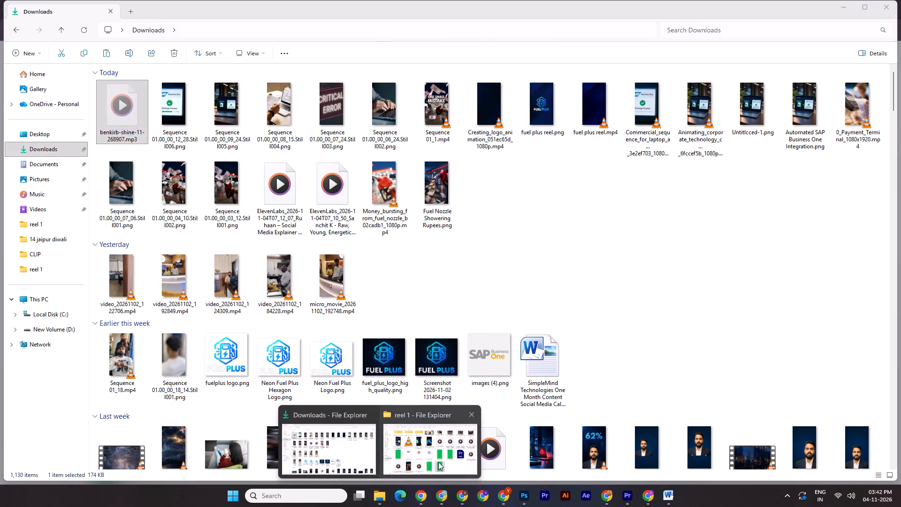
left_click(438, 461)
key("ctrl+v")
Add the shine sound to track A4, shorten its end, and place it from about 00:00:11:15 to 00:00:13:07 under the second headline.
left_click_drag(649, 412, 623, 497)
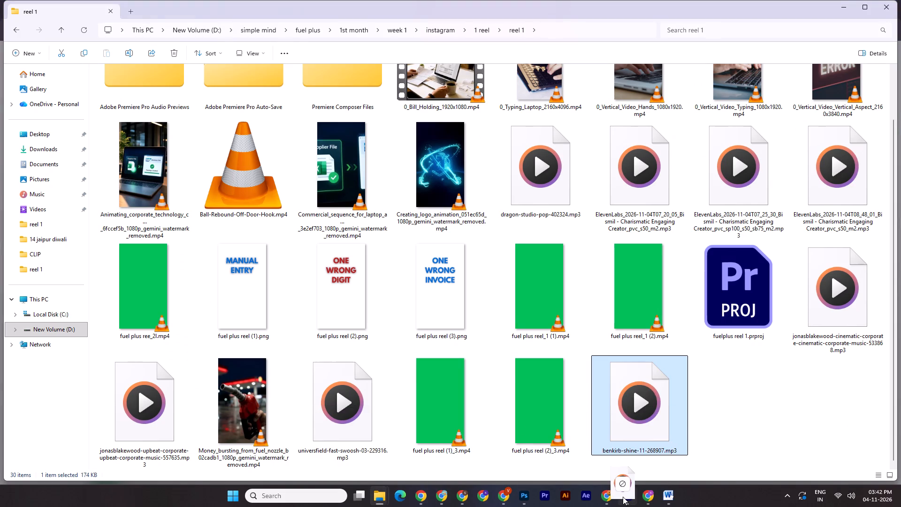
left_click_drag(623, 497, 502, 425)
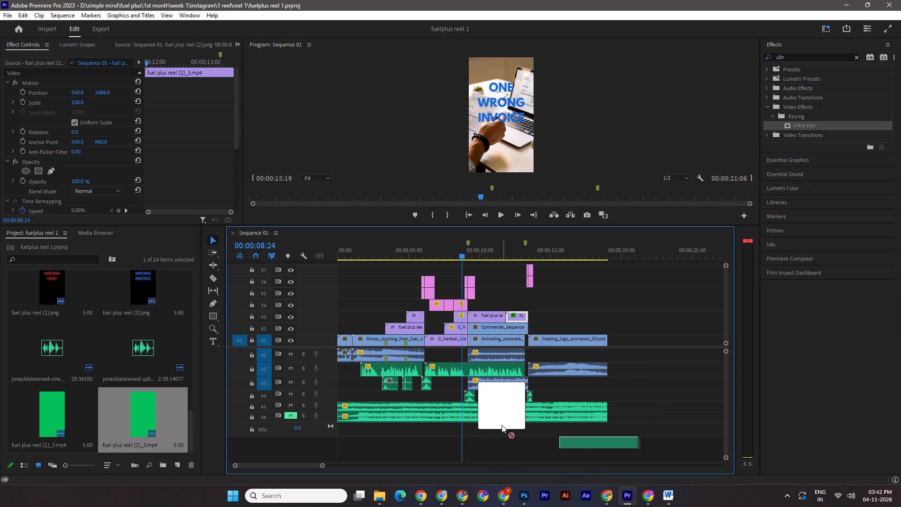
left_click_drag(502, 425, 545, 391)
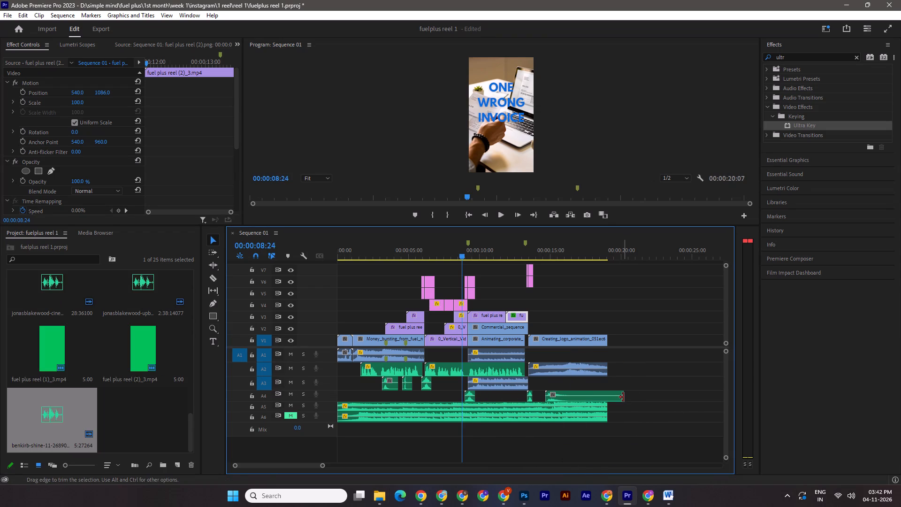
left_click_drag(623, 397, 569, 396)
left_click_drag(563, 398, 512, 395)
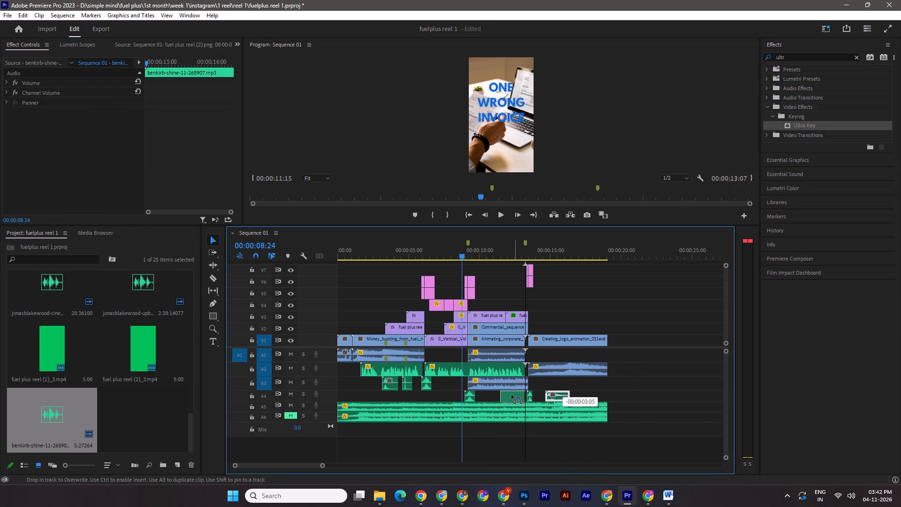
left_click_drag(512, 395, 515, 394)
Play back the second headline section, lower the volume of the shine sound clip on track A4, and save the project.
key("space")
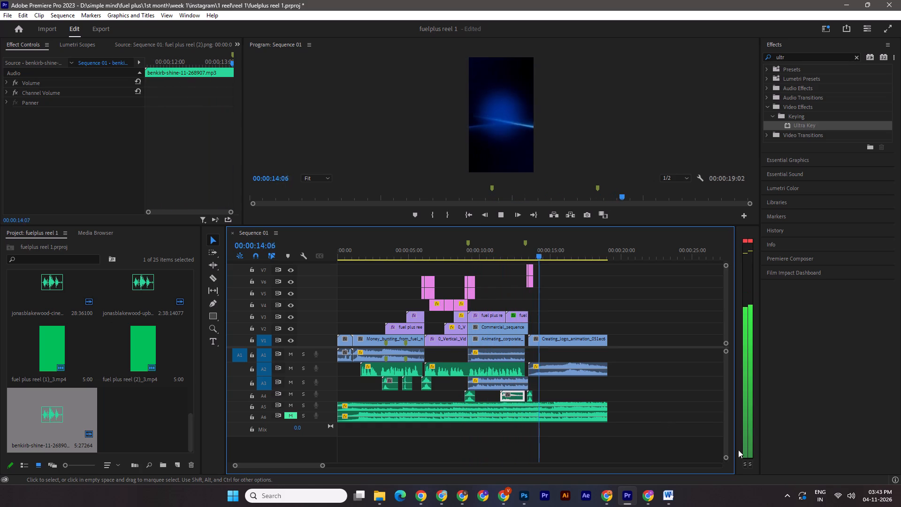
key("space")
left_click(727, 455)
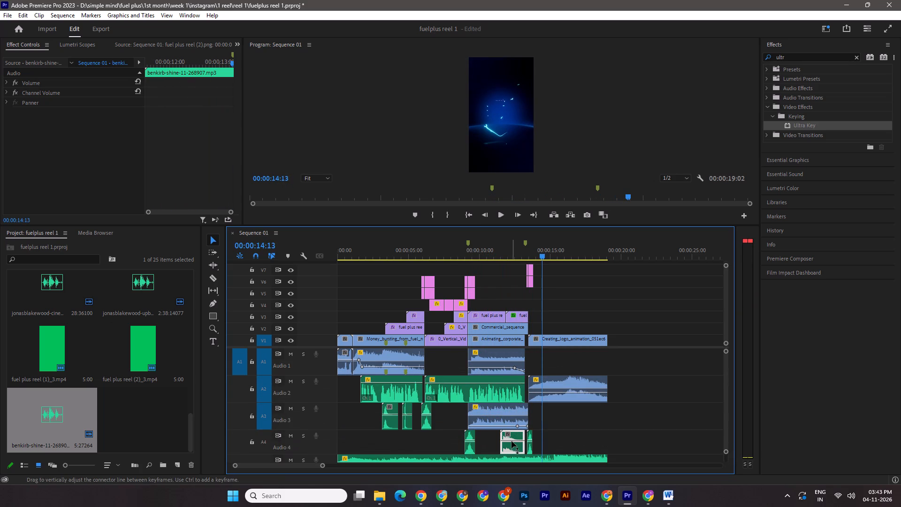
left_click_drag(512, 440, 511, 446)
key("ctrl+s")
Move the pink transition clips before the logo animation down from tracks V6–V7 to V4–V5, save, and play back from 00:00:11:26.
left_click_drag(542, 258, 541, 258)
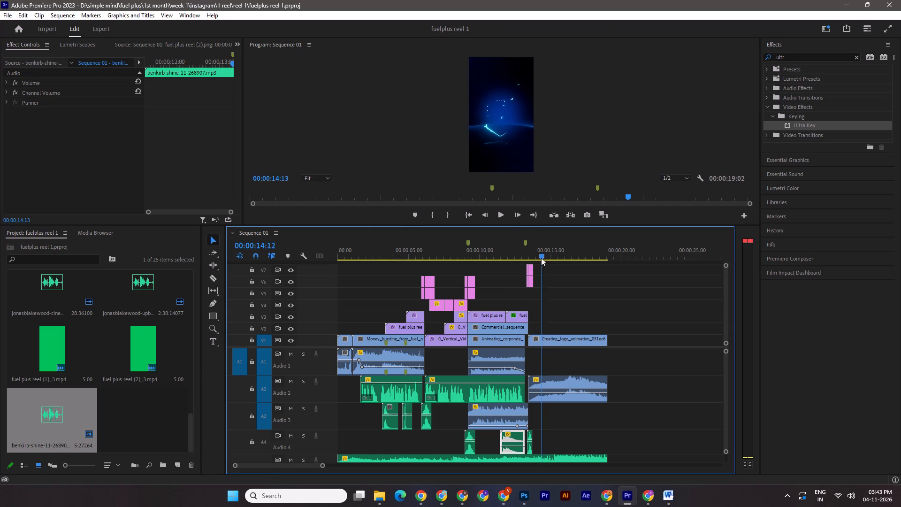
left_click_drag(541, 258, 506, 260)
left_click_drag(532, 279, 532, 300, "shift")
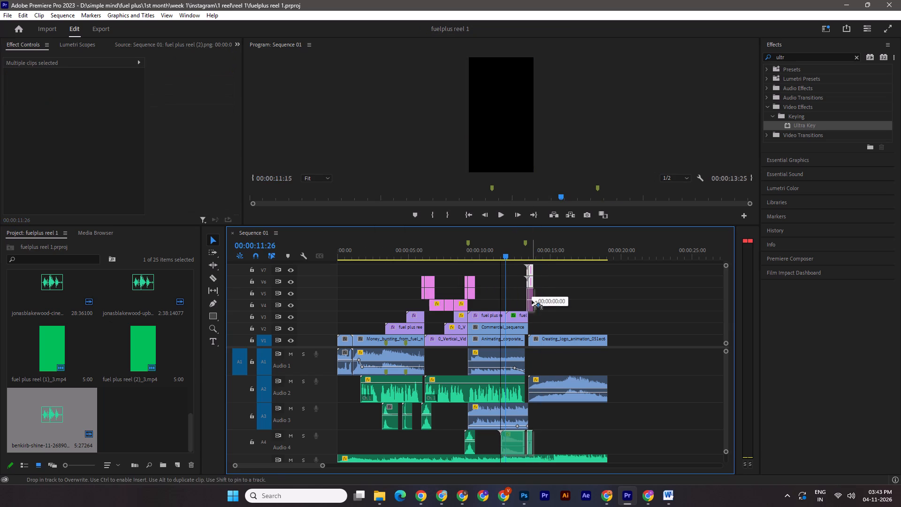
left_click_drag(532, 300, 532, 302, "shift")
key("ctrl+s")
key("space")
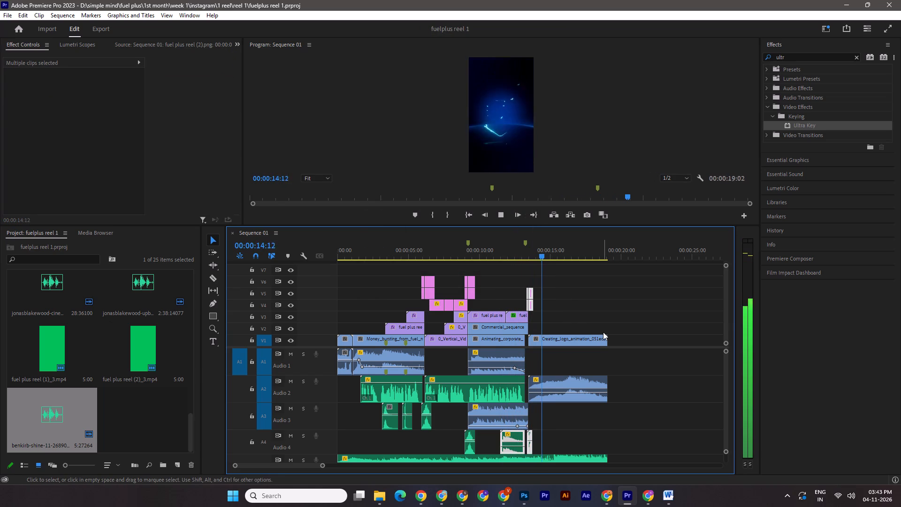
key("space")
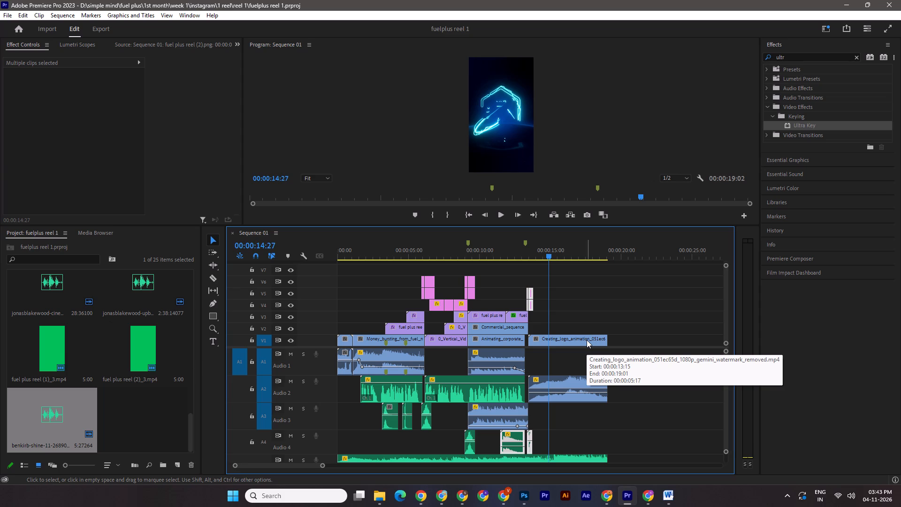
Export the entire sequence as the H.264 file "Sequence 01_17.mp4" to the Downloads folder.
left_click(91, 27)
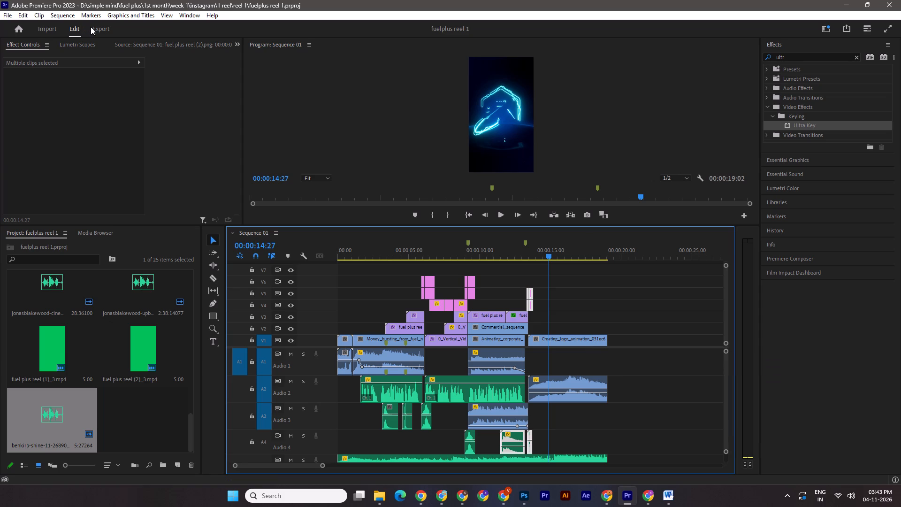
left_click(98, 27)
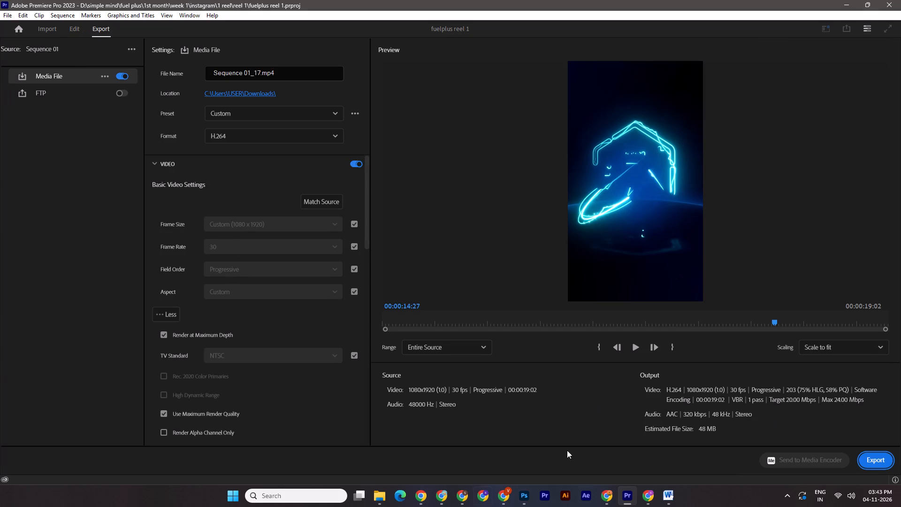
left_click(863, 461)
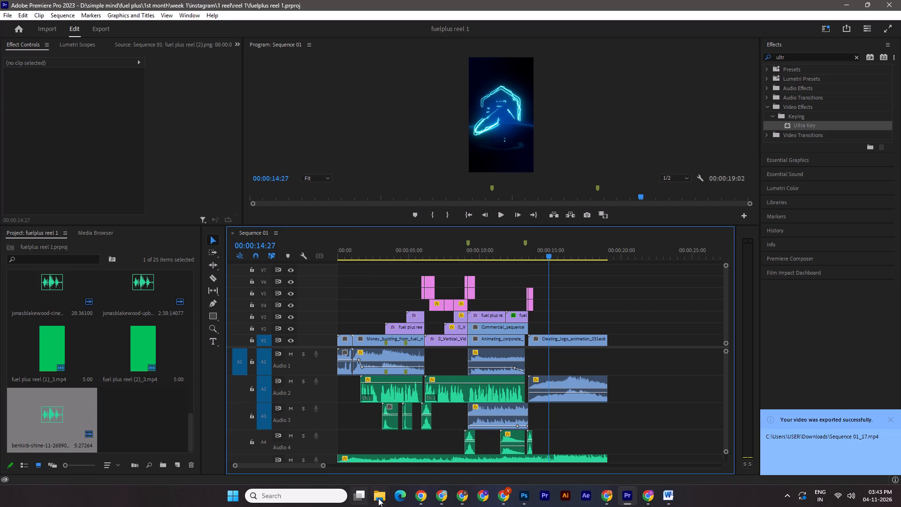
Open the exported "Sequence 01_17.mp4" from the Downloads folder in VLC, watch the reel, and close the player.
left_click(381, 498)
left_click(326, 467)
left_click(61, 146)
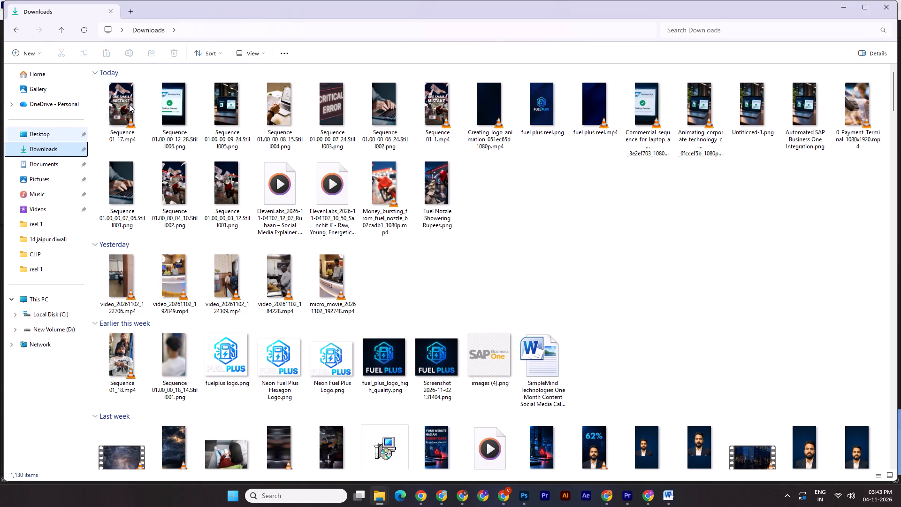
double_click(129, 104)
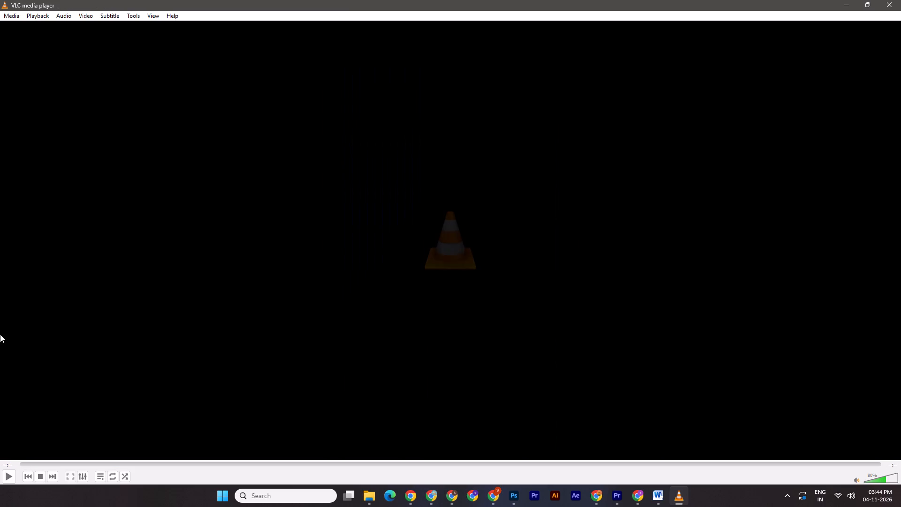
left_click(900, 0)
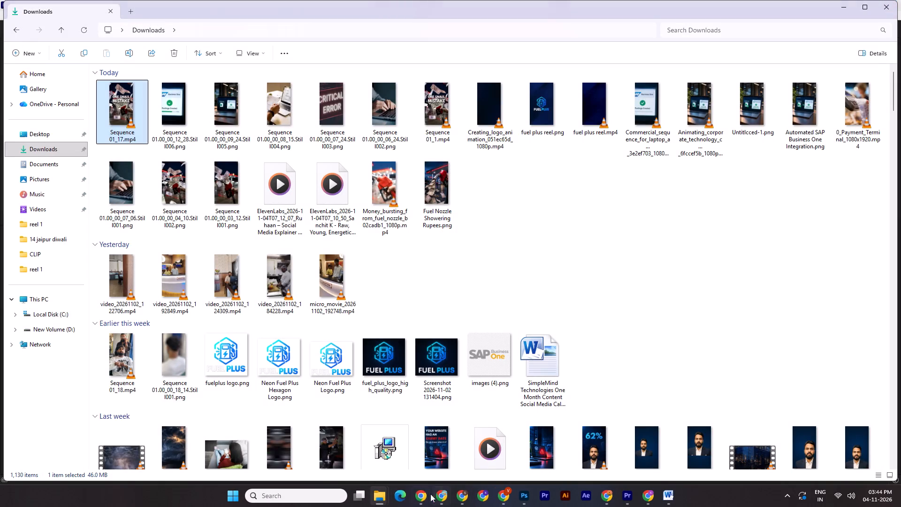
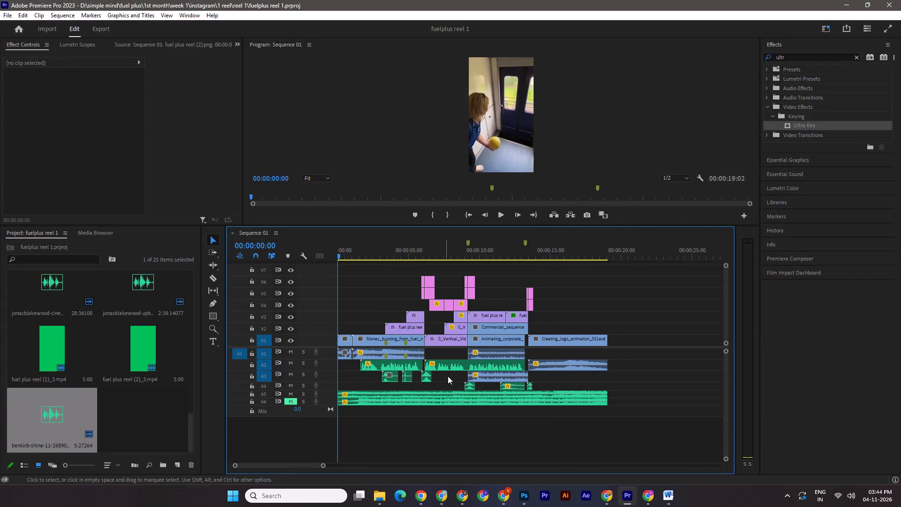
Lower the divider between the video and audio tracks to make more room above V7 in the Sequence 01 timeline.
left_click_drag(321, 346, 321, 363)
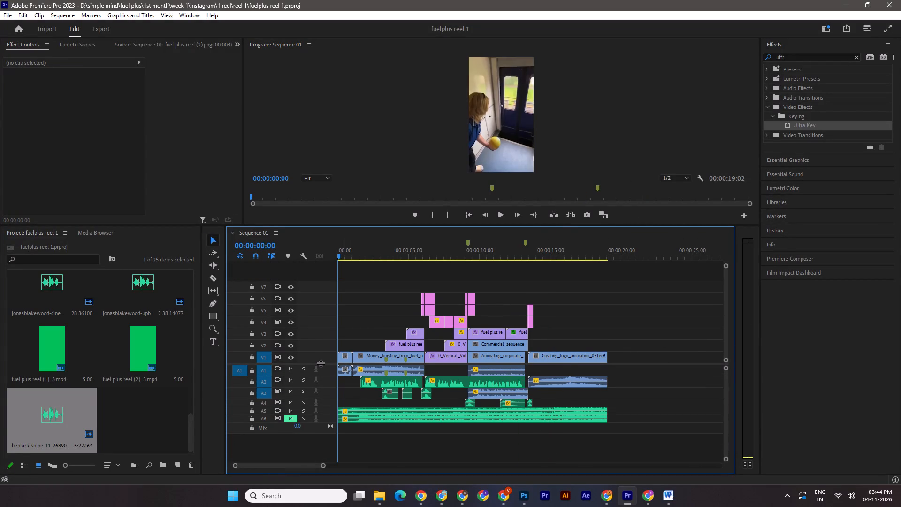
left_click_drag(328, 363, 327, 374)
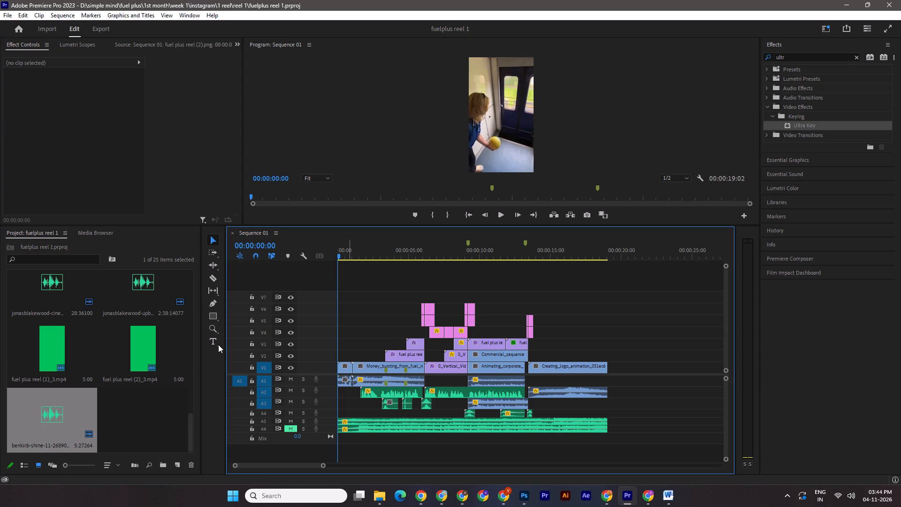
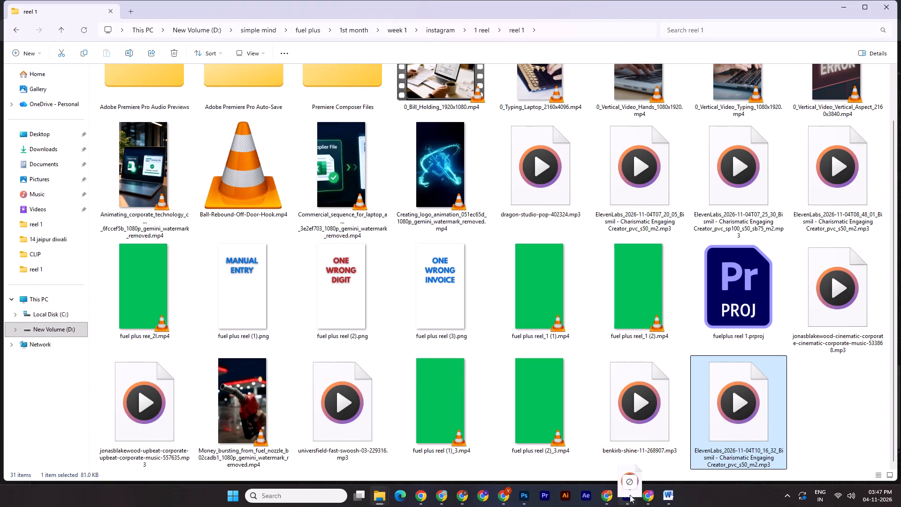
Replace the first voiceover clip on A2 with the new ElevenLabs 10_16_32 Bismil recording from the reel 1 folder, keeping the same start point.
left_click_drag(630, 495, 630, 412)
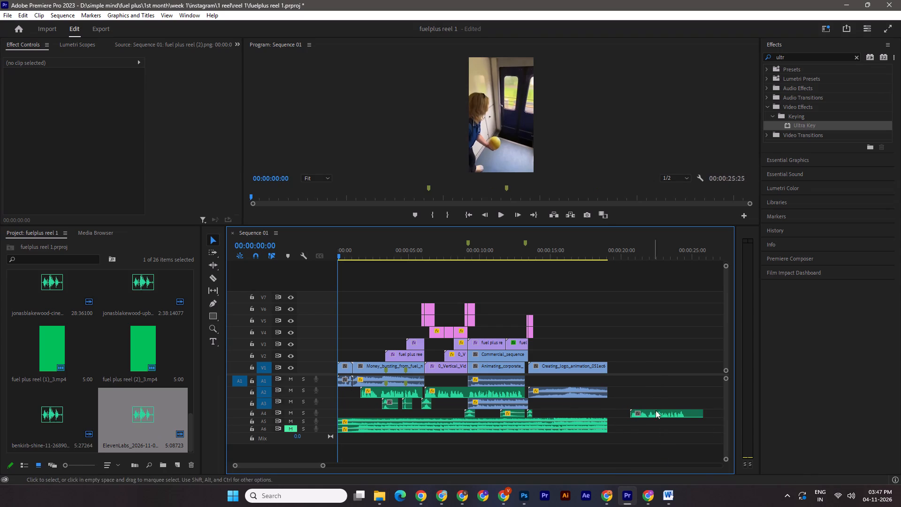
left_click_drag(707, 414, 690, 411)
left_click_drag(658, 415, 388, 414)
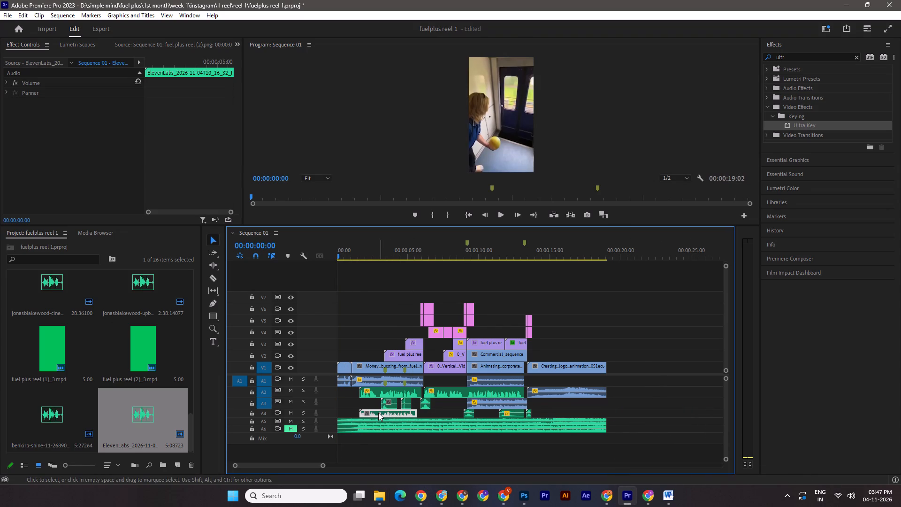
left_click(374, 393)
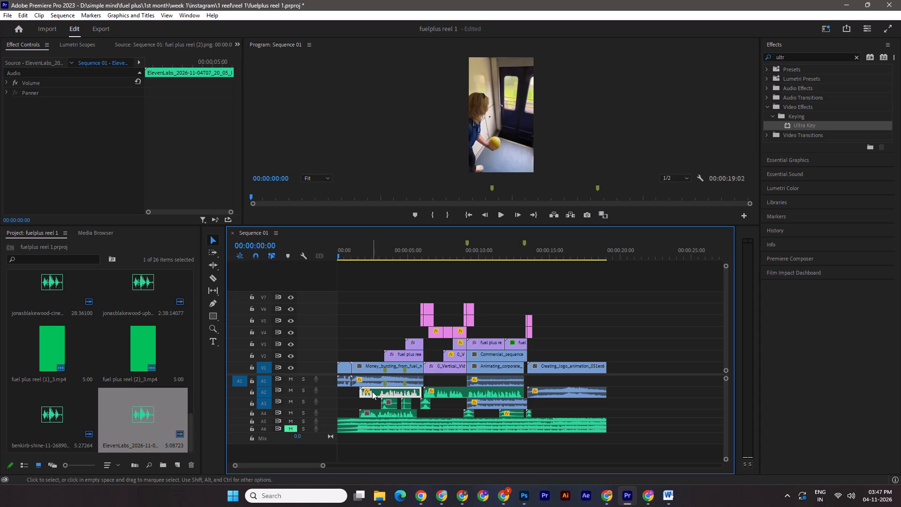
key("Delete")
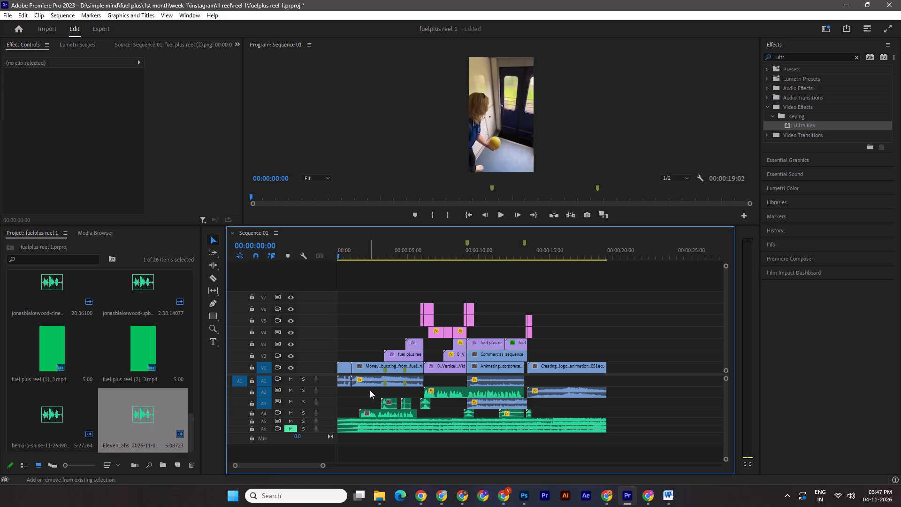
left_click_drag(380, 416, 381, 395, "shift")
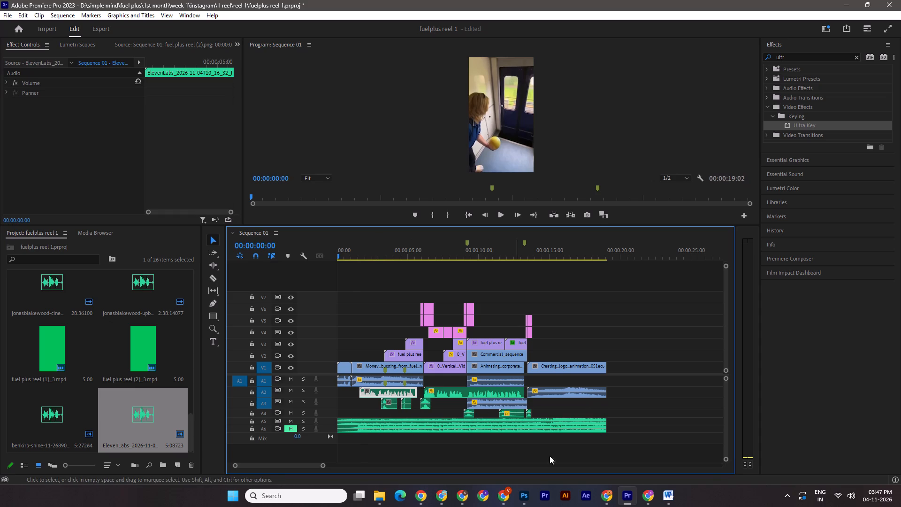
Expand the audio tracks, raise the volume of the new voiceover clip on A2 and save the project.
left_click(728, 459)
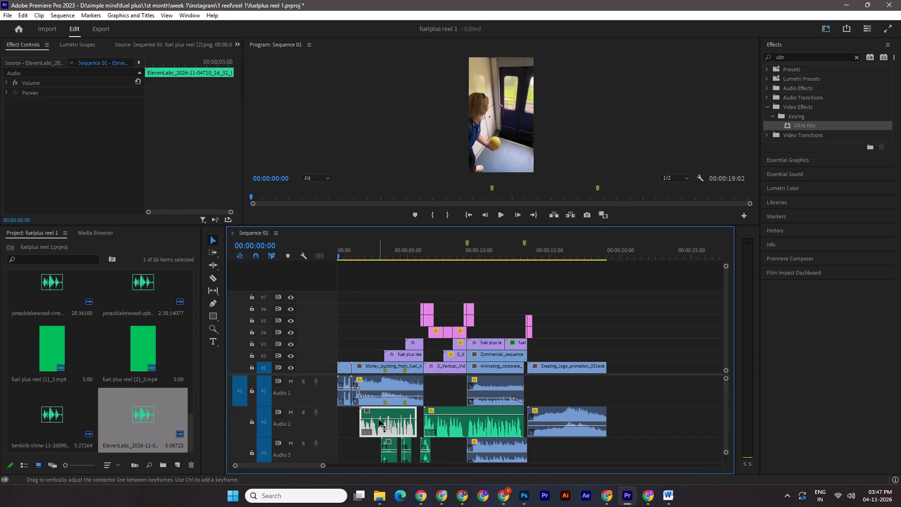
left_click_drag(379, 419, 387, 415)
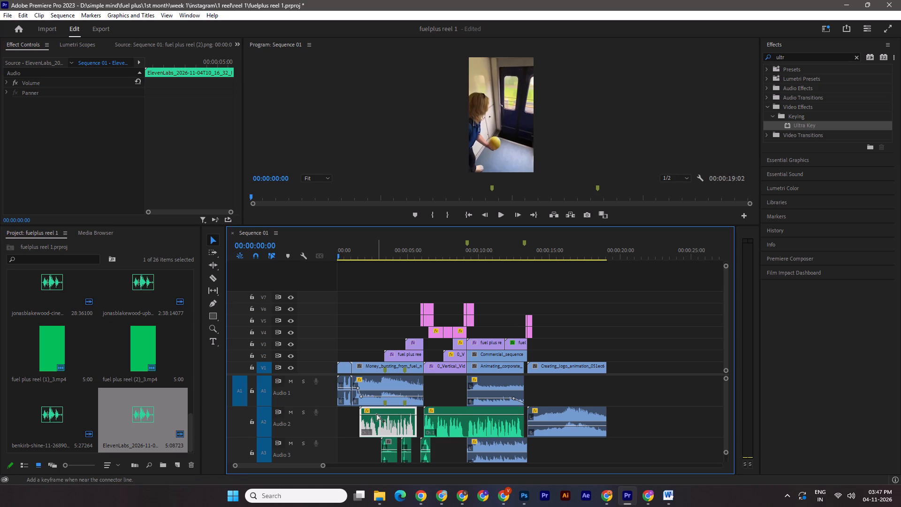
key("ctrl+s")
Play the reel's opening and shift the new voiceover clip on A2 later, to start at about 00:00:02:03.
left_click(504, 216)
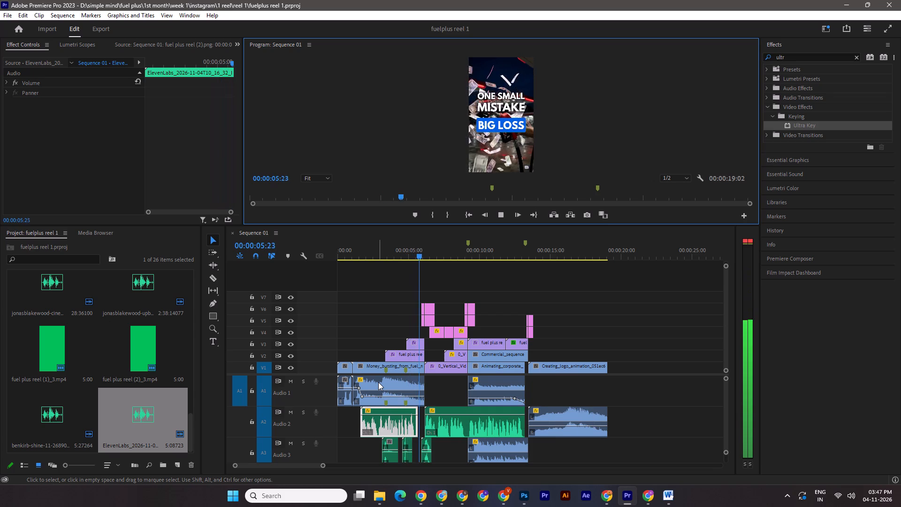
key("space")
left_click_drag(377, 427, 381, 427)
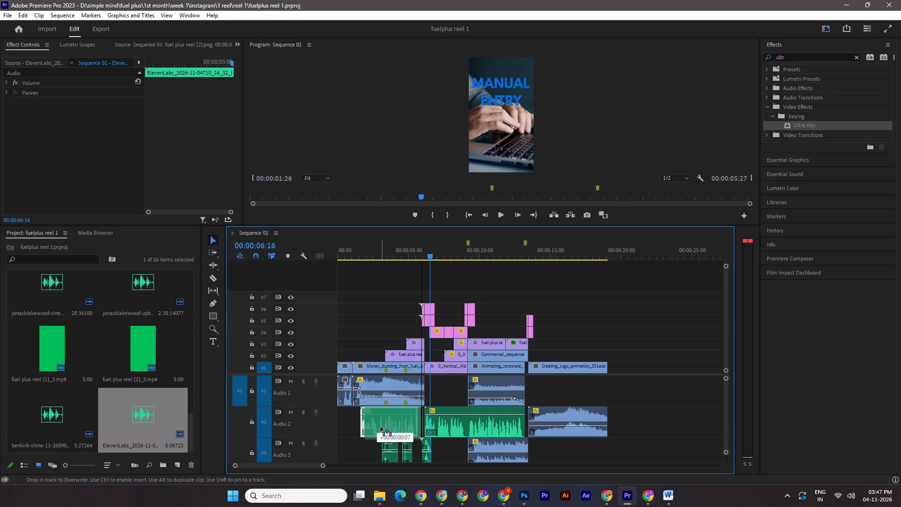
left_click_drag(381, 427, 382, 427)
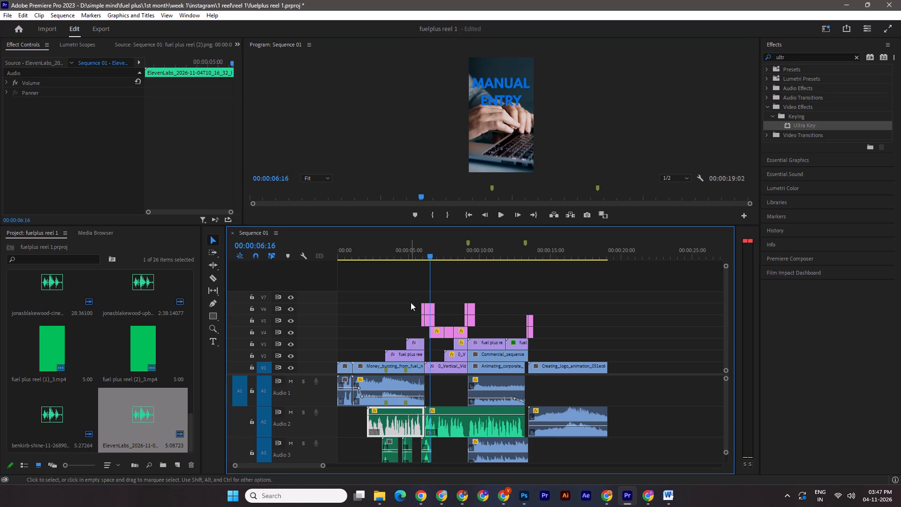
Replay the opening and move the new voiceover clip on A2 slightly earlier so it starts at 00:00:01:28.
left_click_drag(433, 254, 327, 259)
key("space")
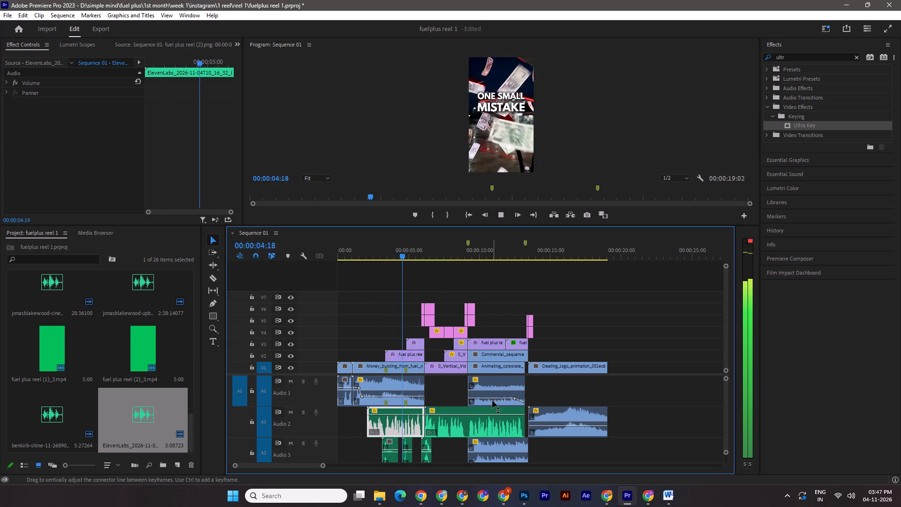
key("space")
left_click_drag(411, 250, 384, 260)
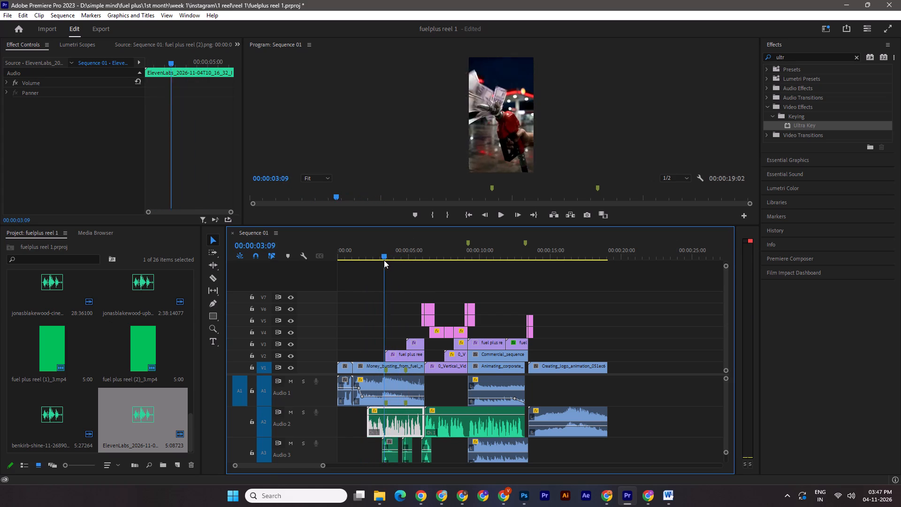
left_click_drag(384, 260, 382, 261)
left_click_drag(379, 254, 362, 258, "shift")
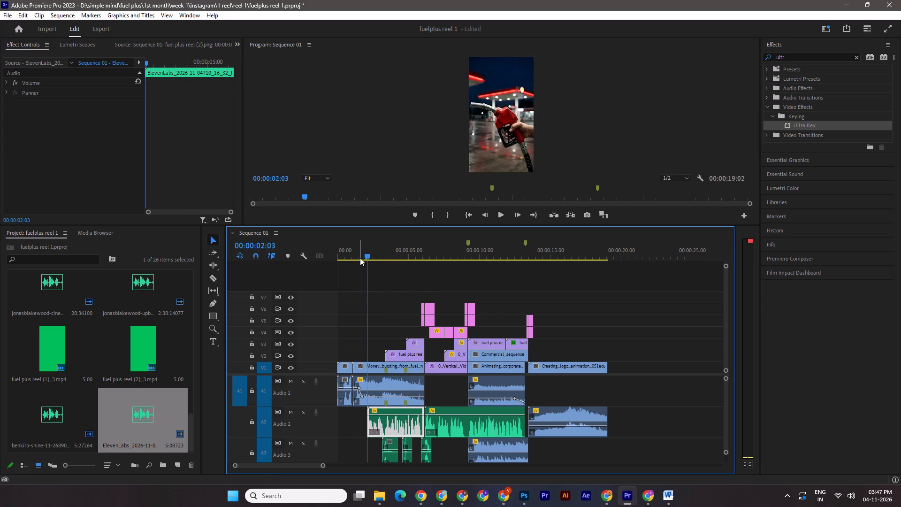
key("Left")
key("Left")
key("Left")
key("Left")
key("Left")
left_click(385, 431)
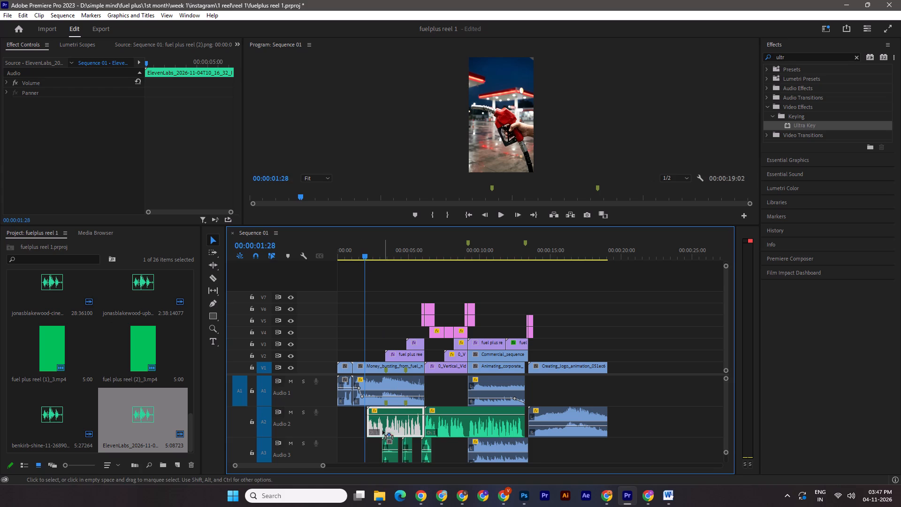
Play the reel from the start to check the voiceover timing, and save the project.
left_click_drag(367, 246, 335, 248)
key("space")
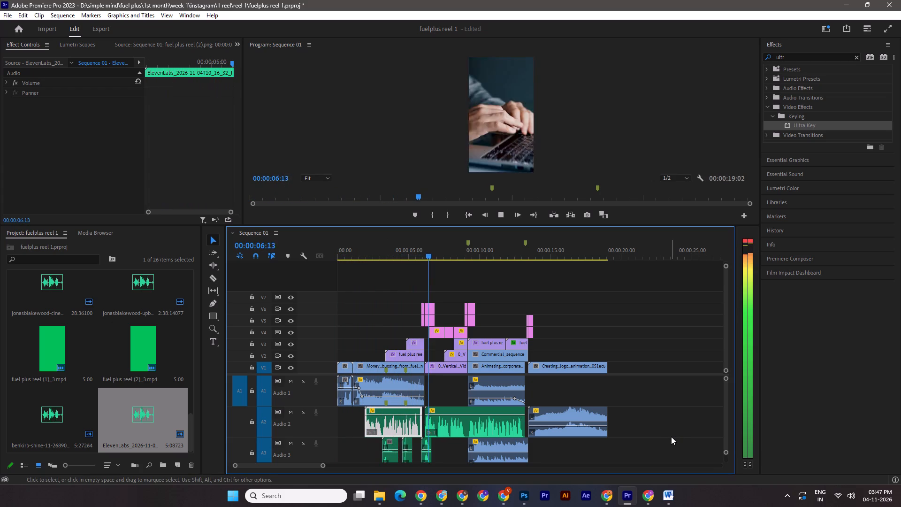
key("ctrl+s")
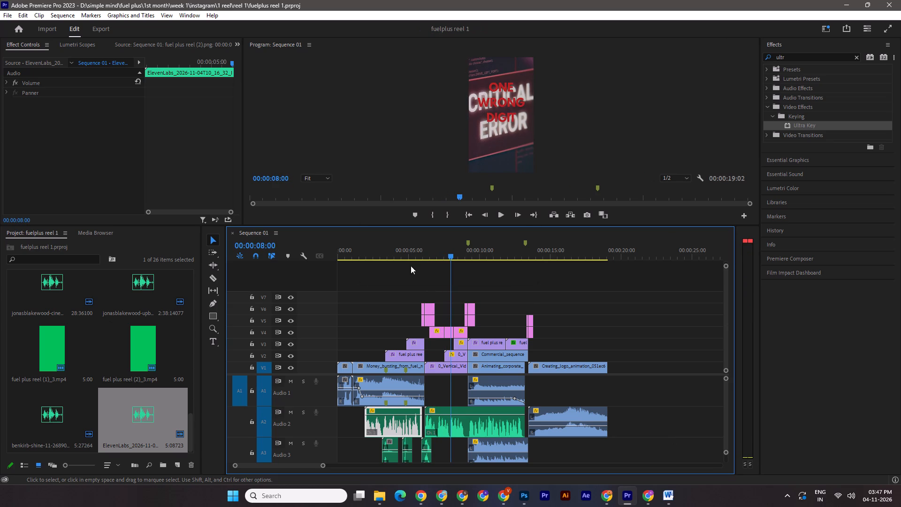
Export the sequence as H.264 to the Downloads folder with the file name Sequence 01_19.mp4.
left_click(97, 29)
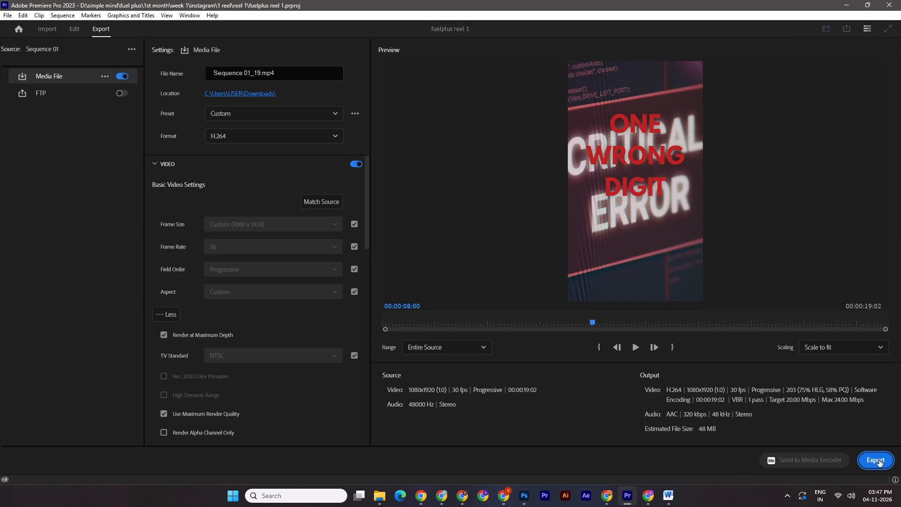
left_click(879, 461)
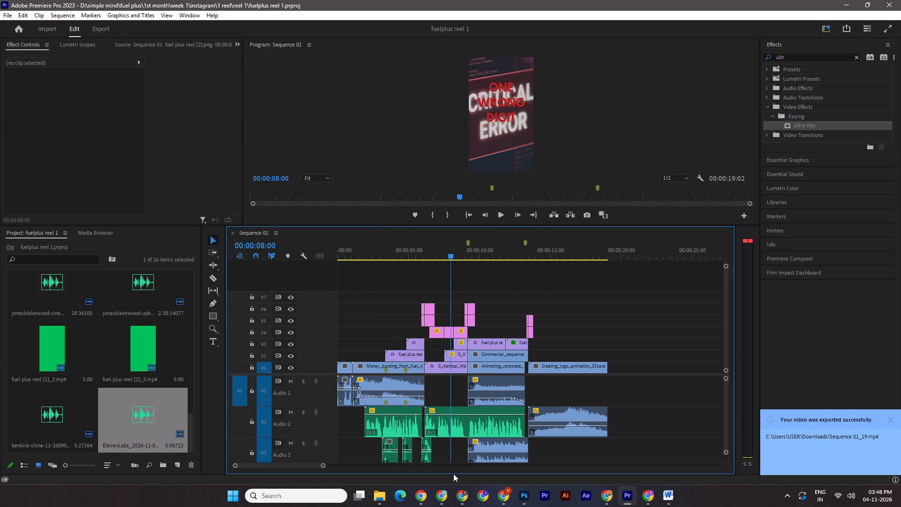
Switch to the Downloads folder in File Explorer to locate the exported Sequence 01_19.mp4.
left_click(381, 498)
left_click(307, 443)
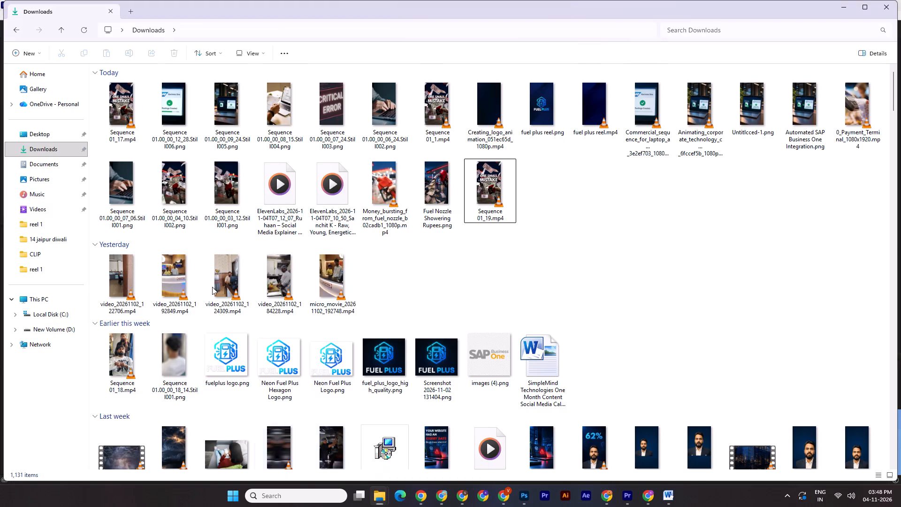
Play the exported Sequence 01_19.mp4 from the Downloads folder in VLC to review the reel, and close the player.
left_click(41, 152)
double_click(126, 109)
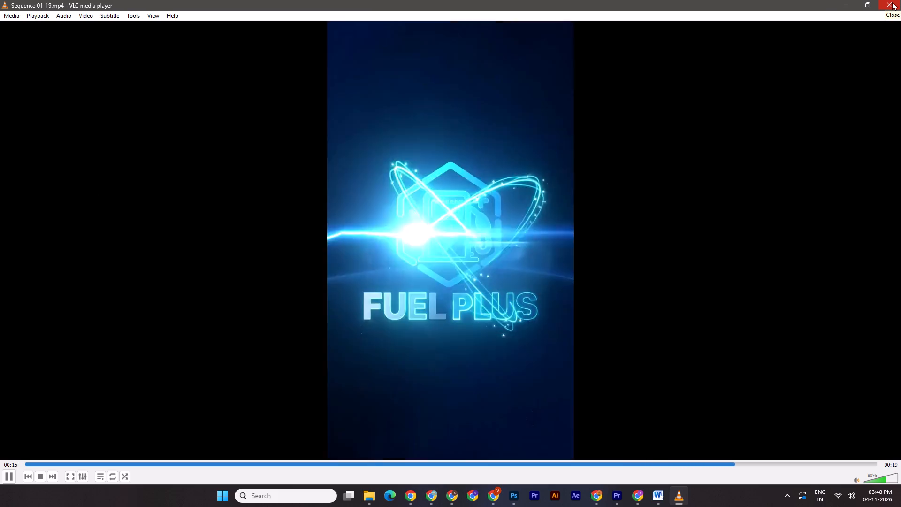
left_click(892, 2)
Delete the older export Sequence 01_17.mp4 from the Downloads folder.
left_click(171, 119)
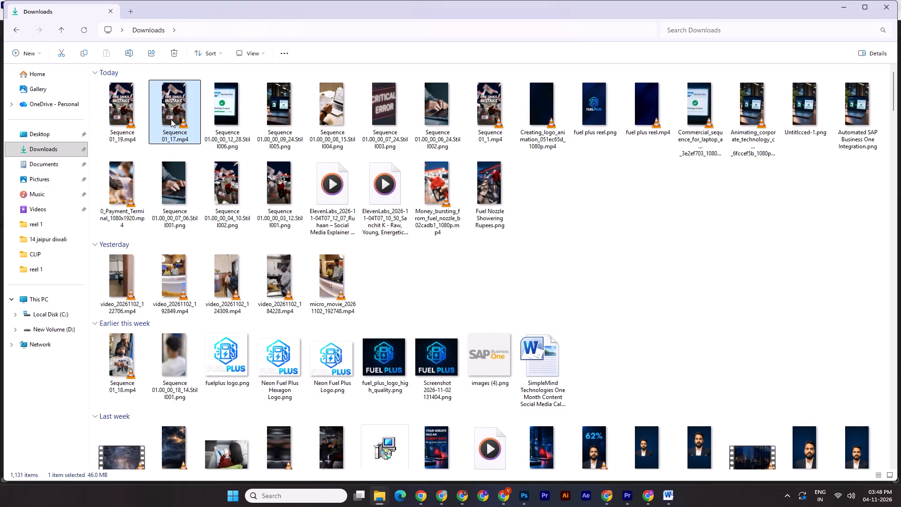
key("Delete")
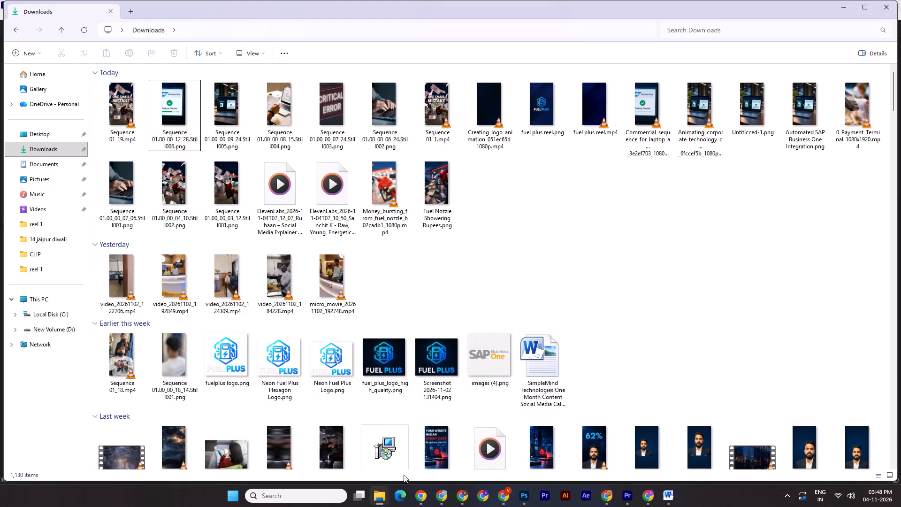